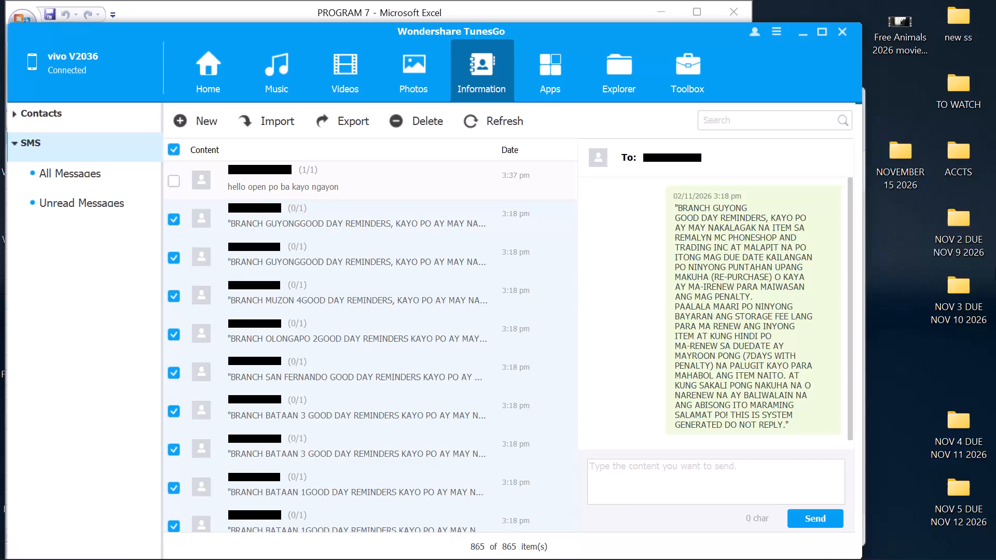
Minimize the TunesGo window and close the PROGRAM 7 workbook to reach the desktop.
left_click(801, 41)
left_click(800, 37)
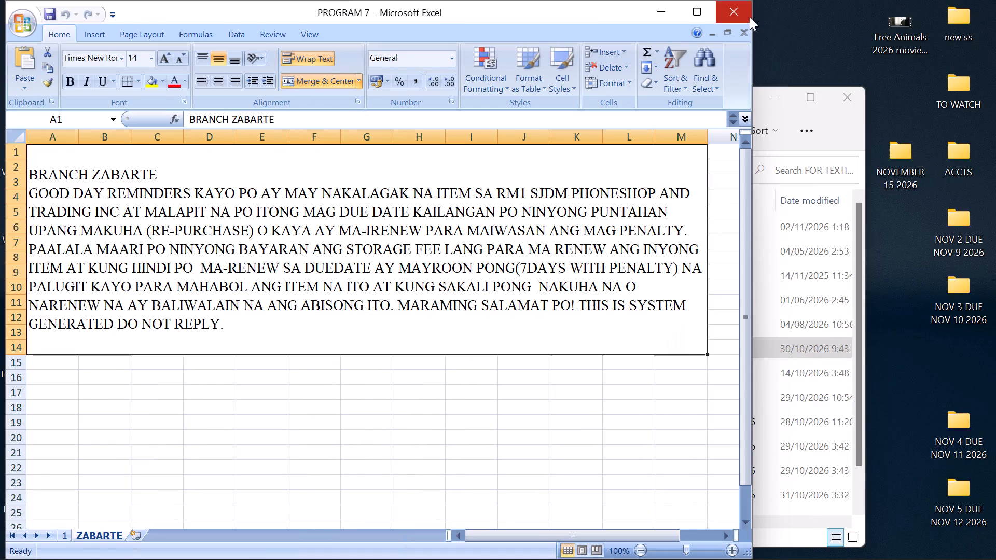
left_click(750, 17)
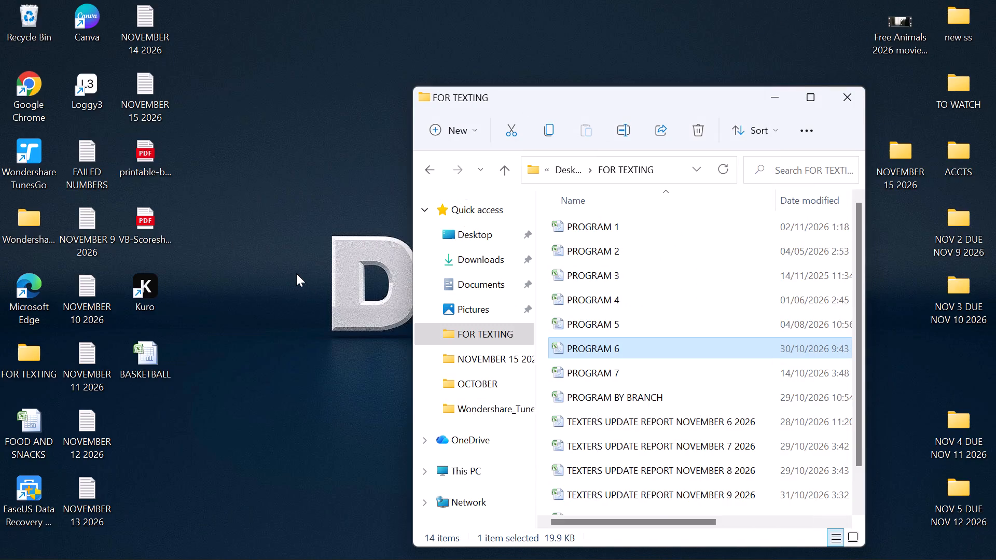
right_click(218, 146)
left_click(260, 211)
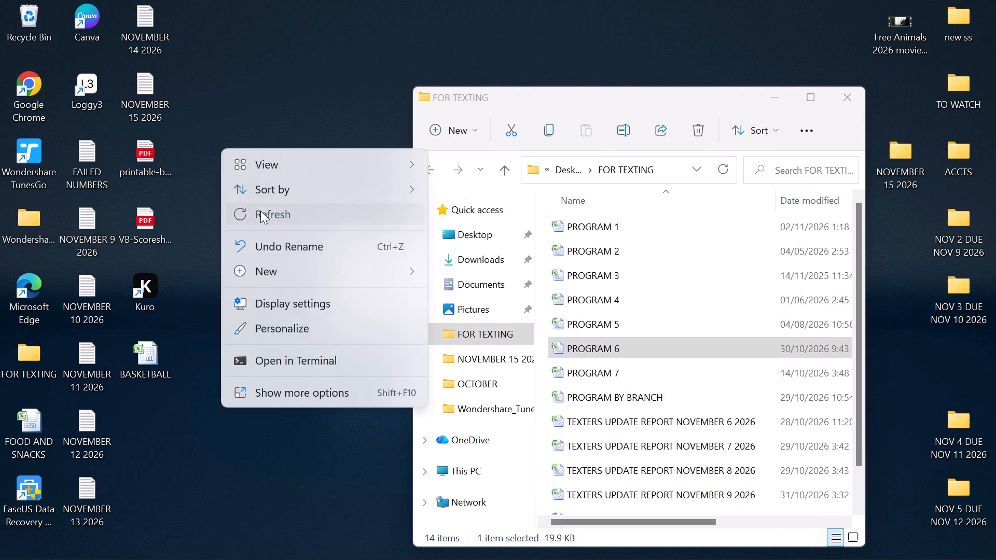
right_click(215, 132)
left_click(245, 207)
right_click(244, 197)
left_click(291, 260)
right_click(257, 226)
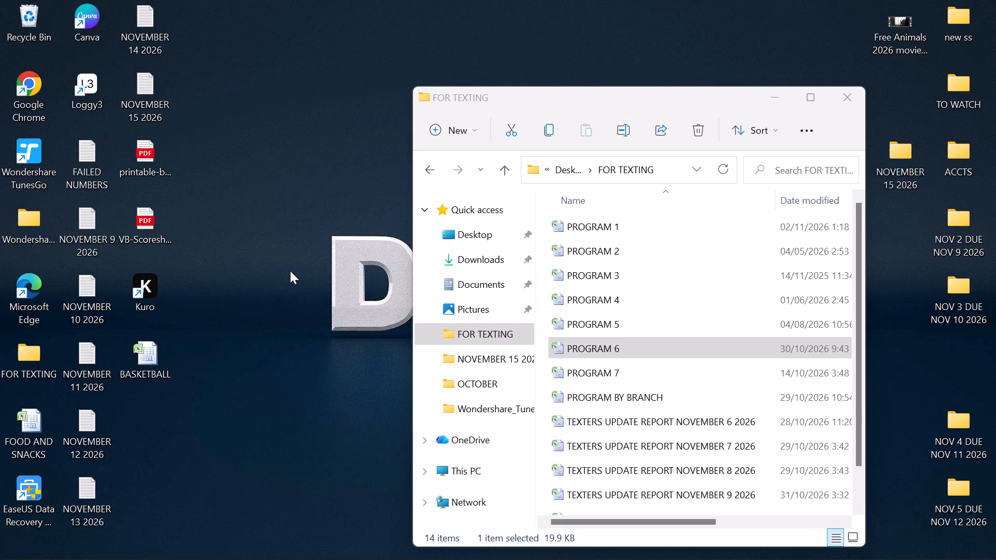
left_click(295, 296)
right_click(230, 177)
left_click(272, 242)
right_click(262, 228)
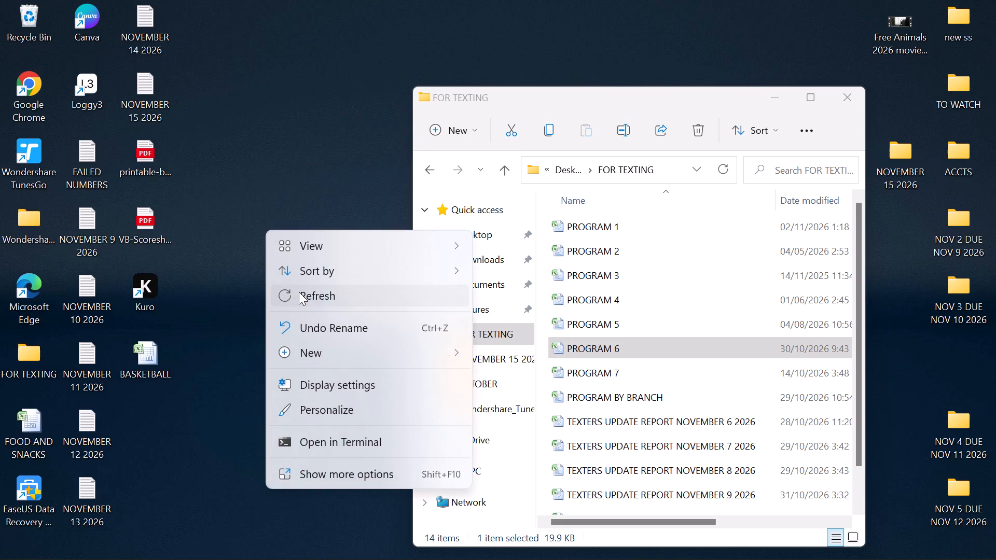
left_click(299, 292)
Open the printable-basketball-score-sheet PDF from the desktop.
left_click(147, 164)
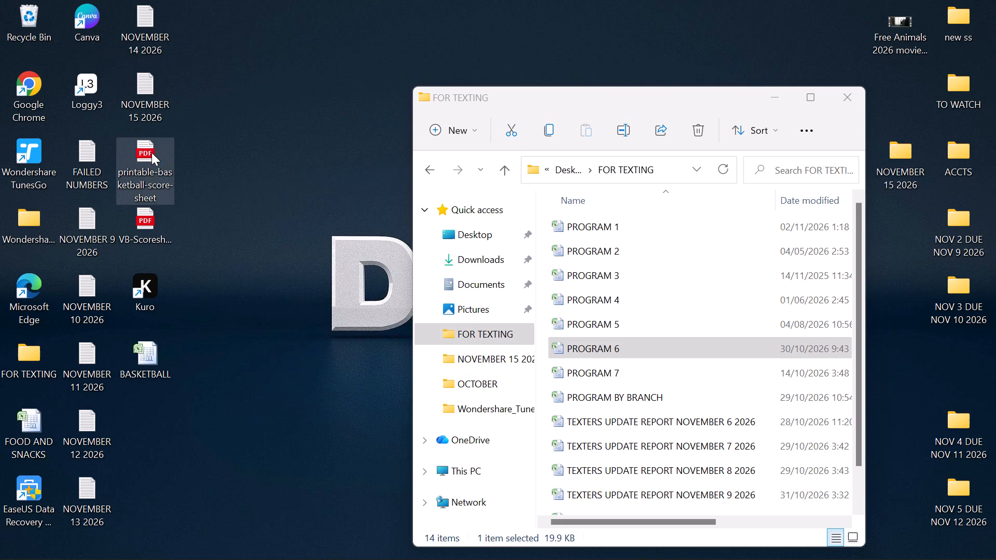
double_click(154, 146)
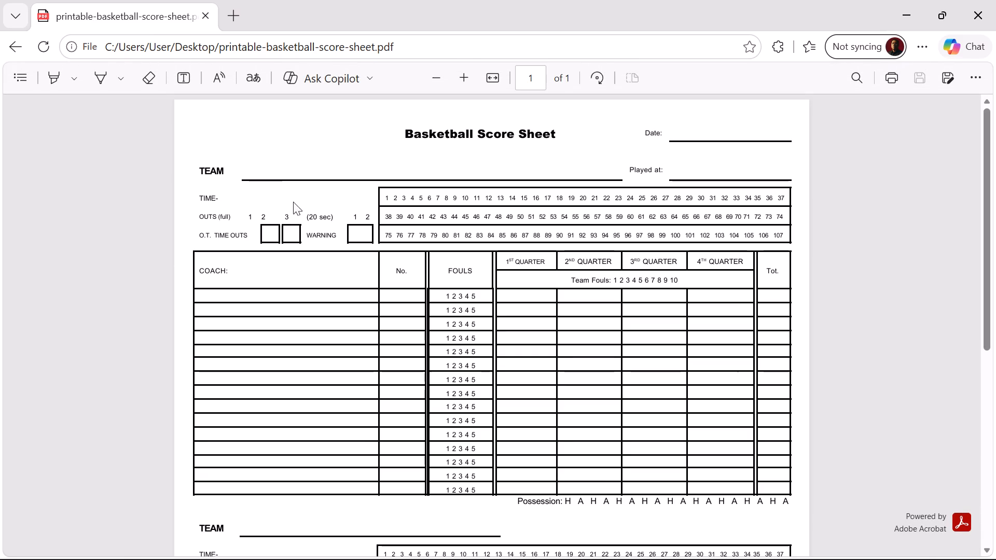
Add the text RED on the first TEAM line of the score sheet.
left_click(285, 169)
left_click(184, 79)
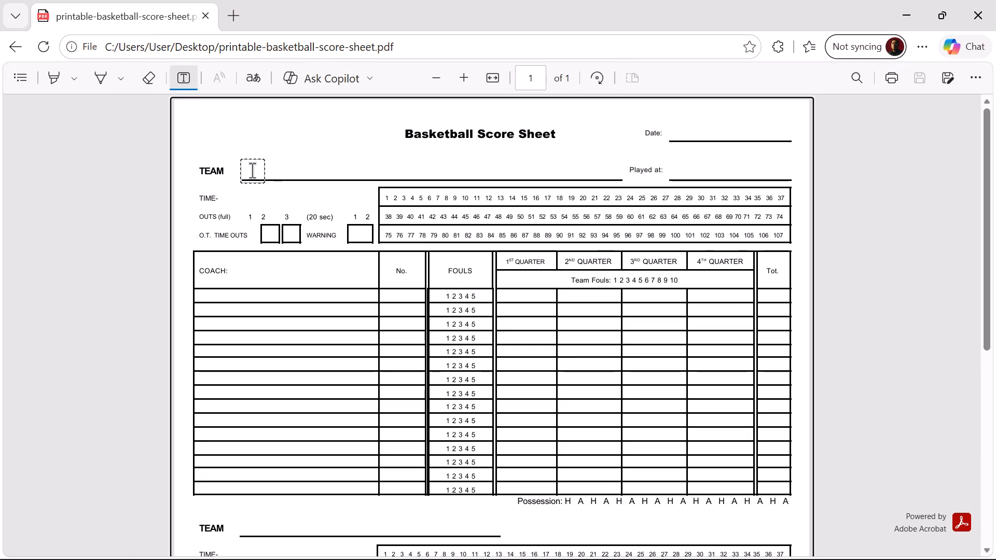
left_click(250, 171)
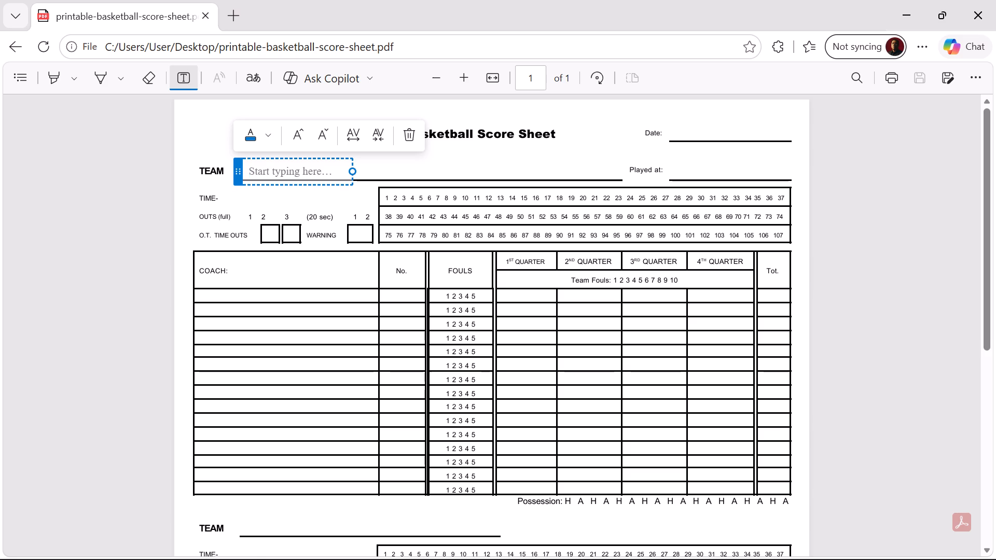
type("RED")
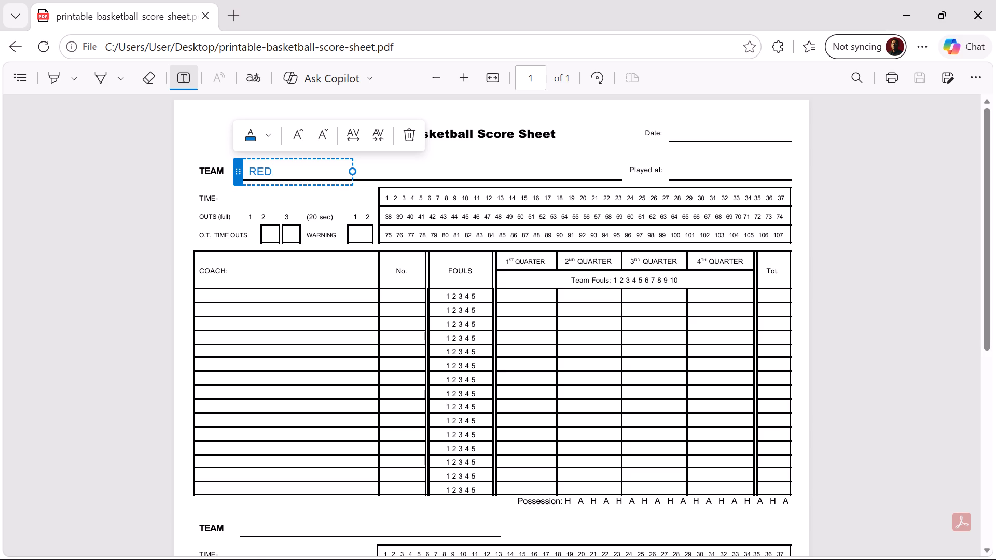
left_click(240, 296)
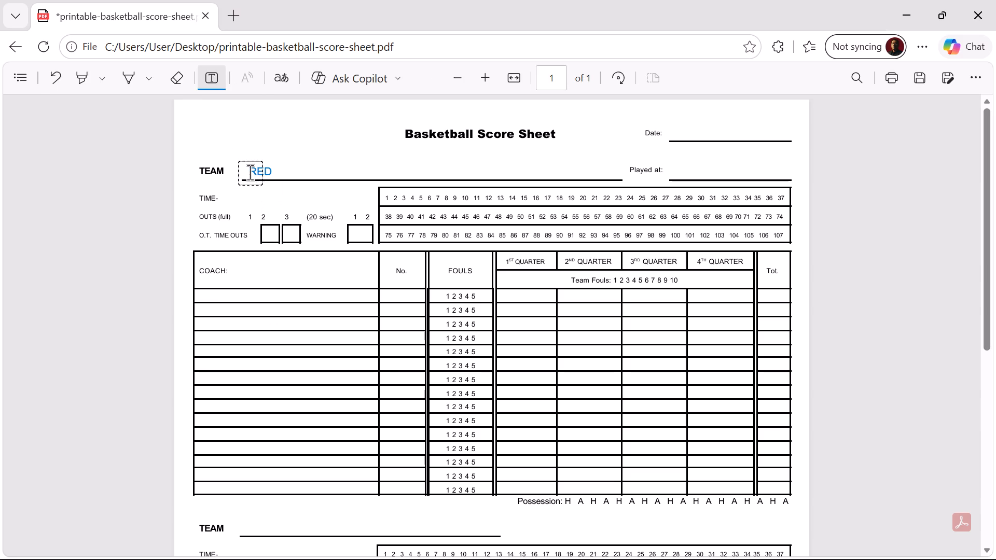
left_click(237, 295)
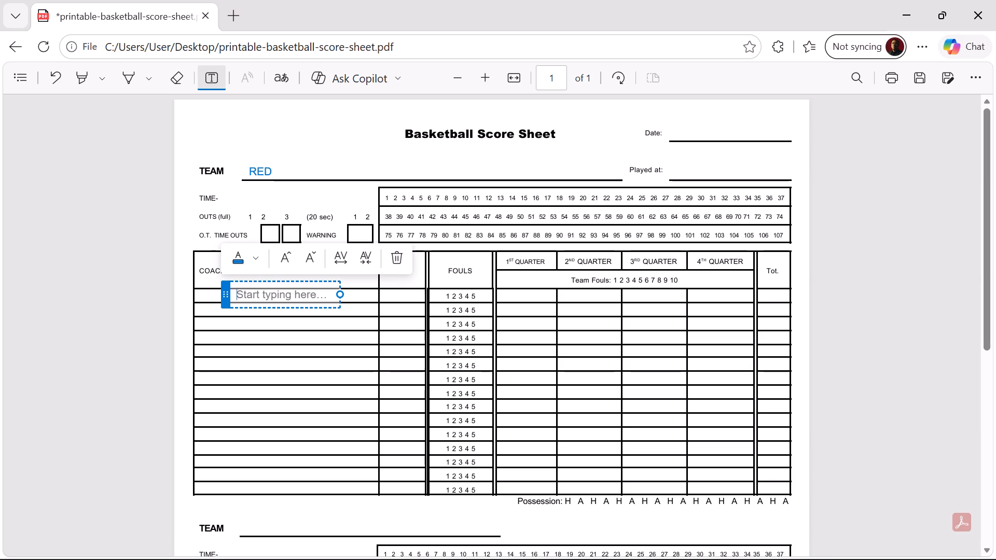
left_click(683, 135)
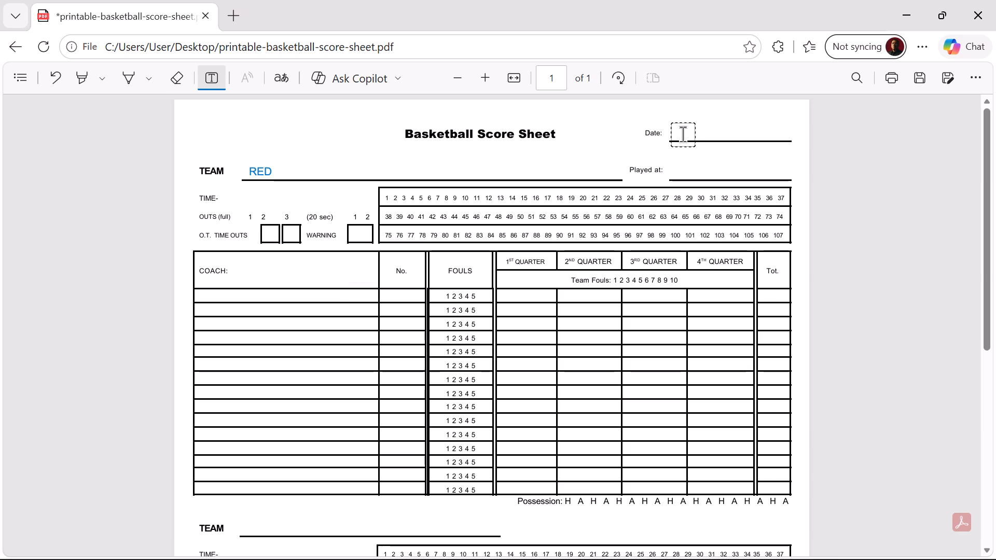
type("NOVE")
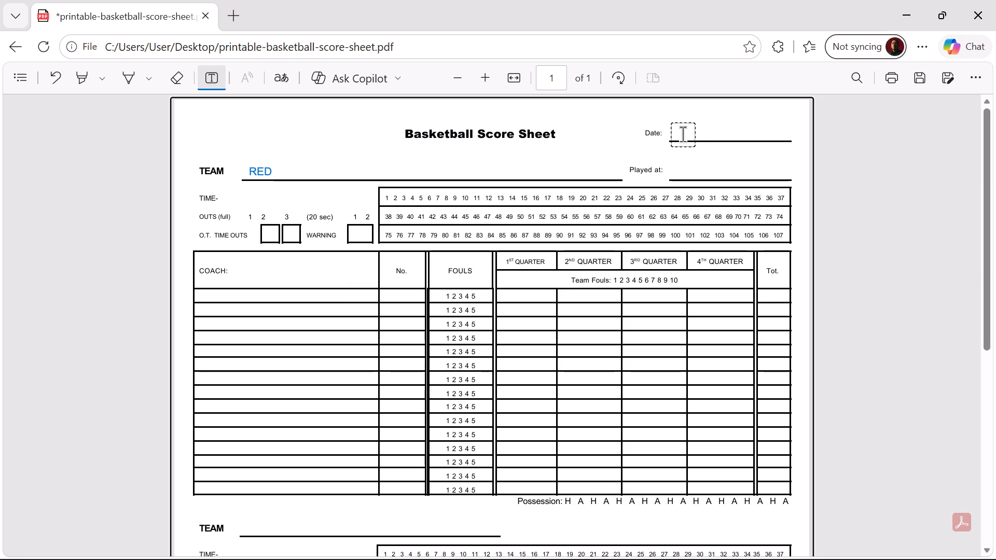
Add the date 11/09/2026 as text on the score sheet's Date line.
left_click(683, 135)
type("NOVEMBER")
key("BackSpace")
key("BackSpace")
key("BackSpace")
key("BackSpace")
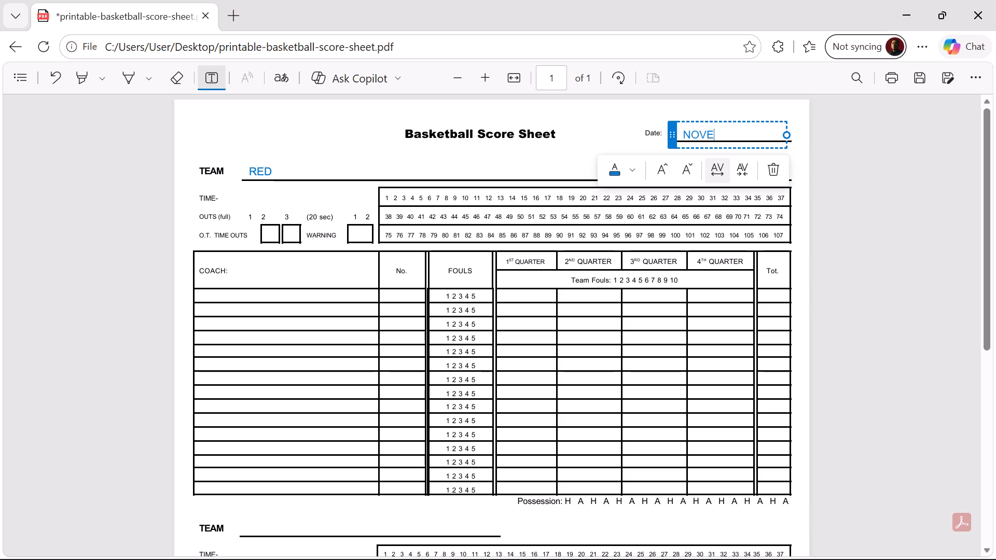
key("BackSpace")
key("BackSpace")
key("BackSpace")
key("BackSpace")
type("11")
type("/09/2026")
left_click(619, 124)
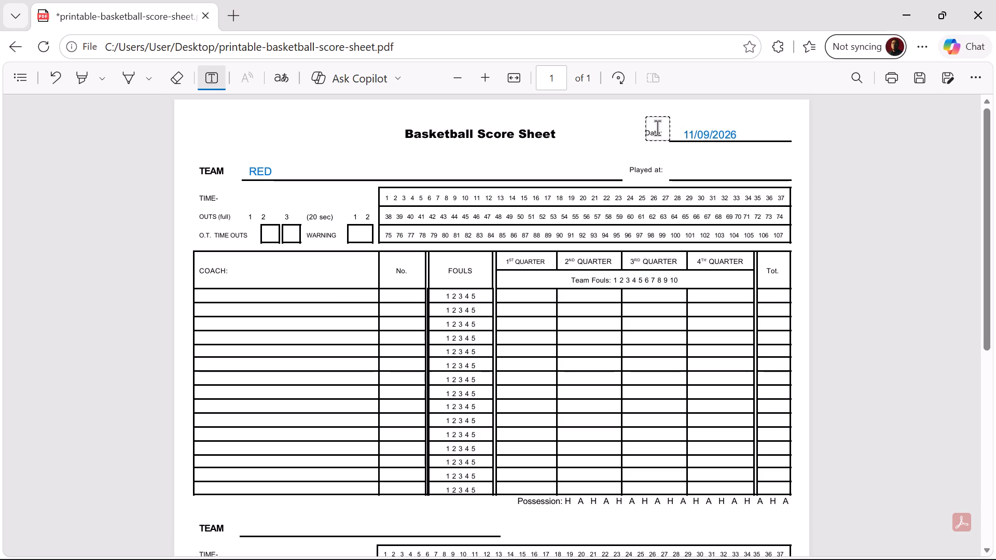
Change the text colour of the date entry to black.
left_click(699, 135)
left_click(573, 170)
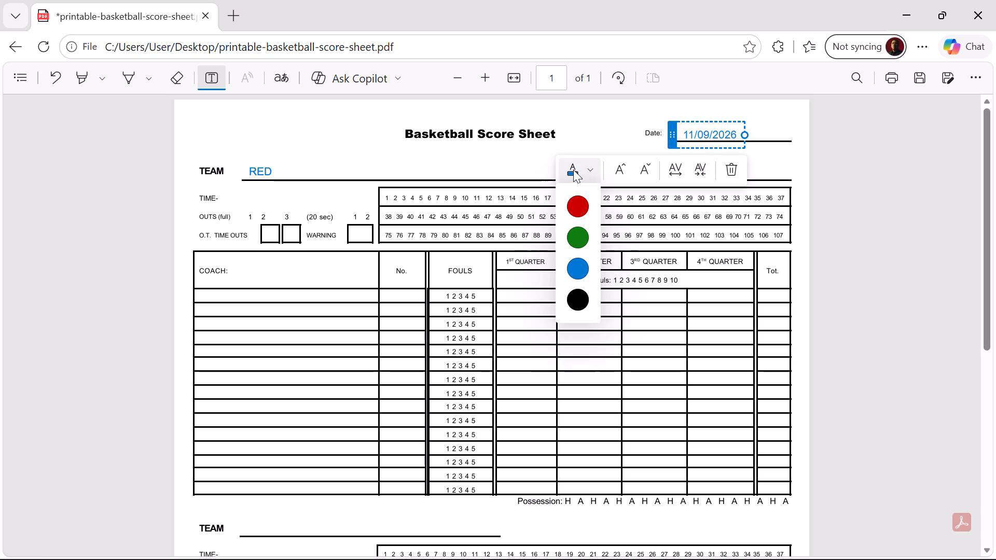
left_click(575, 300)
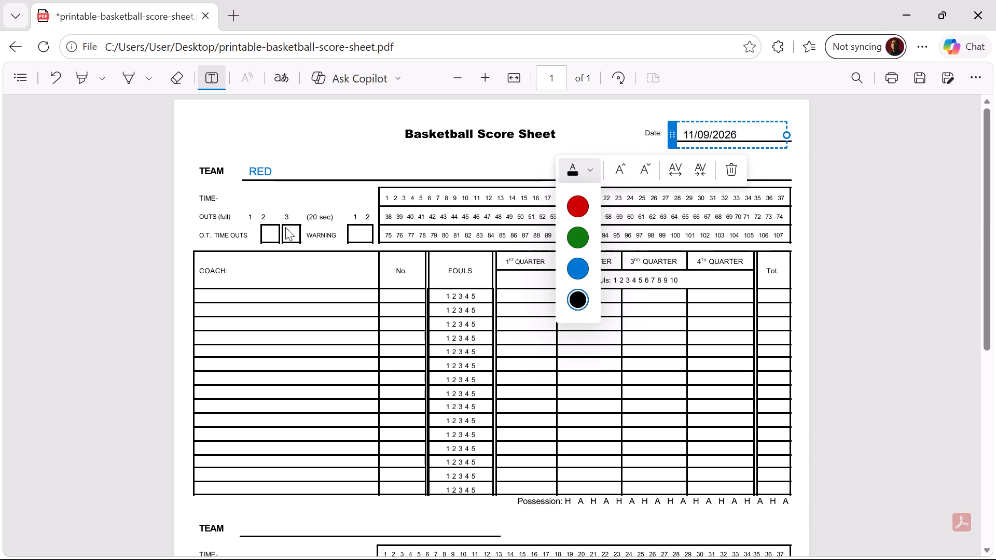
Change the text colour of the team name RED to black.
left_click(258, 173)
left_click(258, 173)
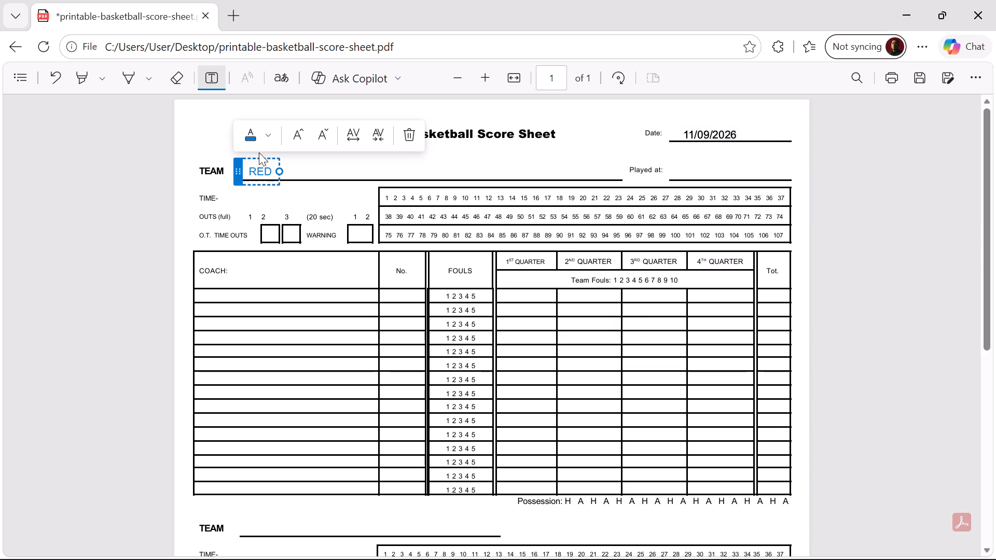
left_click(273, 135)
left_click(261, 265)
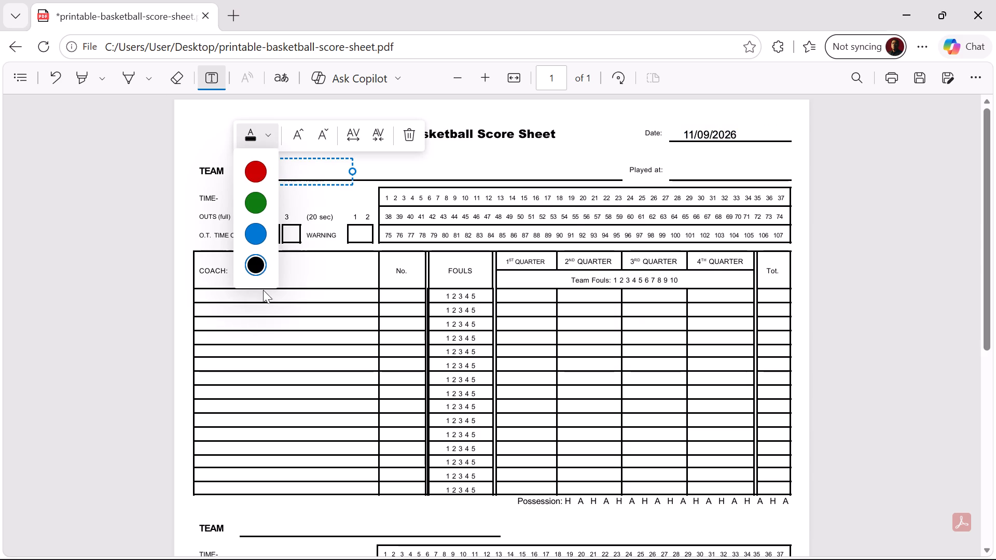
left_click(262, 265)
left_click(420, 160)
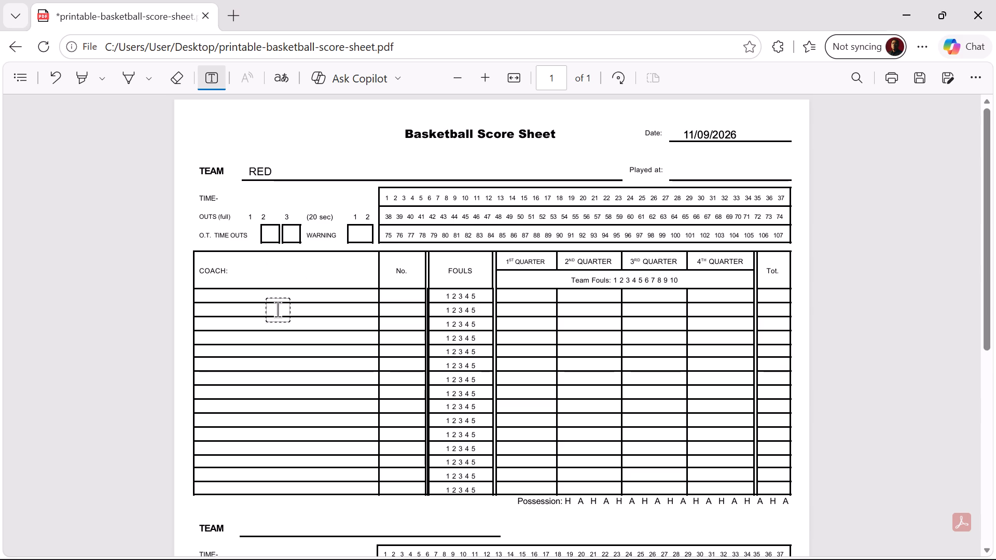
Add the player names POMED, SOLA and POBLETE as text in the first three rows under COACH.
left_click(269, 298)
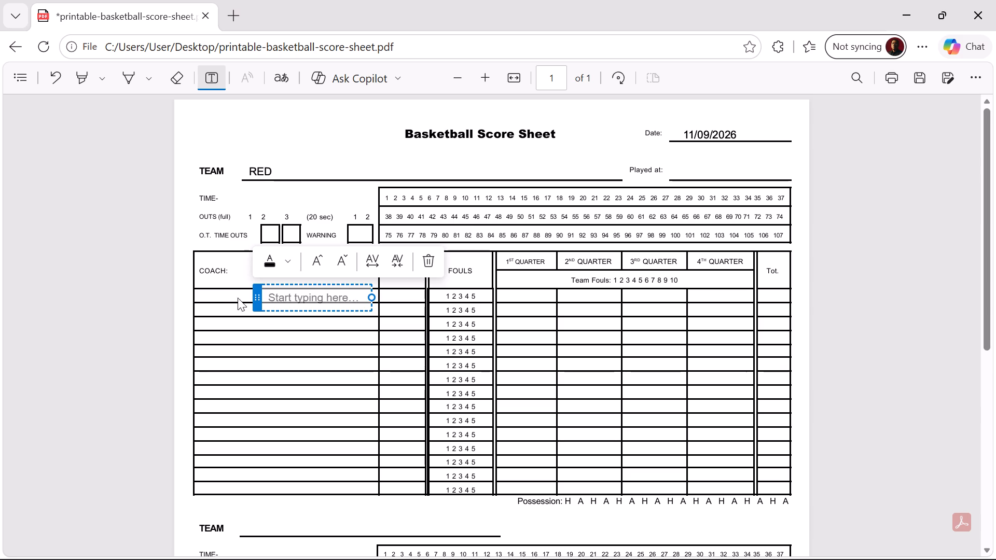
left_click(203, 290)
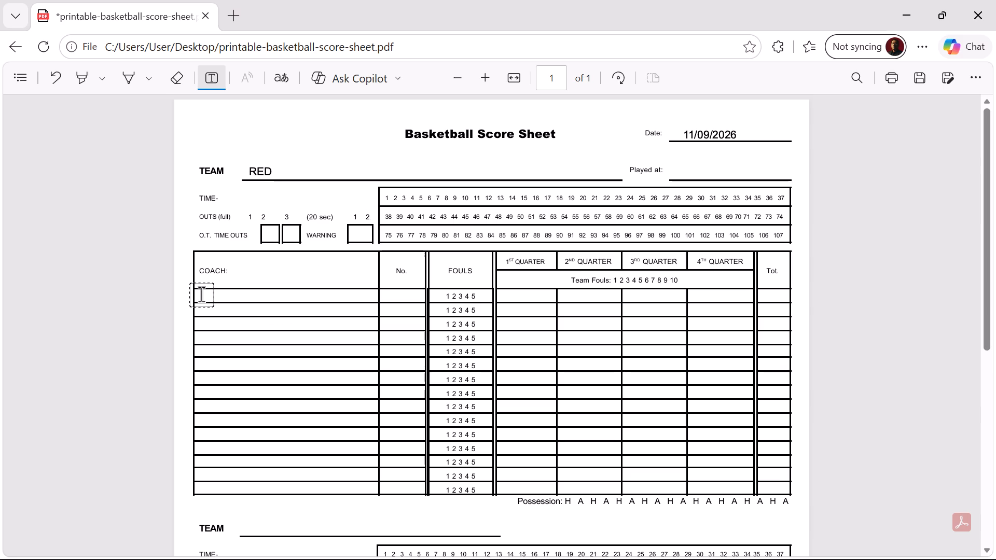
left_click(243, 296)
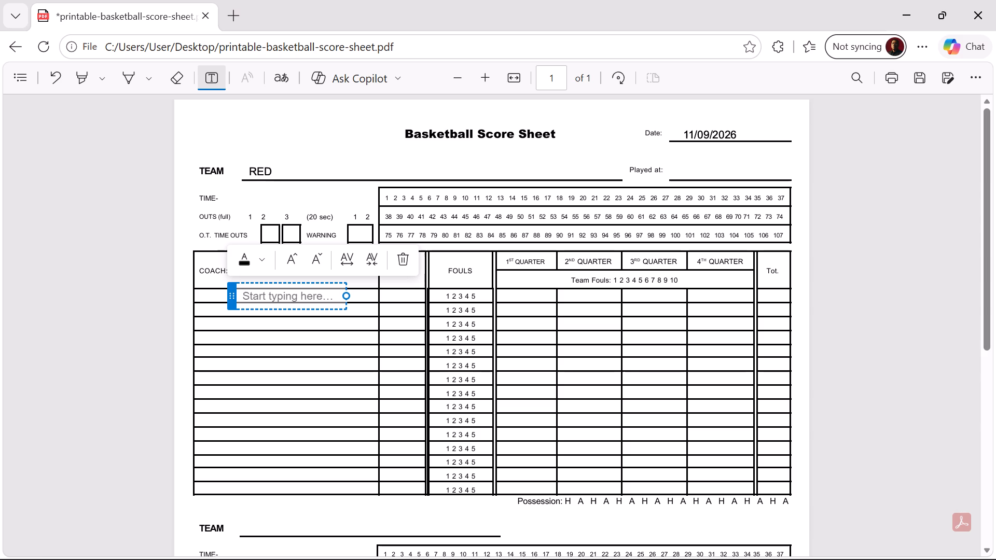
type("POMED")
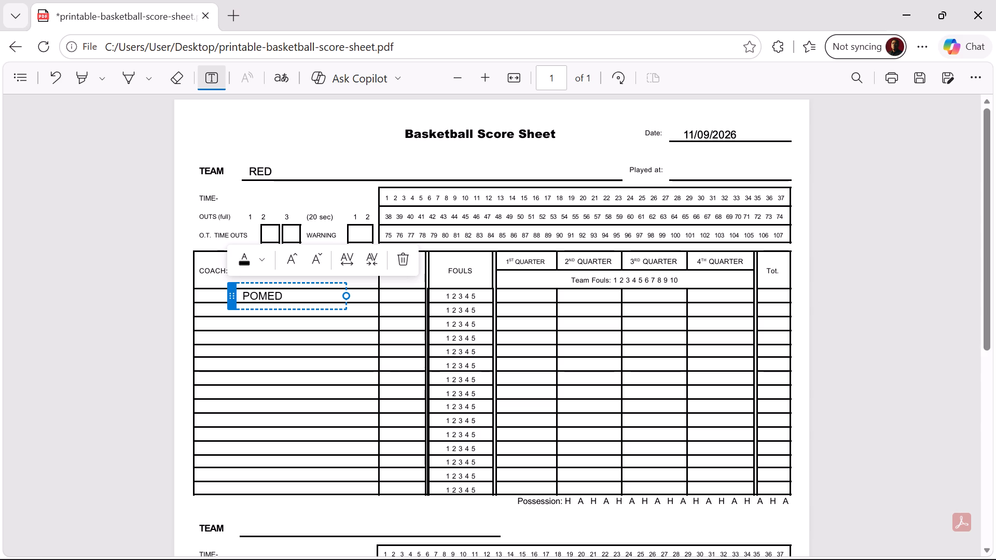
left_click(245, 307)
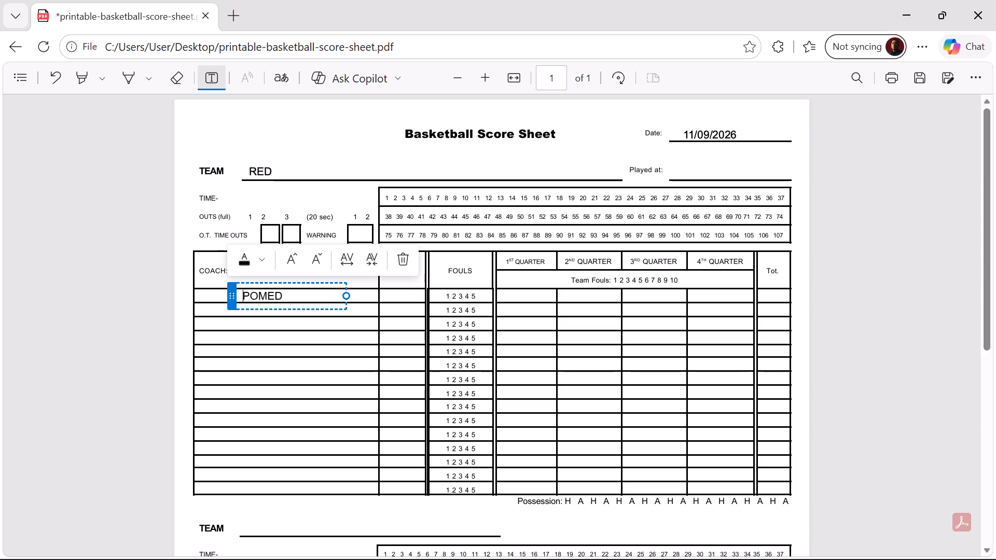
left_click(243, 332)
left_click(244, 310)
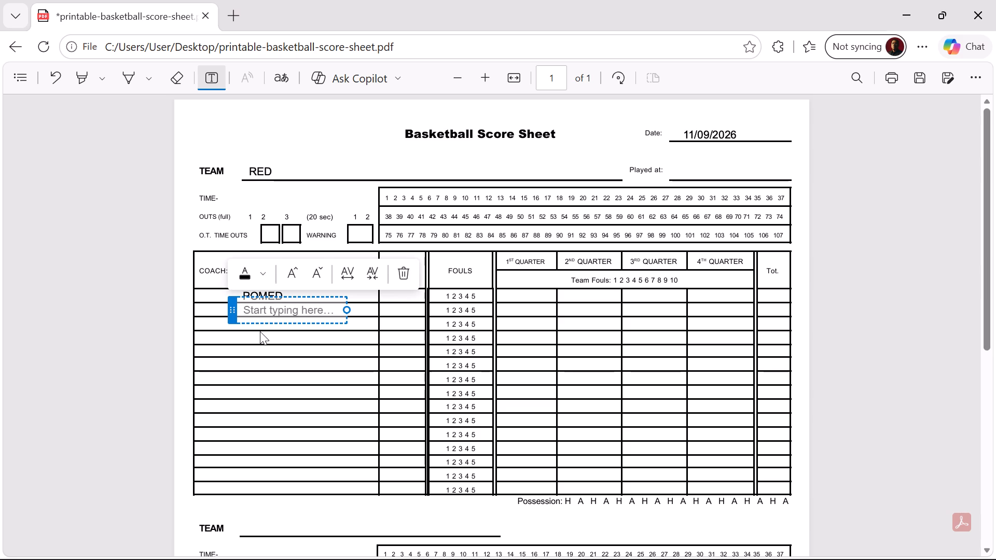
type("SOLA")
left_click(248, 353)
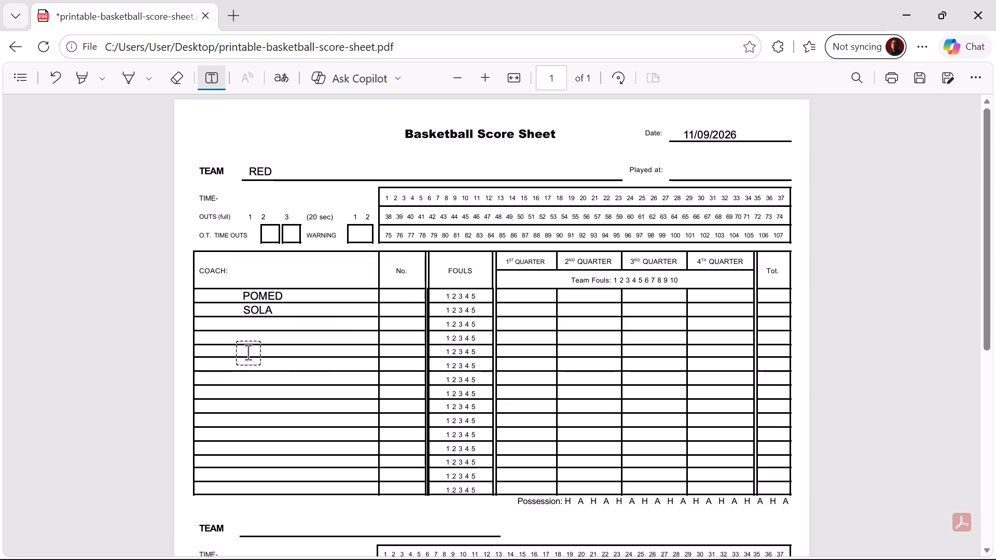
left_click(245, 323)
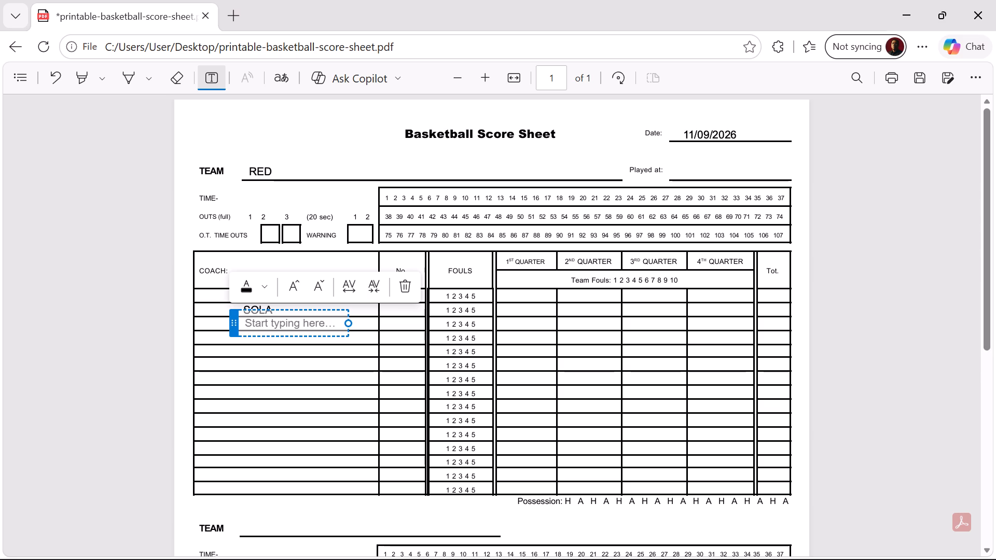
type("POBLETE")
left_click(259, 347)
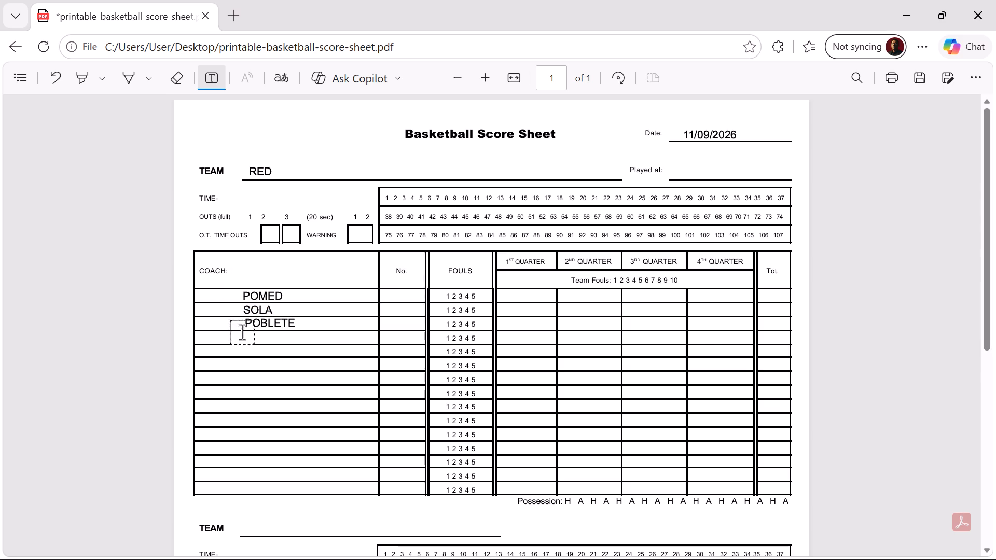
Move the SOLA and POBLETE entries slightly so they line up with POMED above them.
left_click(244, 312)
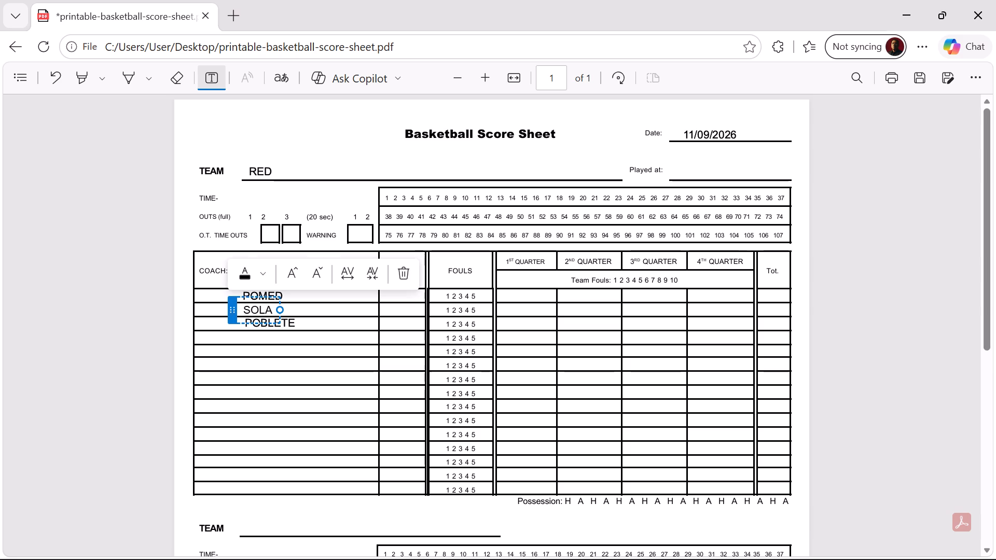
left_click(232, 314)
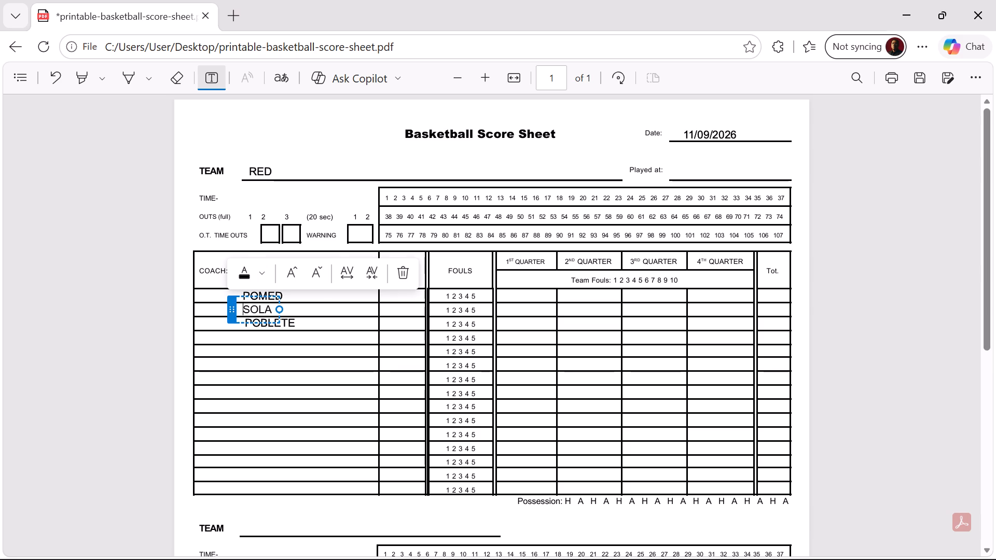
left_click(266, 352)
double_click(265, 327)
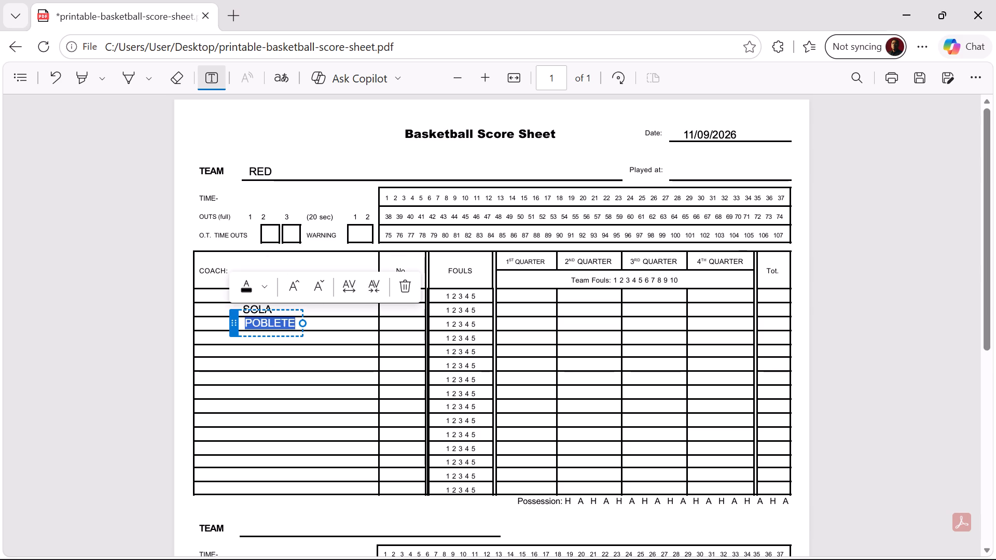
left_click(234, 326)
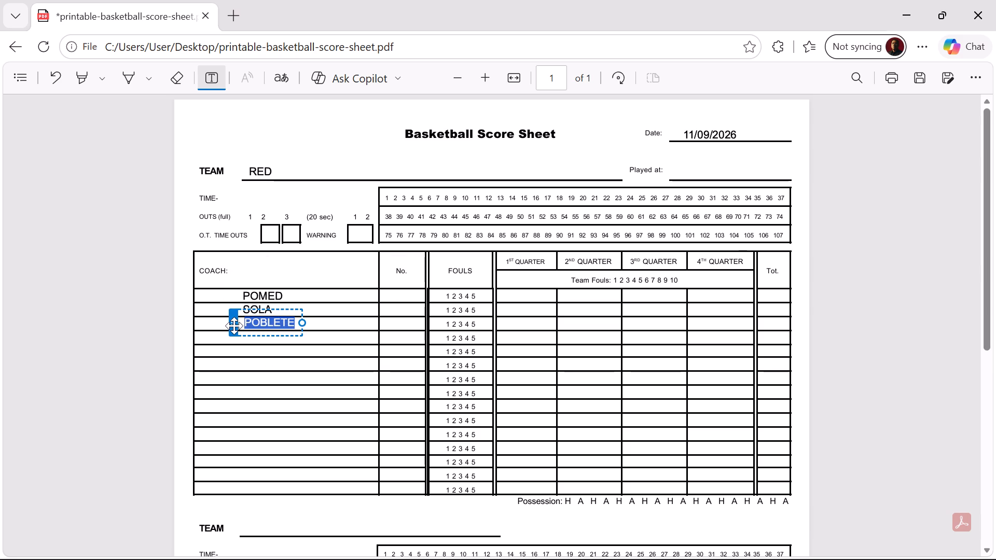
Add the player name BELLEZA as text in the fourth row under COACH, lined up with the names above.
left_click(270, 369)
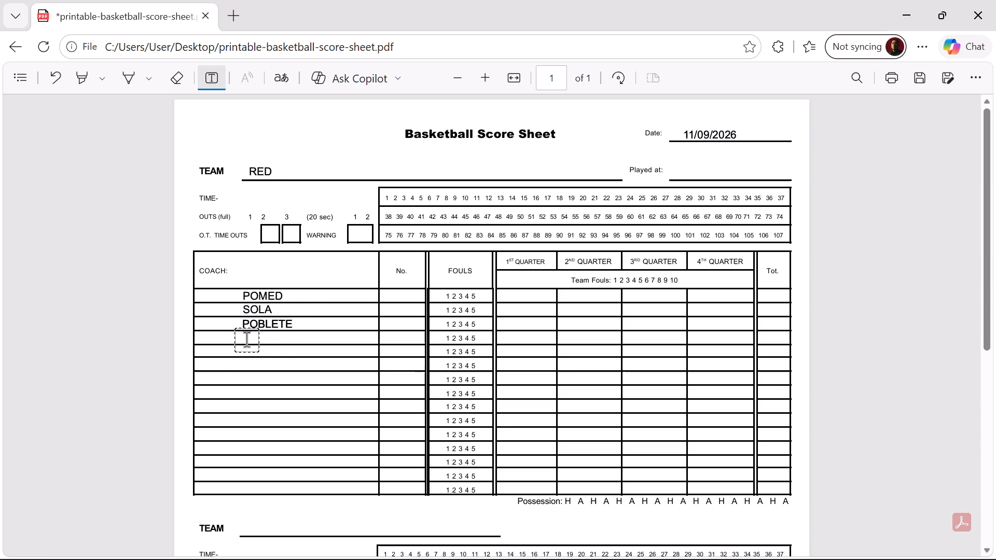
left_click(247, 340)
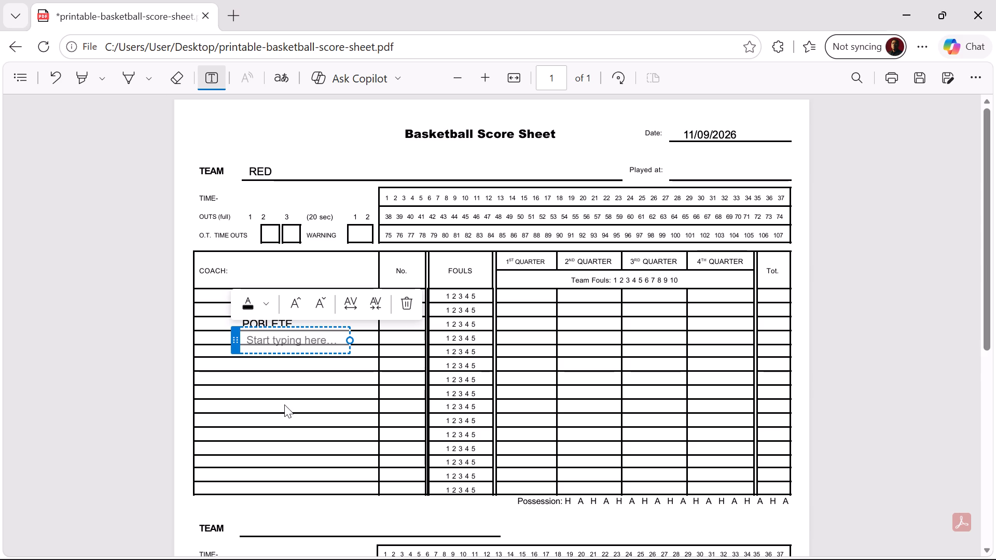
type("BELLEZA")
key("Return")
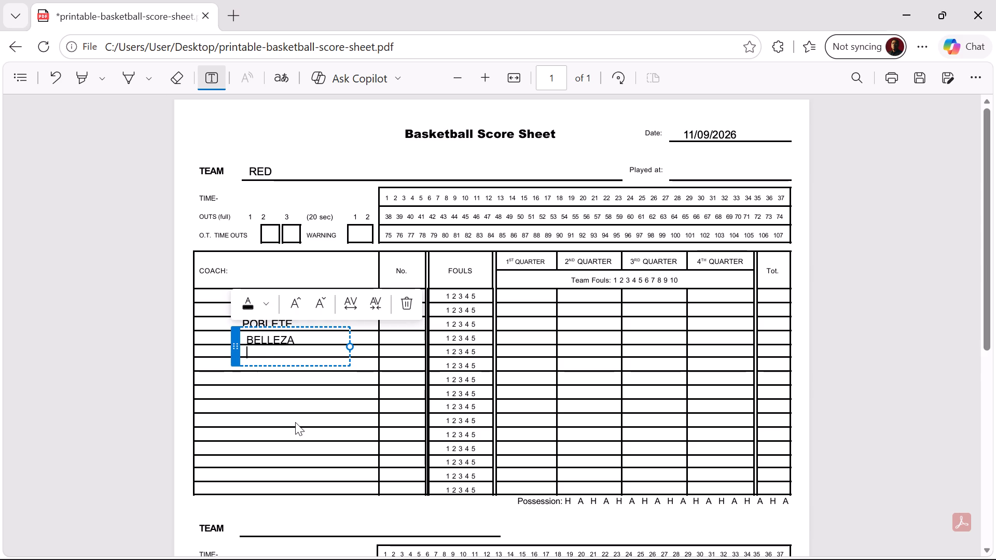
left_click(295, 422)
left_click(276, 348)
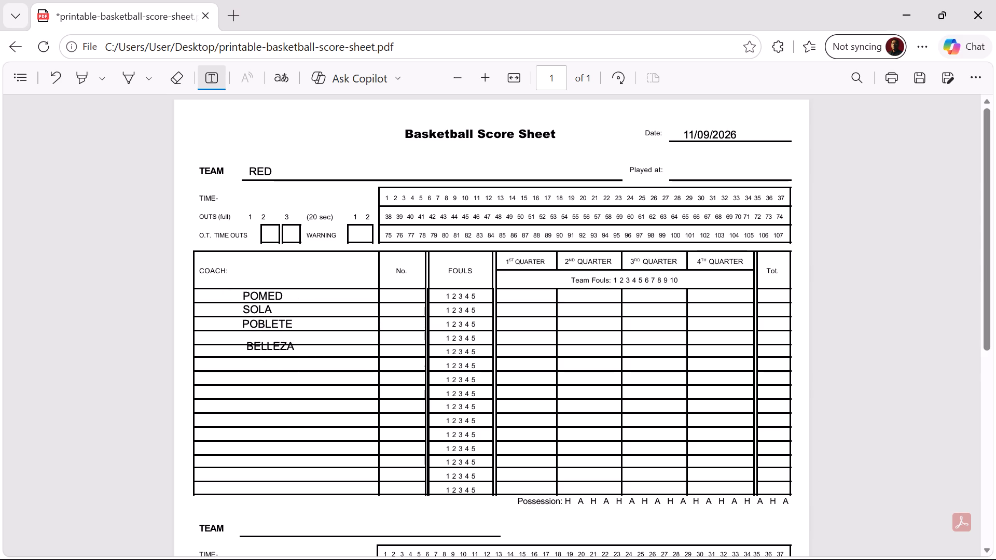
key("BackSpace")
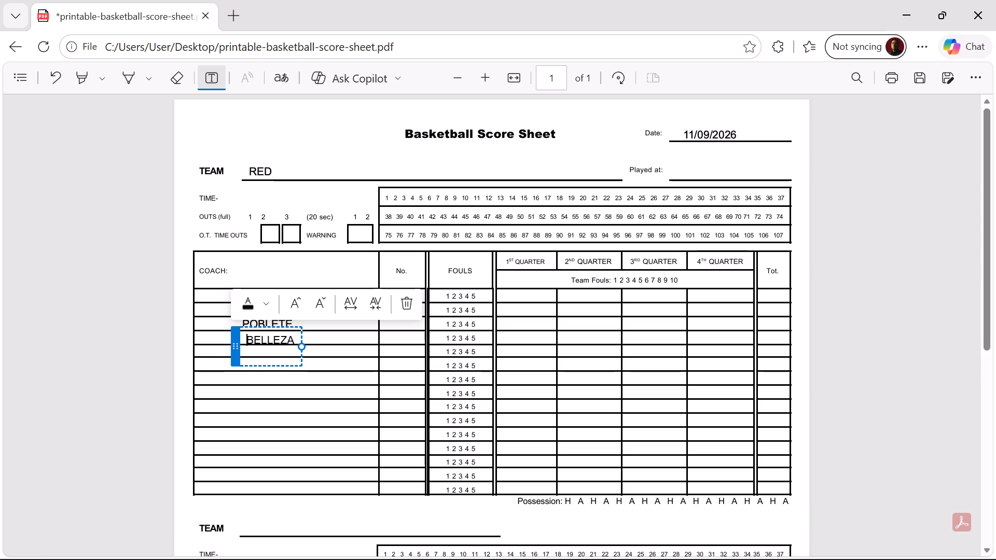
left_click(259, 351)
key("BackSpace")
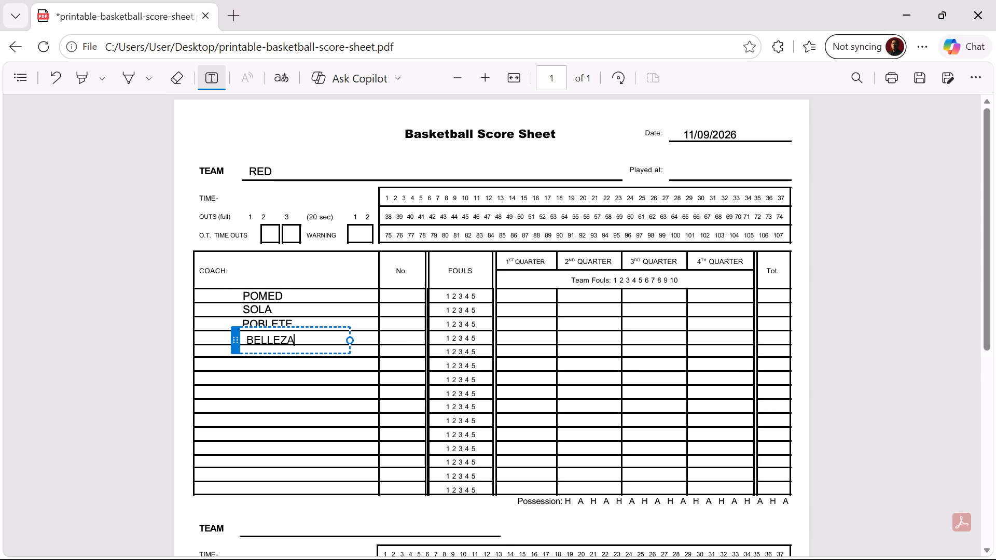
left_click(253, 380)
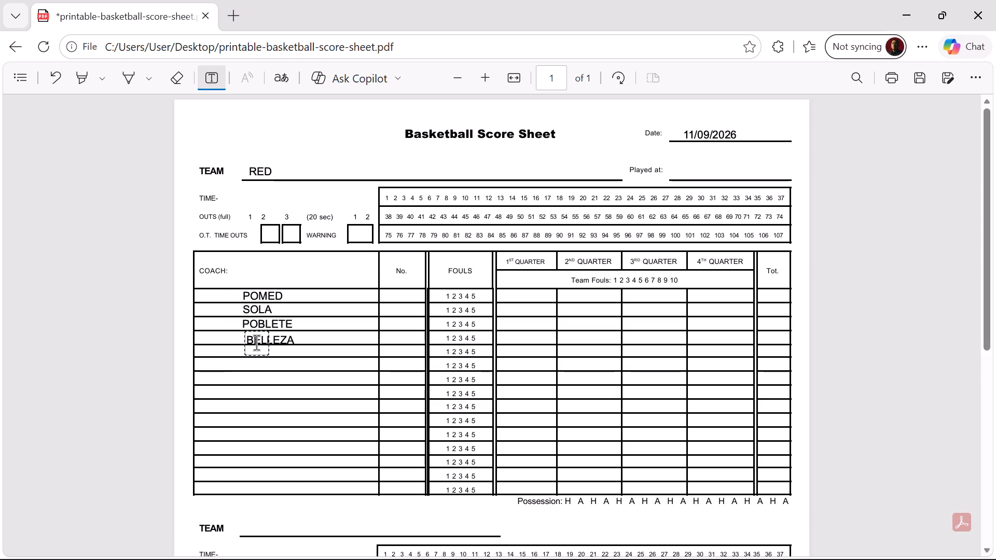
left_click(250, 340)
left_click(233, 338)
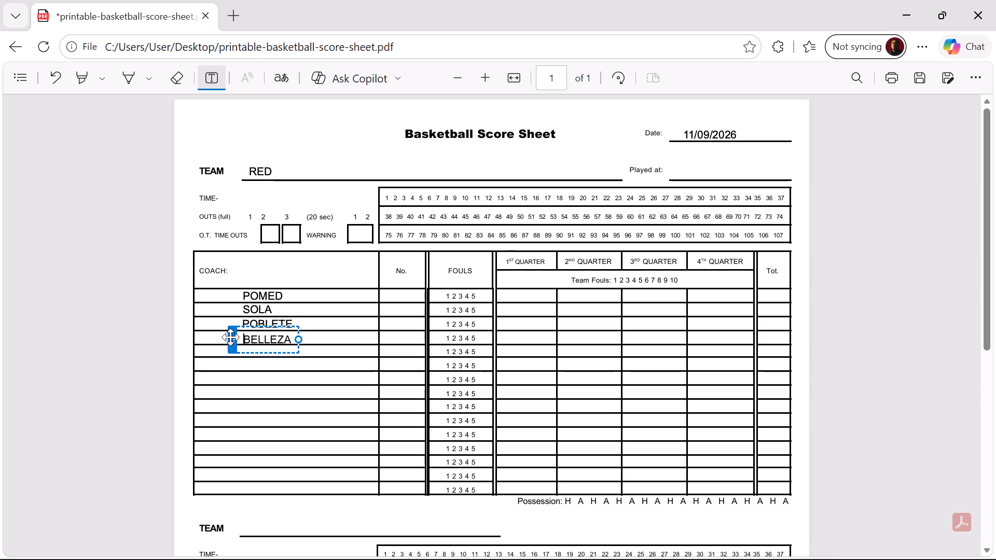
left_click(248, 357)
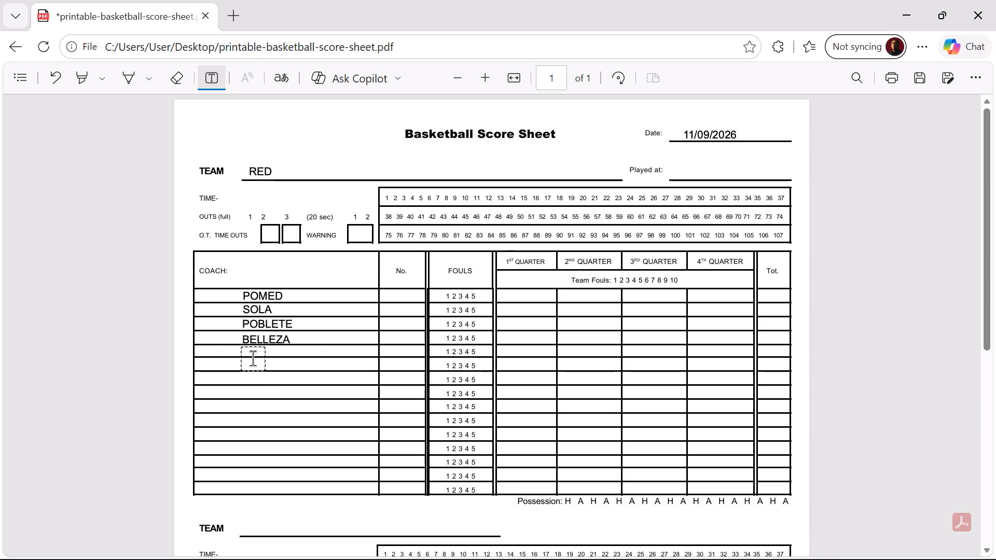
Add the player name BACANI as text in the fifth row under COACH, lined up with the names above.
left_click(246, 356)
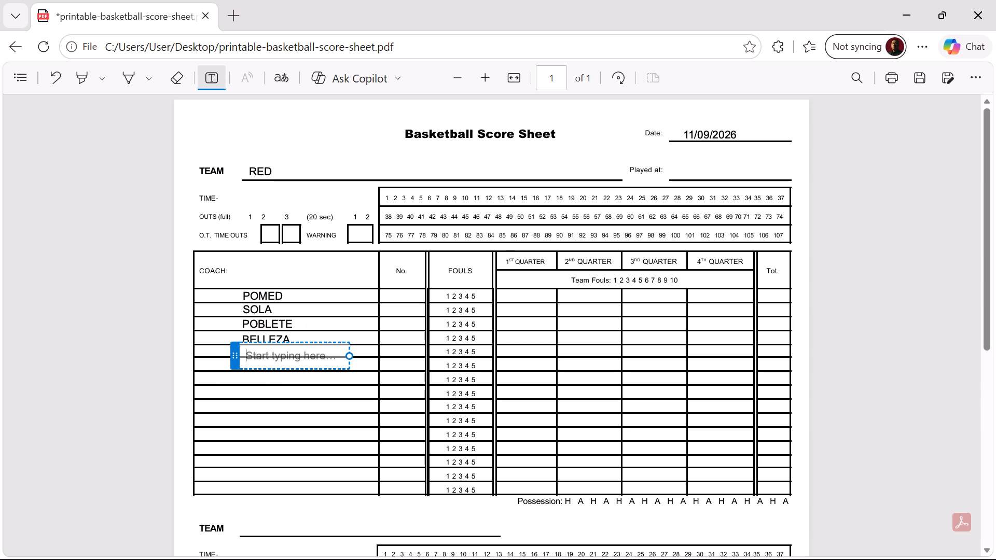
left_click(283, 350)
left_click(269, 387)
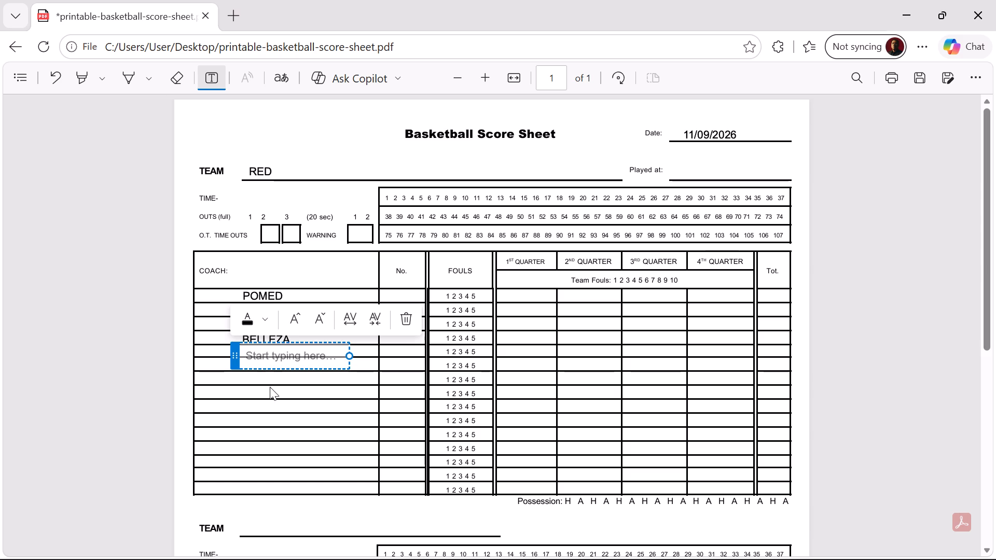
left_click(252, 352)
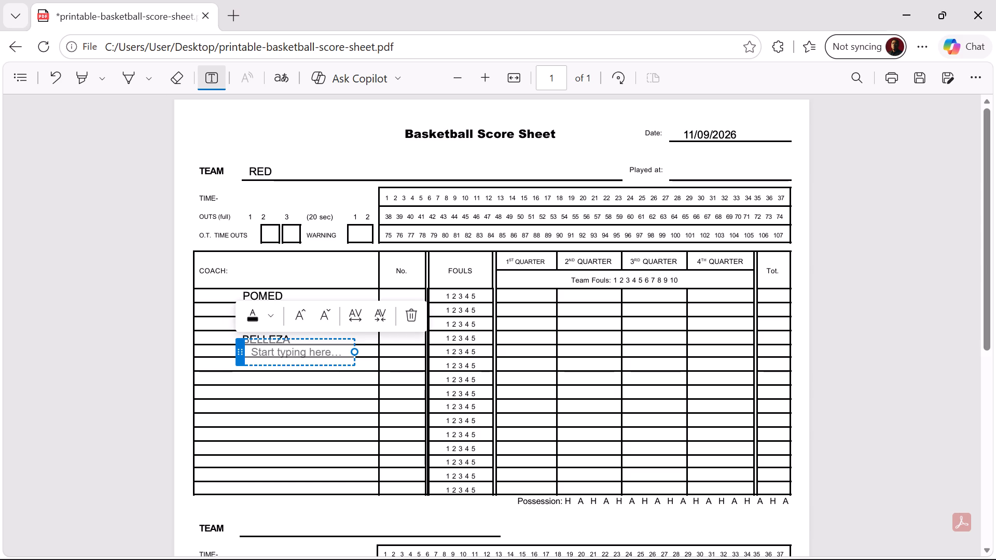
type("BACANI")
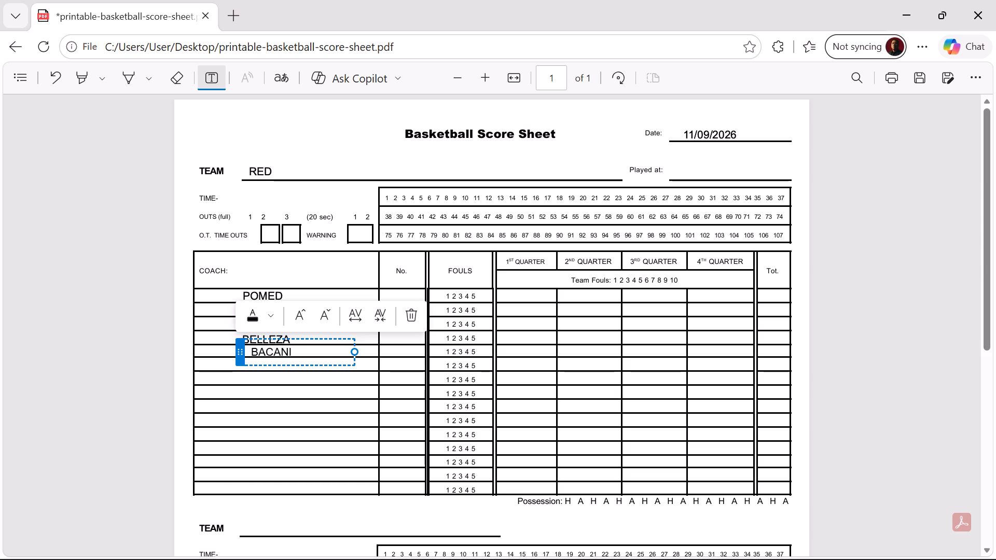
left_click(258, 407)
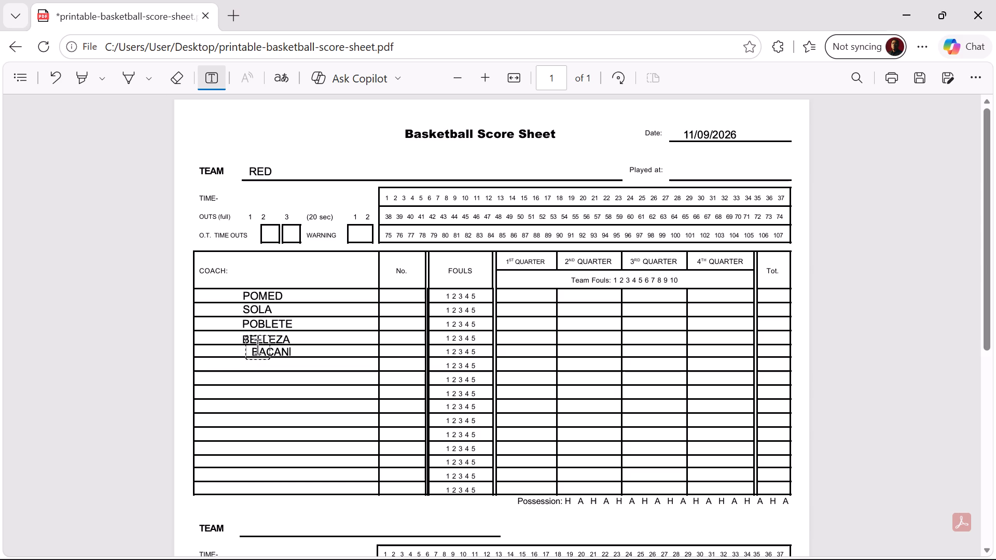
left_click(258, 352)
left_click_drag(241, 352, 233, 352)
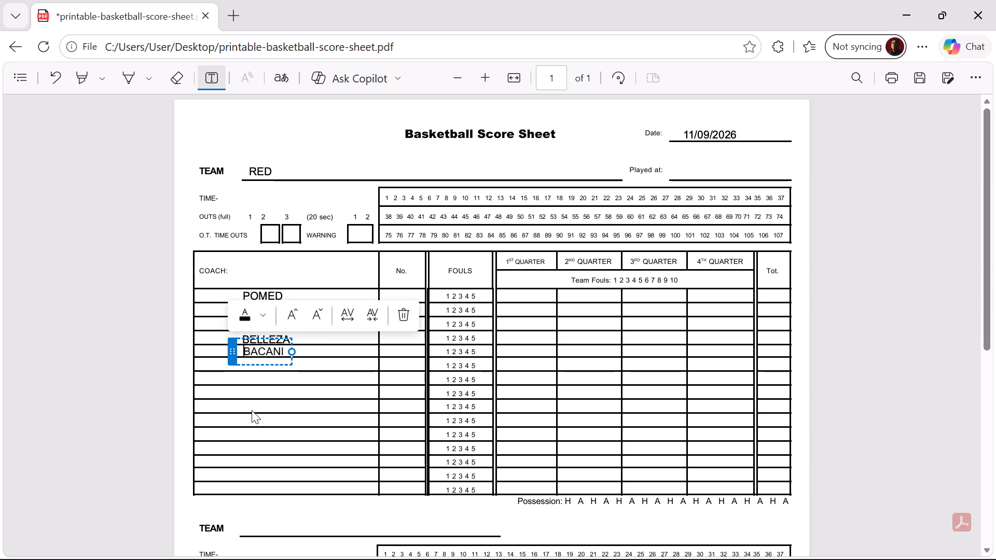
left_click(289, 463)
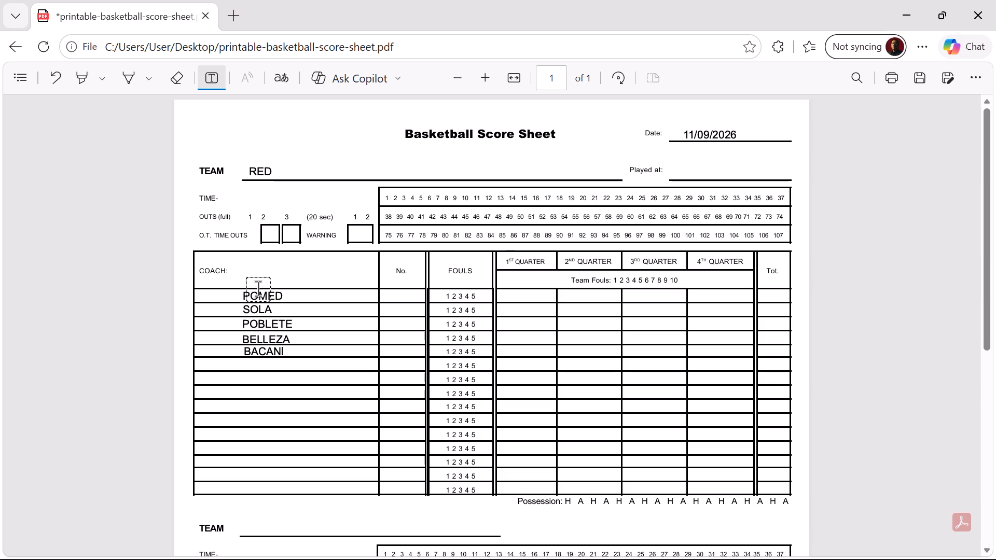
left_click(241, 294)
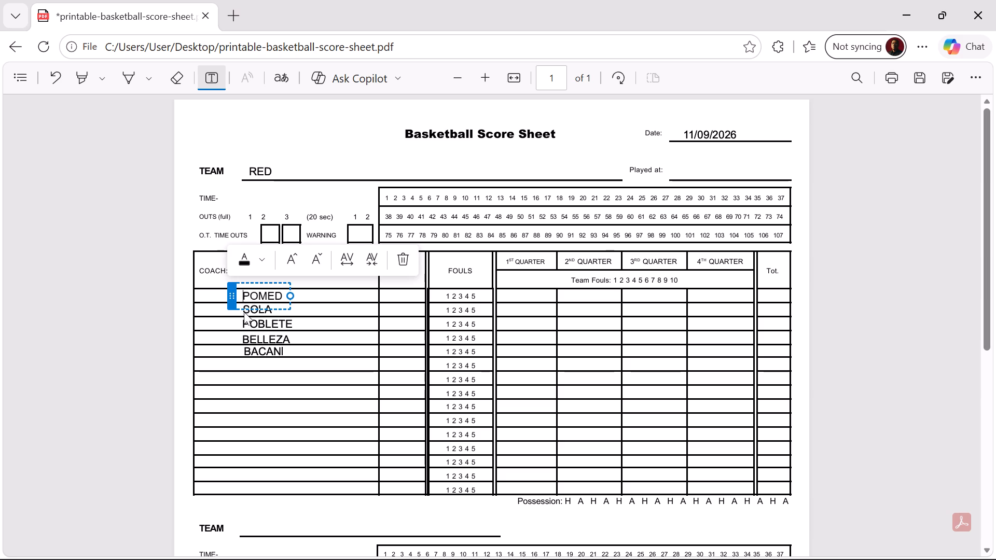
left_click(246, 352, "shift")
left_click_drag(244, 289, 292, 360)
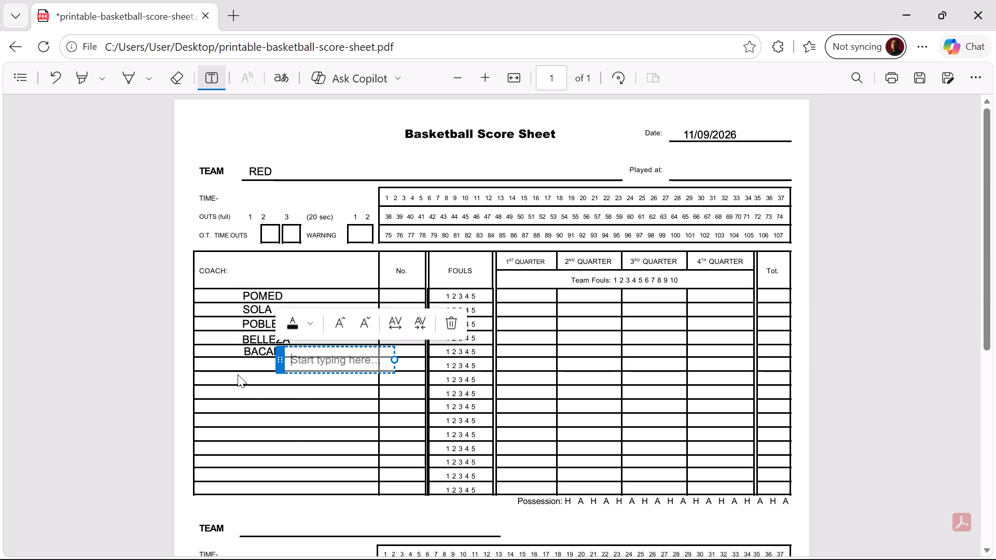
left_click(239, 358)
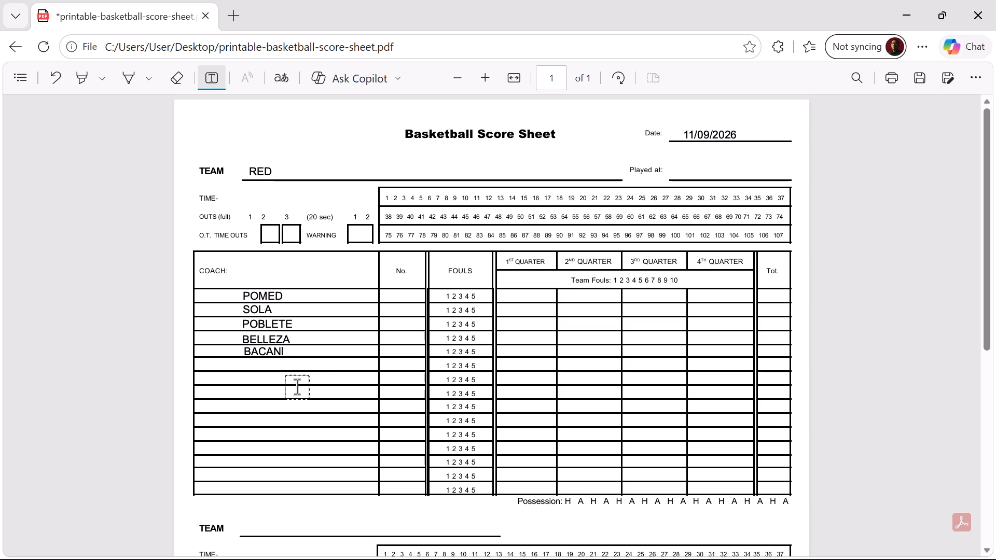
Nudge the BELLEZA and BACANI entries so they sit within their rows and line up with the names above.
left_click(272, 342)
left_click(232, 359)
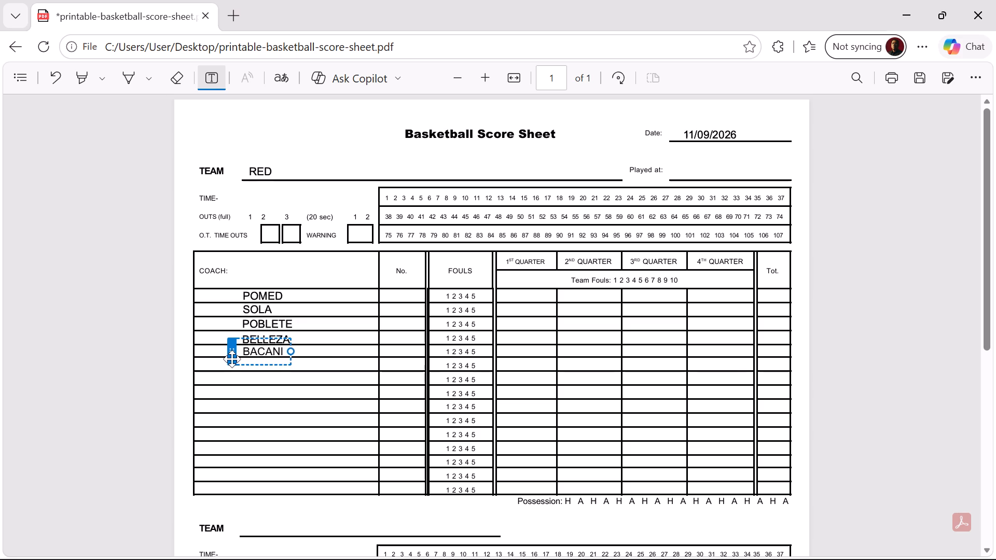
left_click(296, 380)
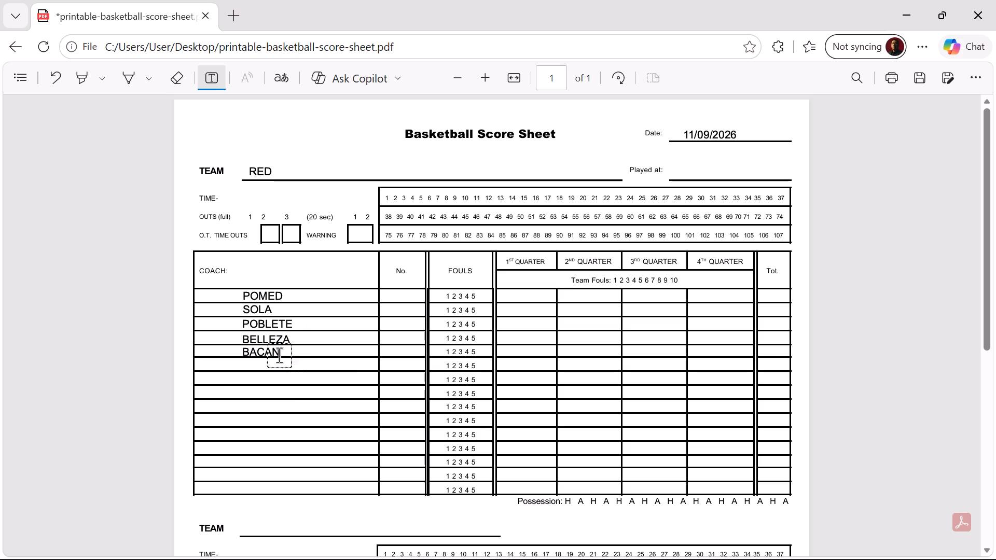
left_click(262, 340)
left_click(230, 340)
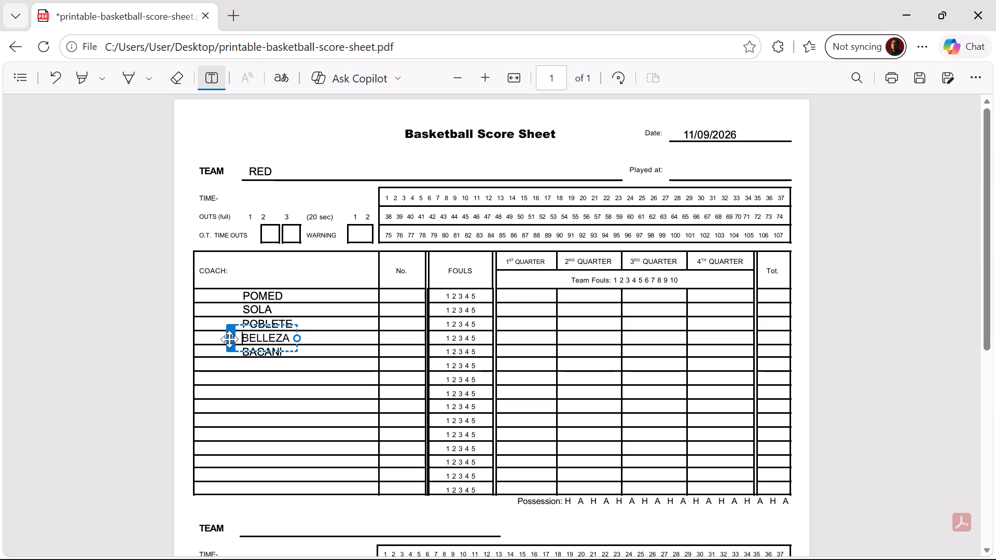
left_click(246, 368)
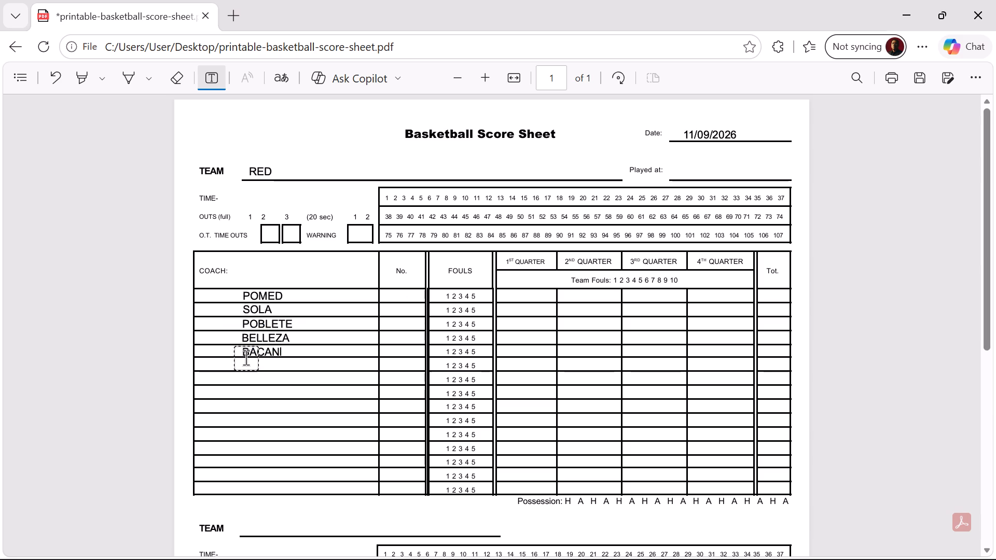
left_click(246, 354)
left_click(231, 353)
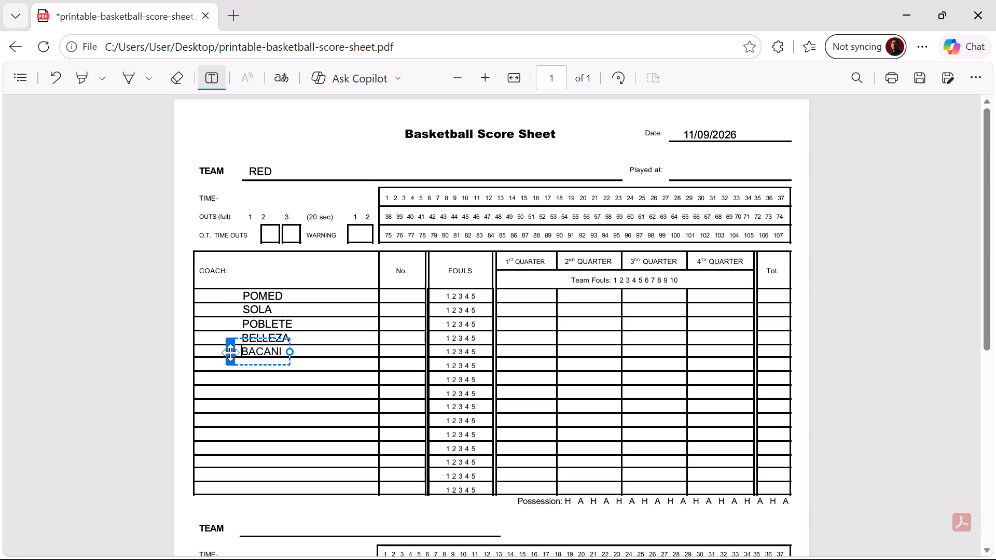
left_click(274, 396)
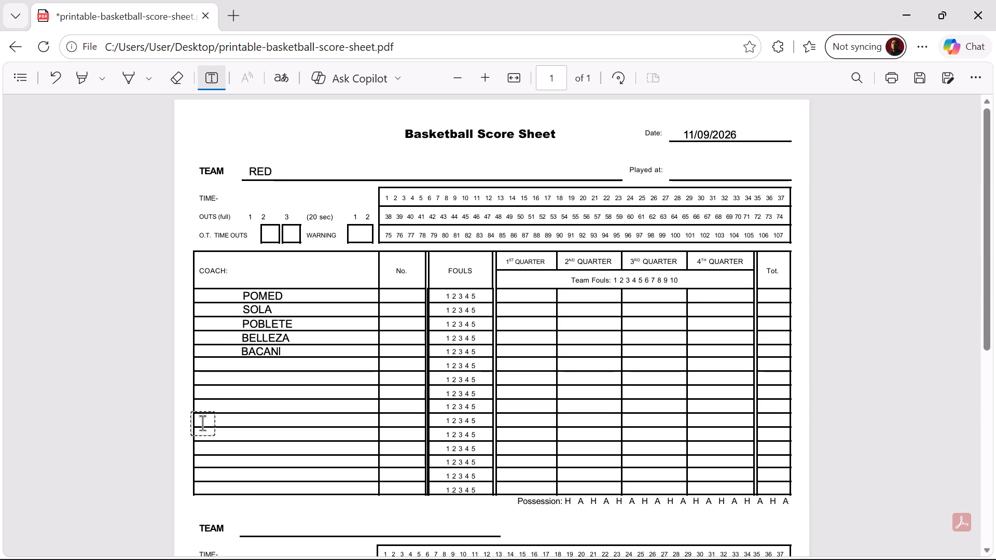
Add the player name TUDE as text in the sixth row under COACH, lined up with the names above.
left_click(263, 367)
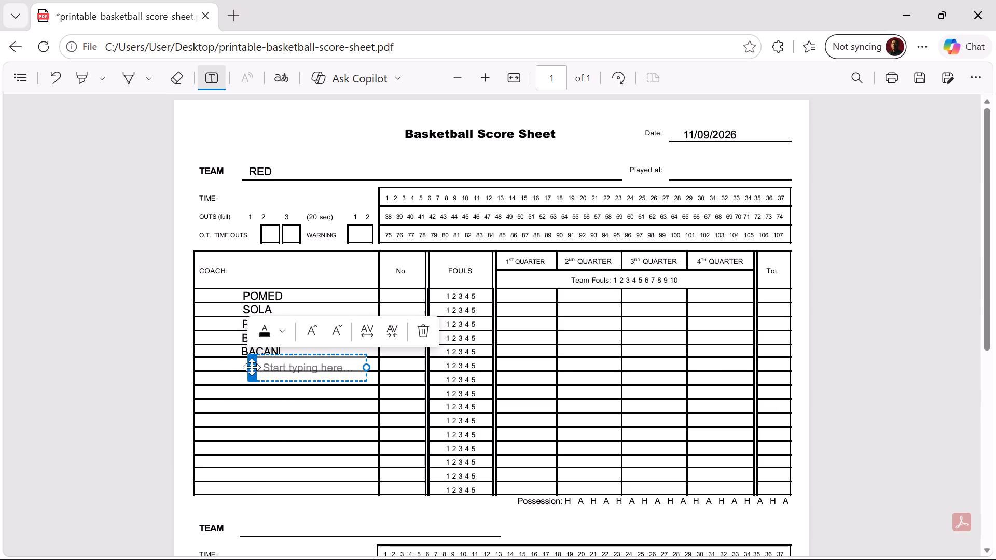
left_click(244, 365)
left_click(245, 365)
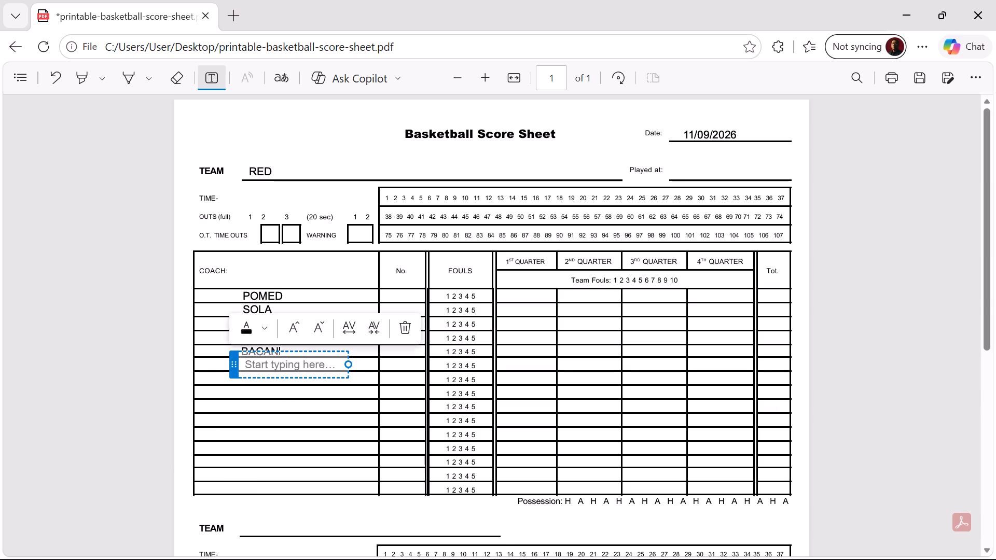
type("TUDE")
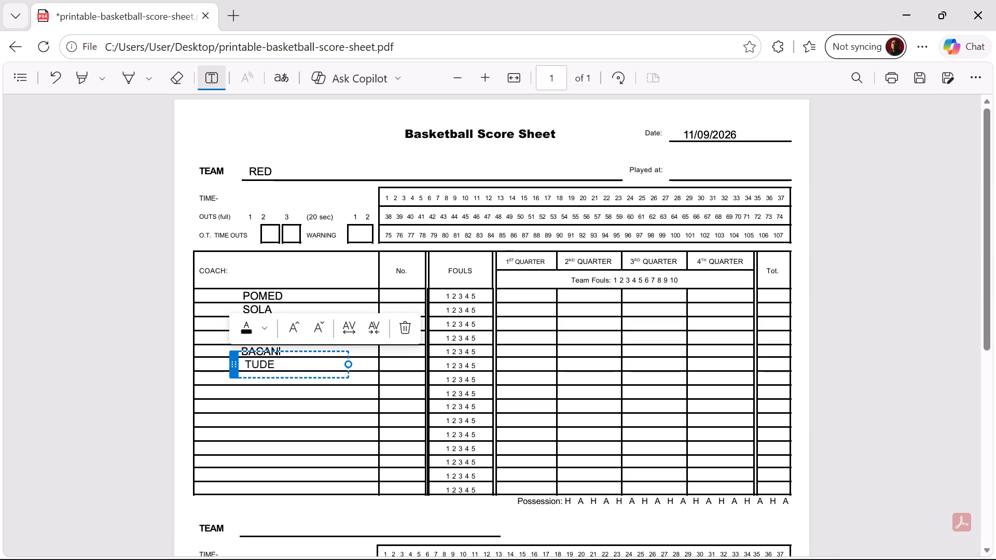
left_click_drag(230, 365, 225, 366)
left_click(232, 401)
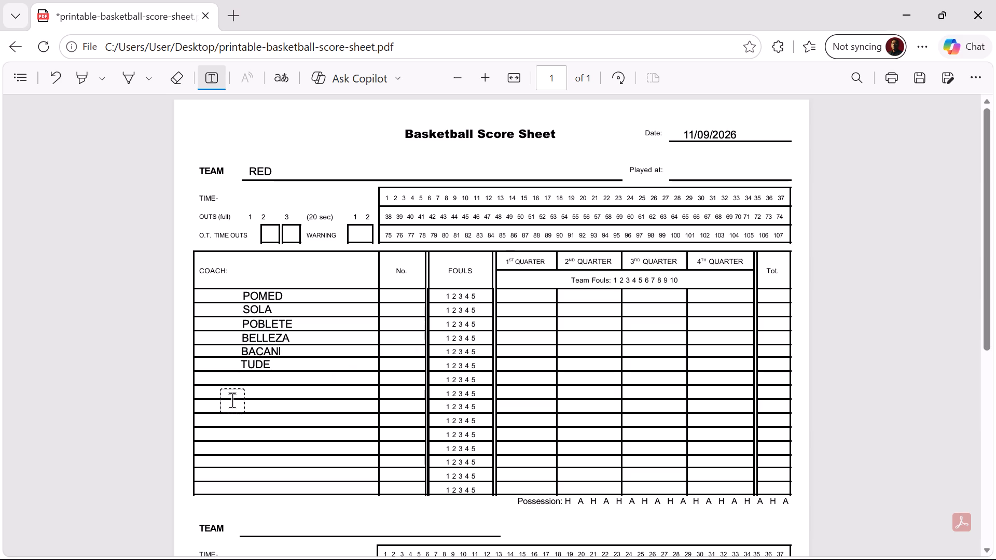
Add the player name JORNADA as text in the seventh row under COACH, lined up with the names above.
left_click(259, 380)
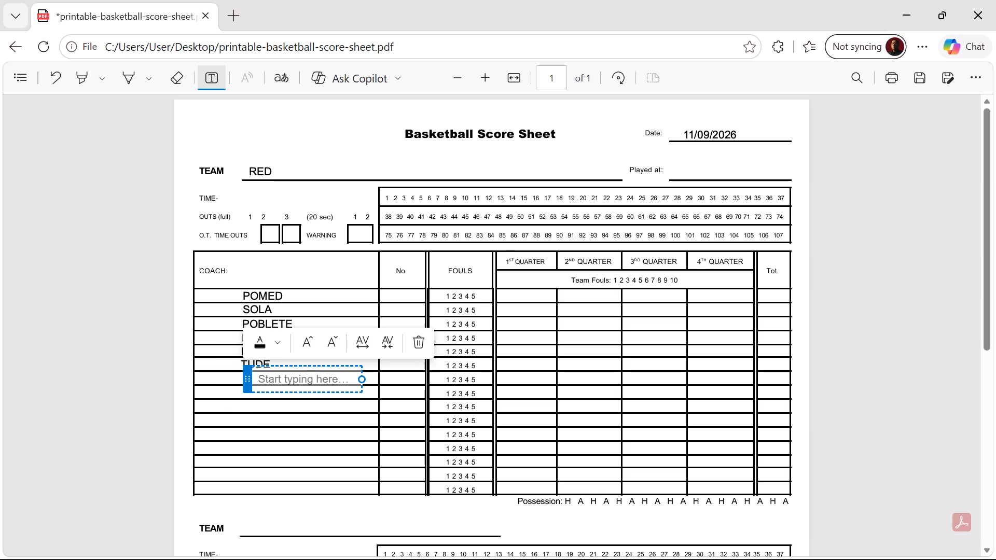
type("JORAN")
key("BackSpace")
key("BackSpace")
type("NADA")
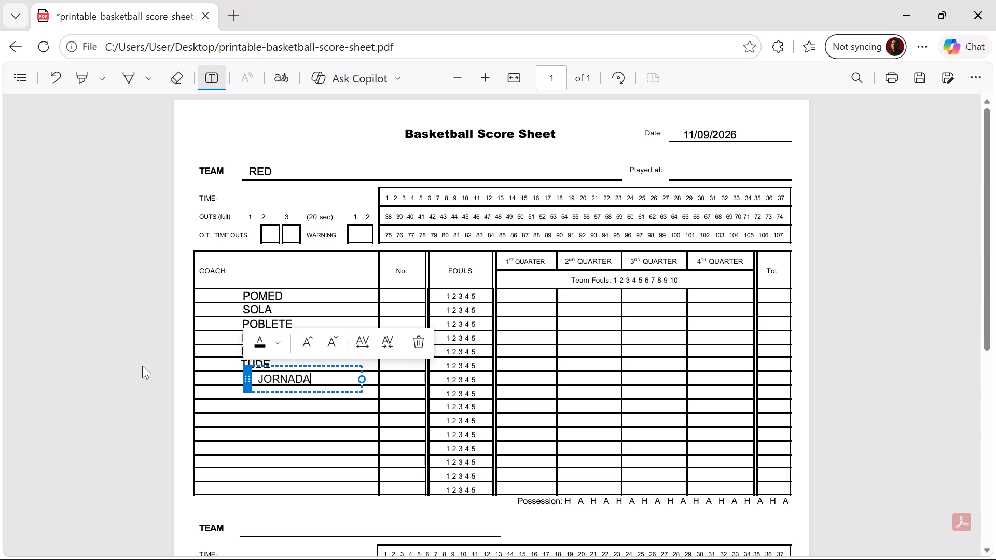
left_click(239, 422)
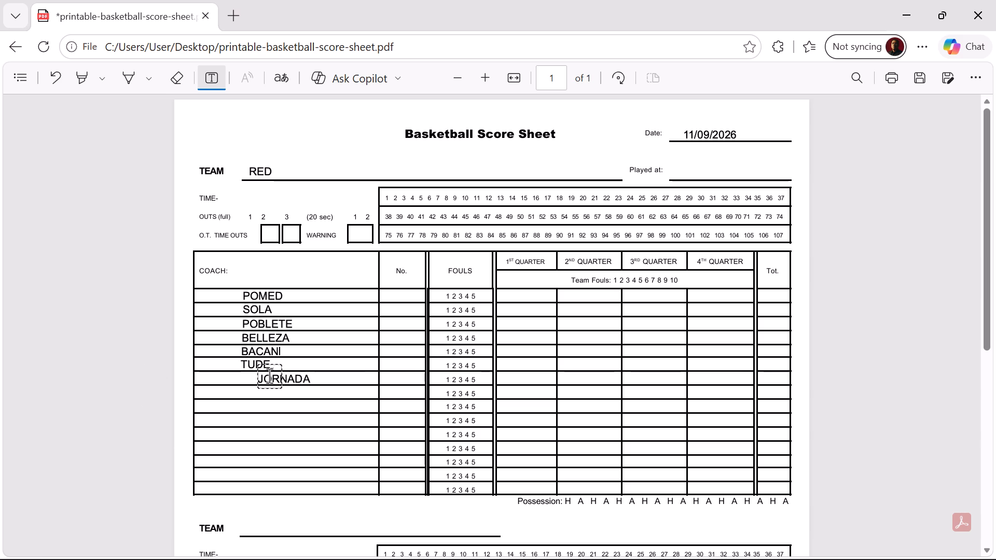
left_click(270, 376)
left_click_drag(249, 382, 232, 382)
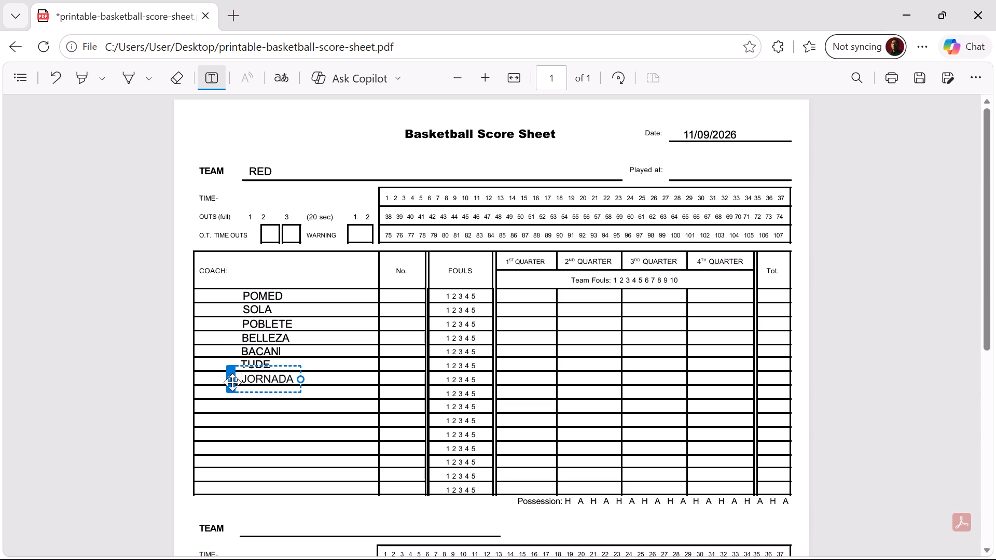
Nudge the JORNADA entry so it sits within its row and lines up with the names above.
left_click_drag(232, 382, 232, 382)
left_click(229, 407)
left_click(251, 383)
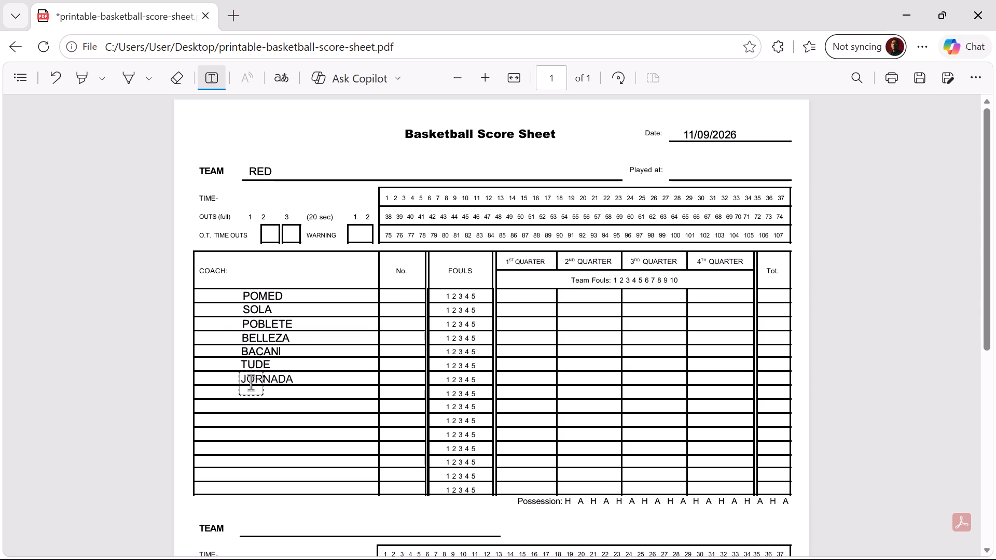
left_click(227, 378)
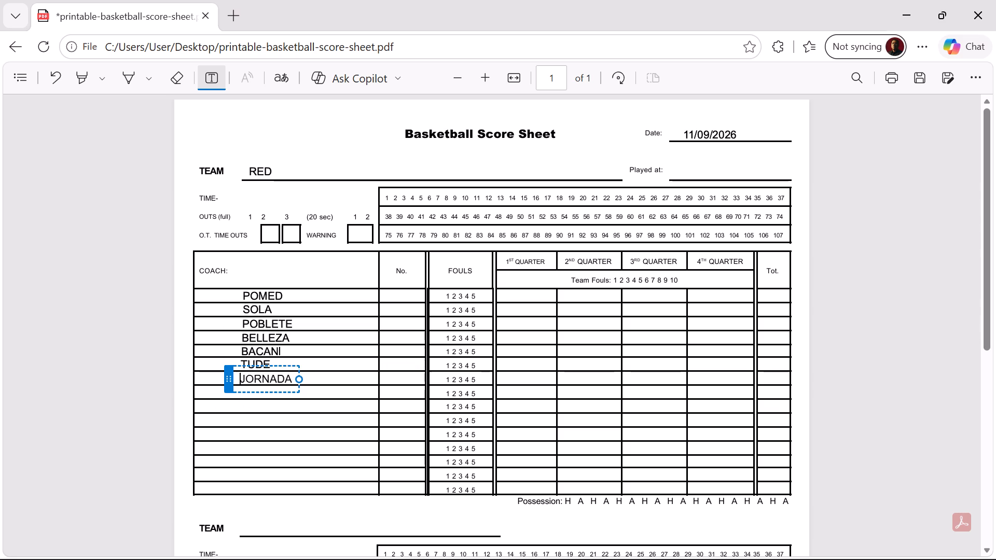
left_click(264, 415)
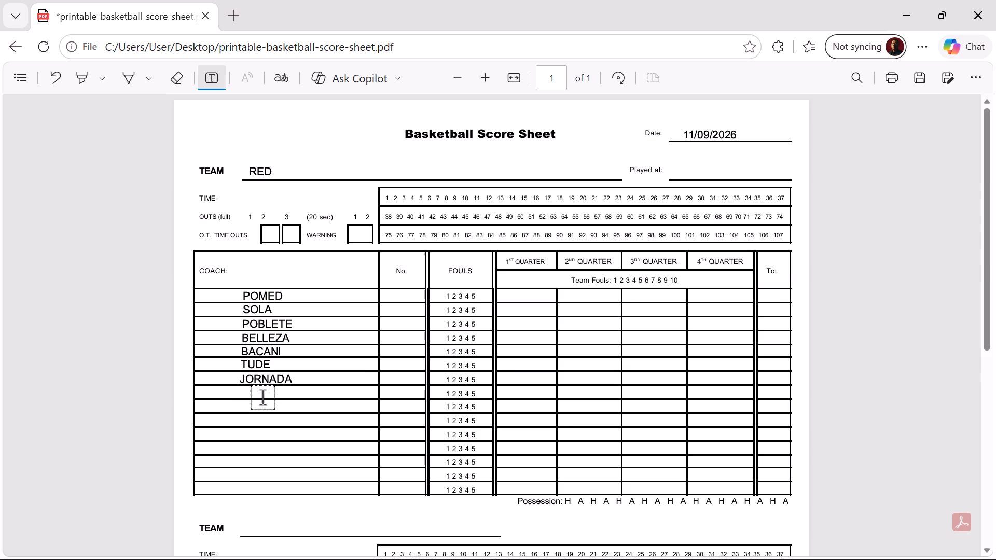
Add the player name MANUEL as text in the eighth row under COACH, lined up with the names above.
left_click(243, 391)
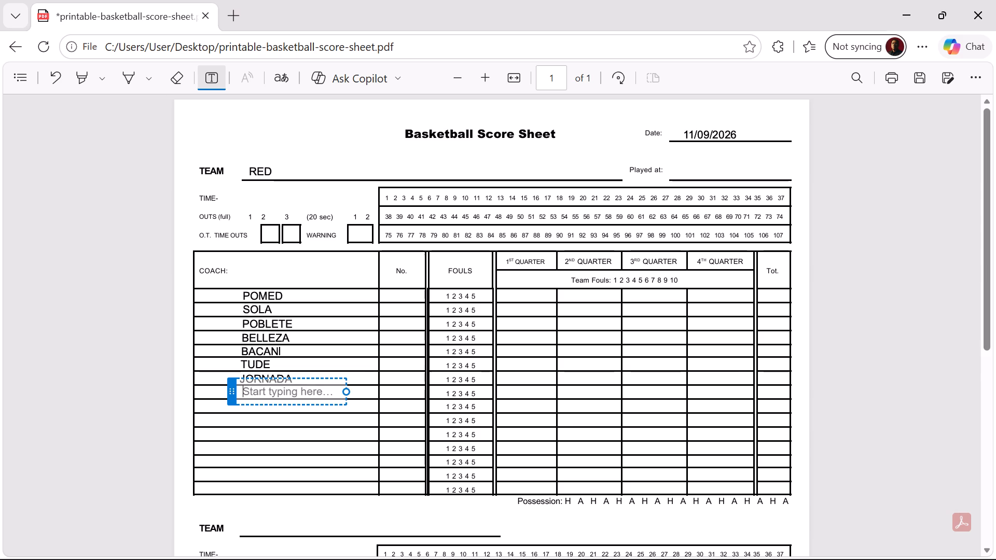
type("MANUEL")
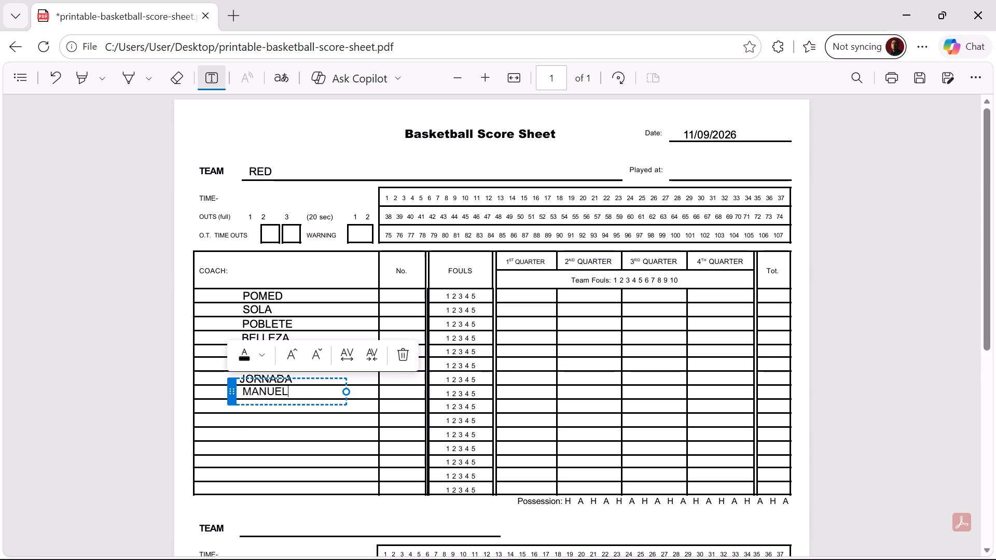
left_click(229, 390)
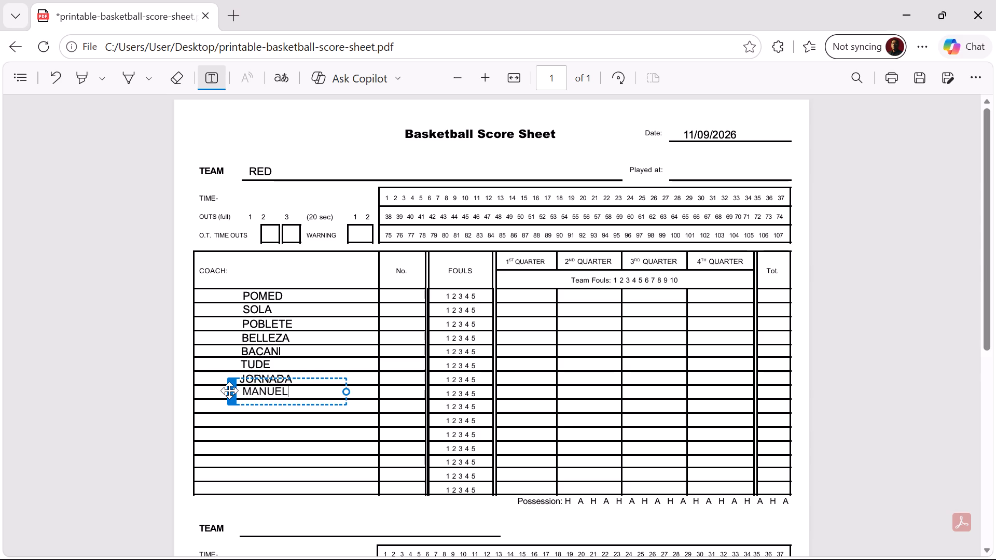
left_click(227, 391)
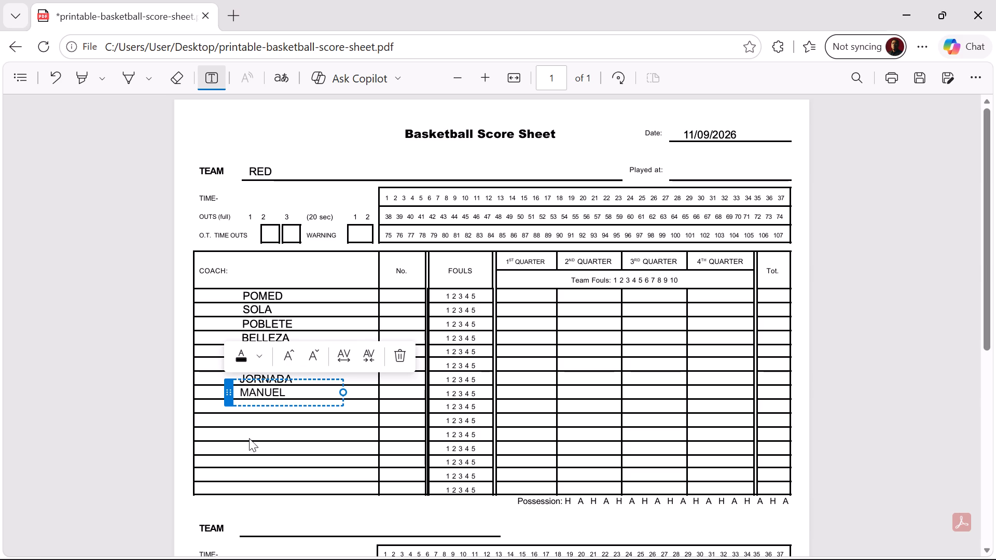
left_click(262, 449)
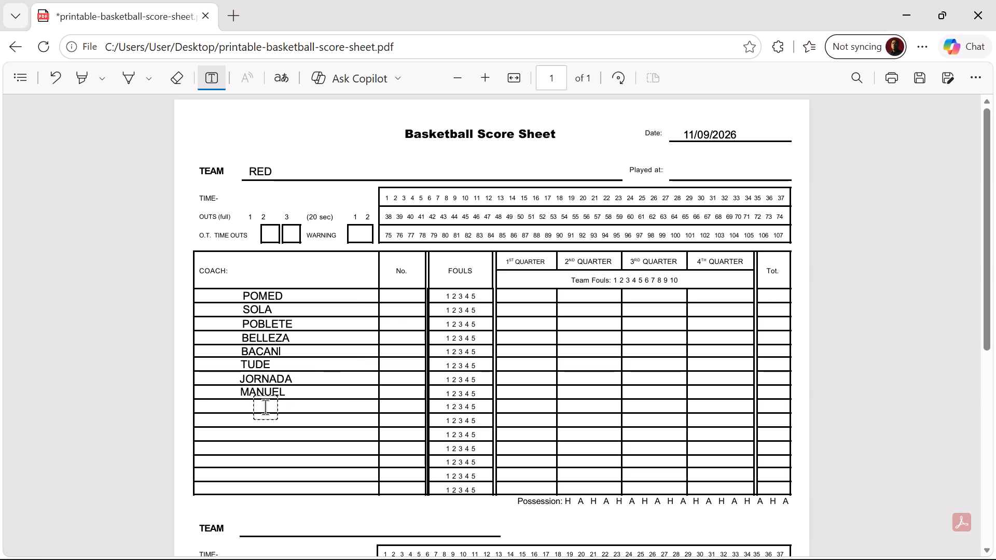
Add the player name LIM as text in the ninth row under COACH, lined up with the names above.
left_click(251, 409)
type("LIM")
left_click_drag(236, 406, 227, 404)
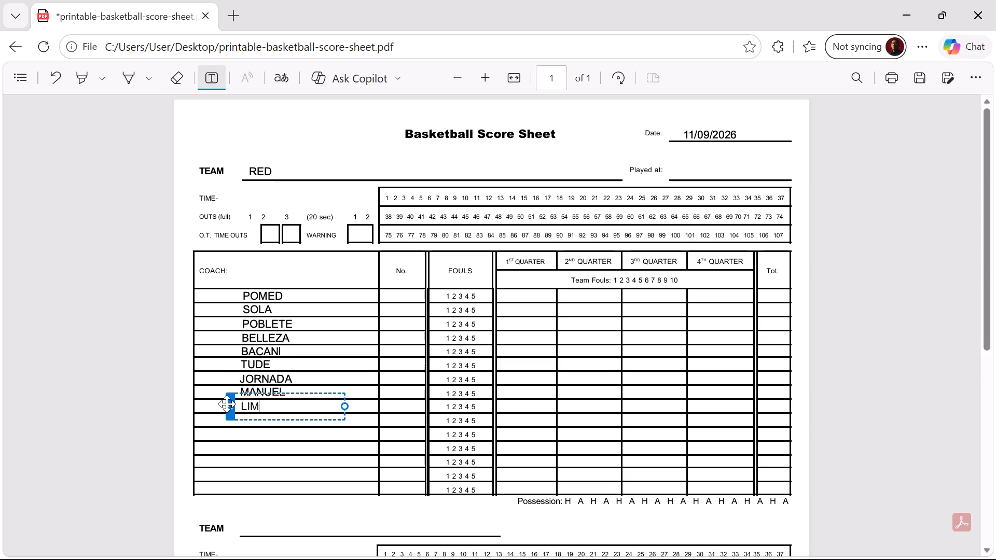
left_click_drag(227, 404, 226, 404)
left_click(264, 436)
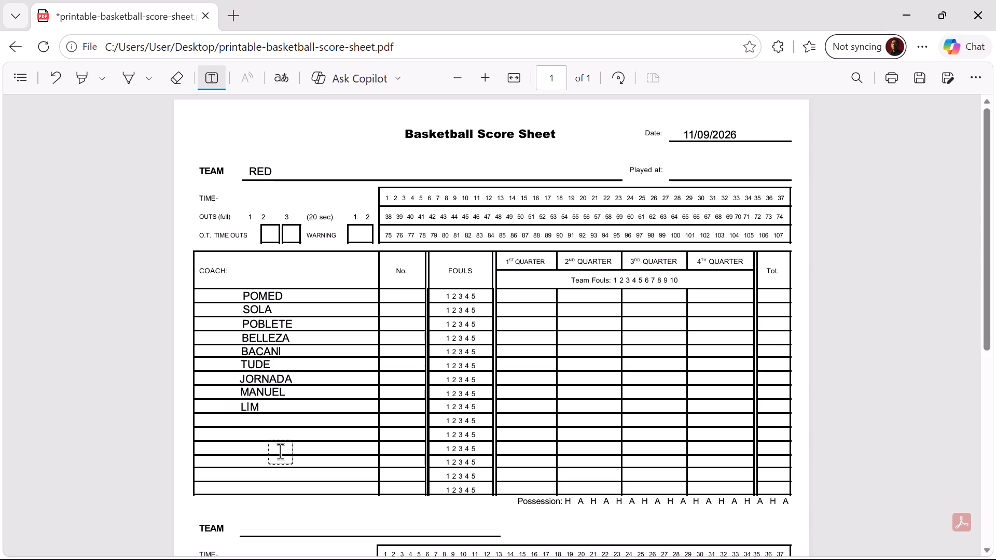
Add the player name MADAYAG as text in the tenth row under COACH, lined up with the names above.
left_click(249, 421)
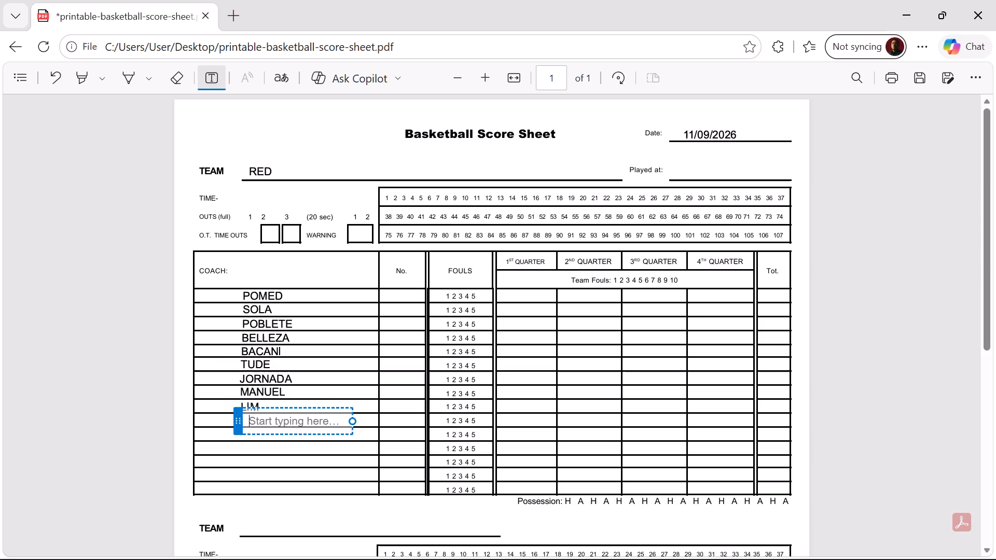
type("MADAYAG")
left_click(267, 442)
left_click(264, 420)
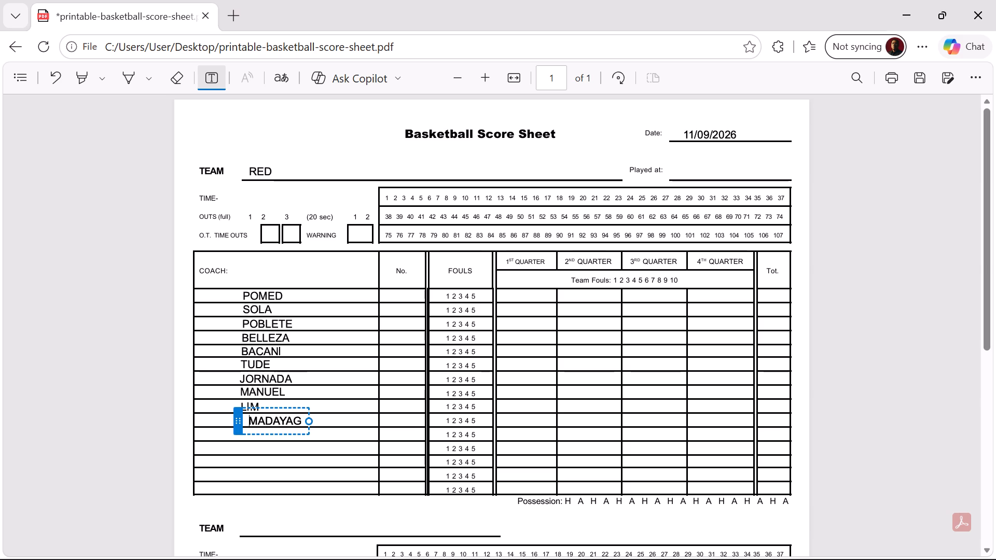
left_click_drag(238, 420, 231, 420)
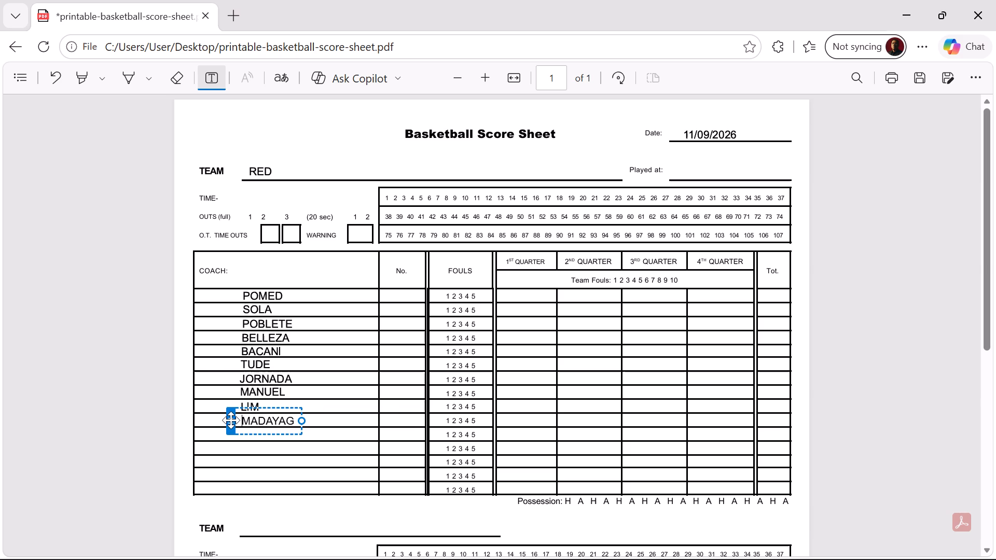
left_click_drag(231, 420, 229, 420)
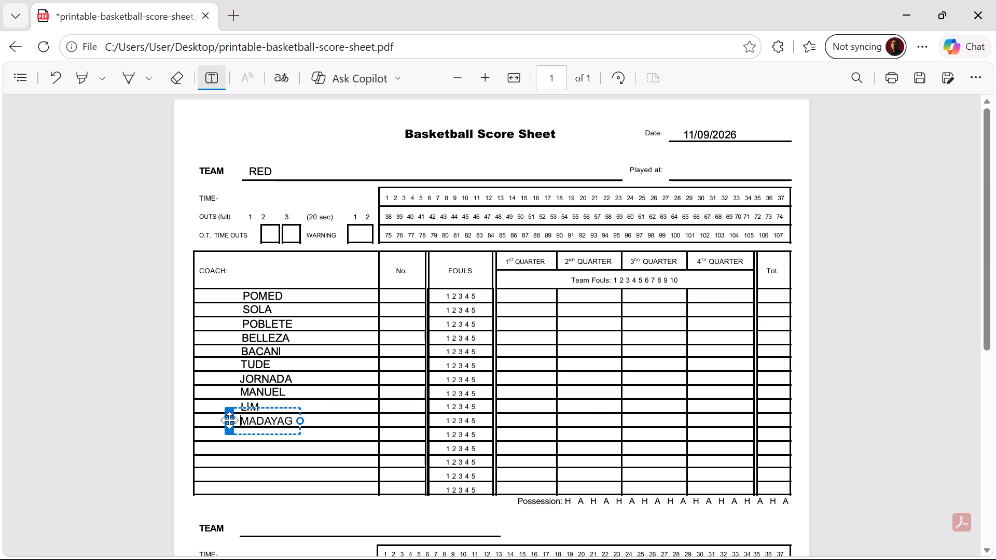
left_click_drag(229, 420, 230, 420)
left_click(247, 468)
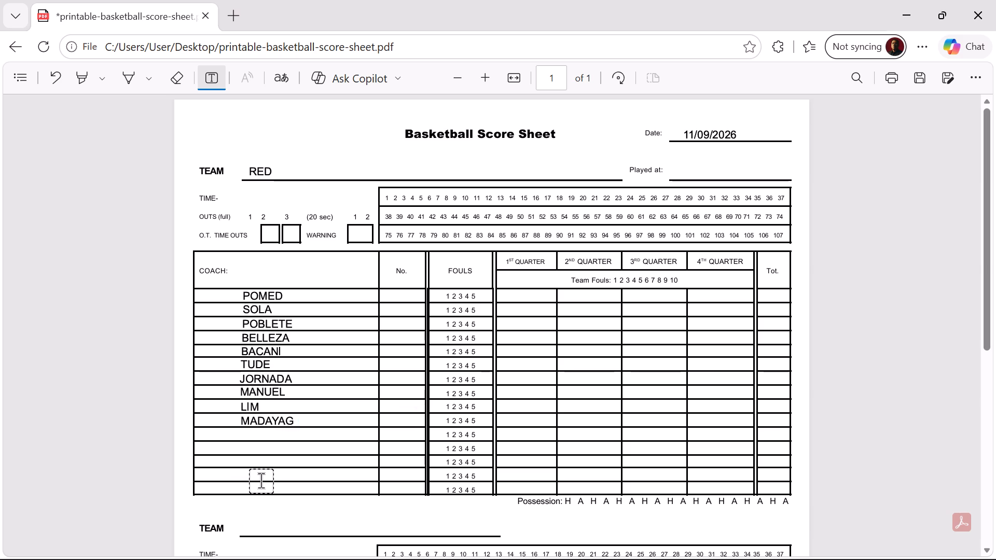
Add the player name BANZUELO as text in the eleventh row under COACH, lined up with the names above.
left_click(255, 433)
type("BANZUELO")
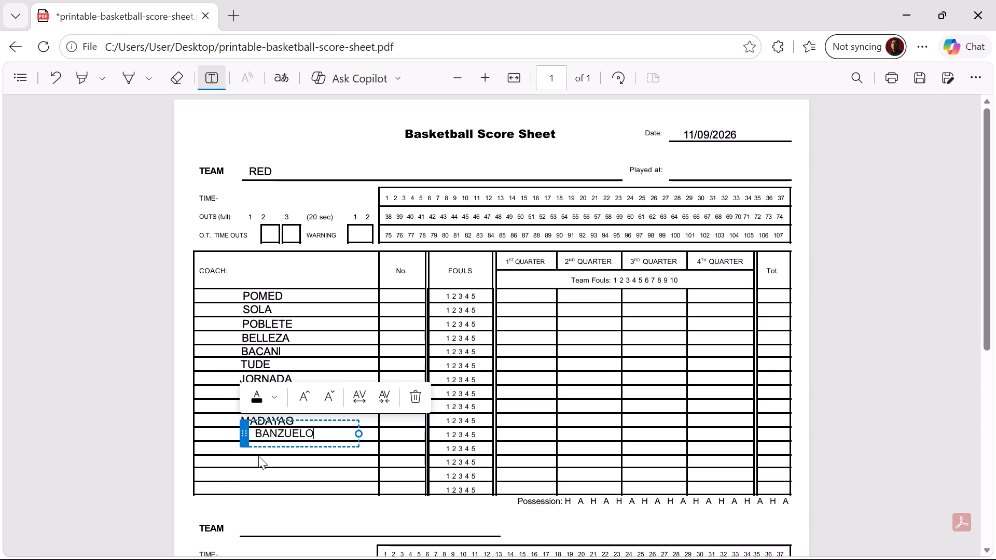
left_click(260, 464)
left_click(263, 432)
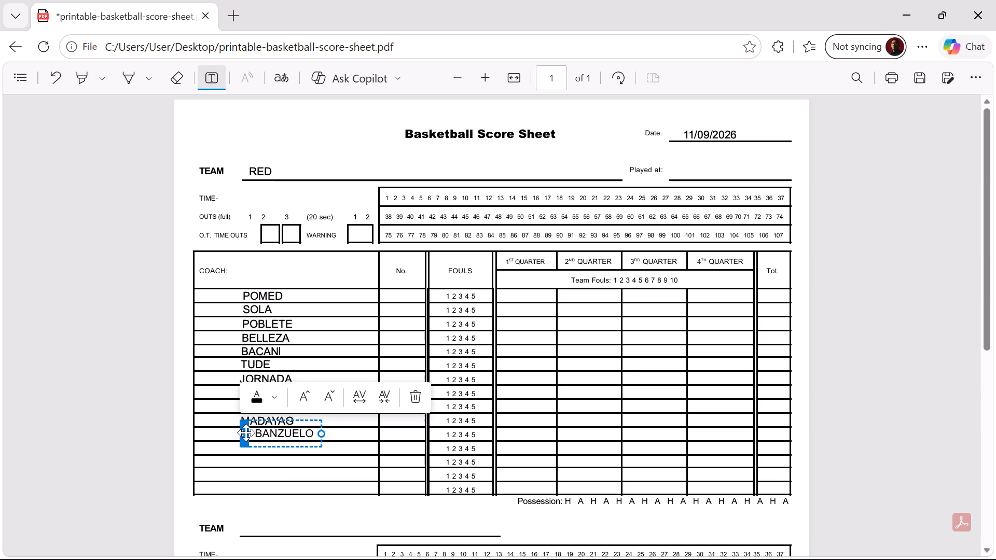
left_click_drag(245, 432, 231, 434)
left_click(247, 458)
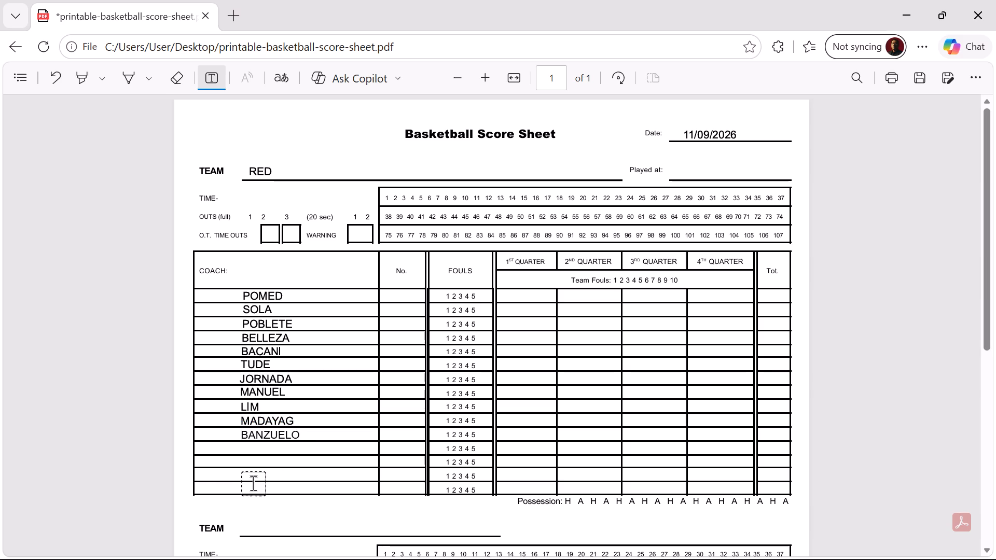
Add the player name OBIAS as text in the twelfth row under COACH, lined up with the names above.
left_click(255, 447)
type("OBIAS")
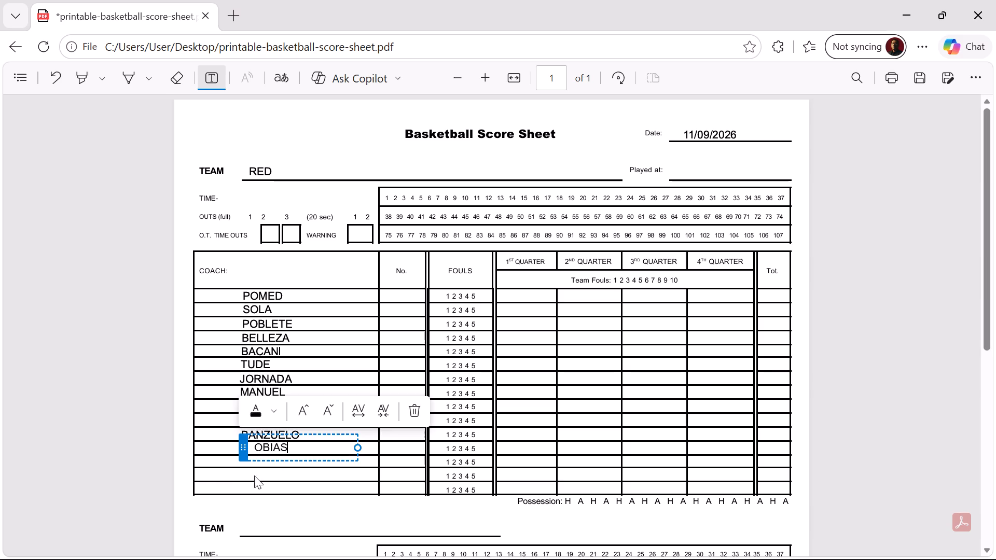
left_click(228, 460)
left_click(272, 449)
left_click_drag(244, 450, 231, 451)
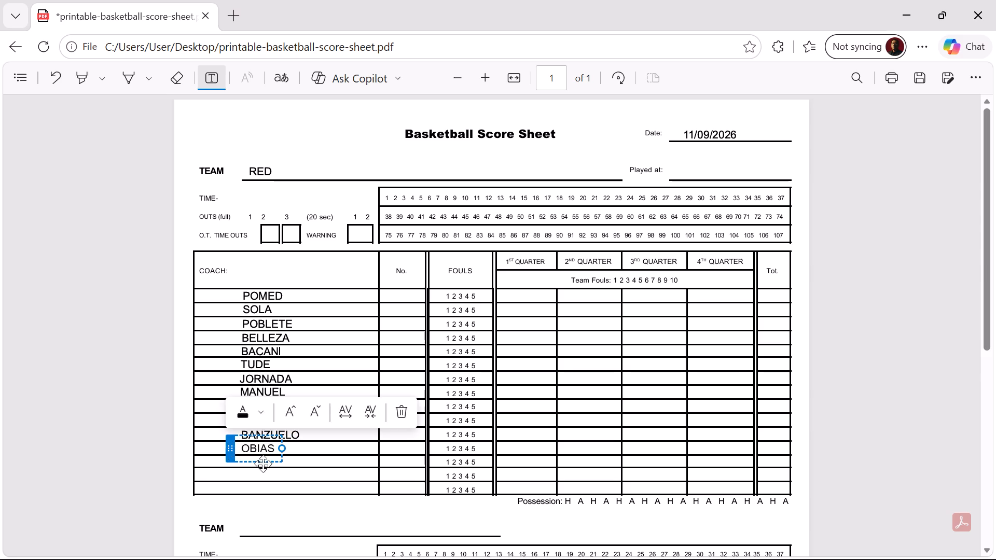
left_click(296, 477)
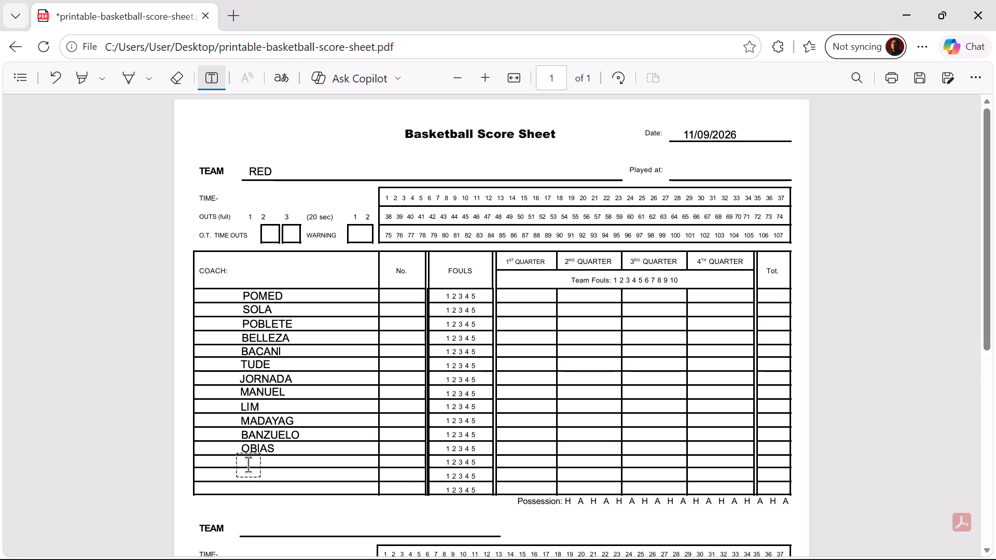
Add the player name CAROLINO as text in the thirteenth row under COACH, lined up with the names above.
left_click(247, 460)
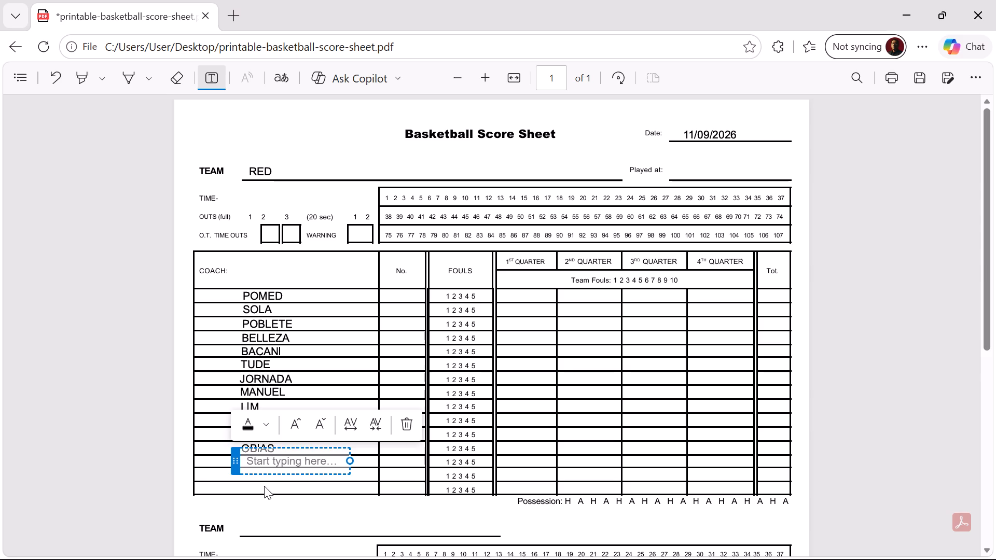
type("CAROLINO")
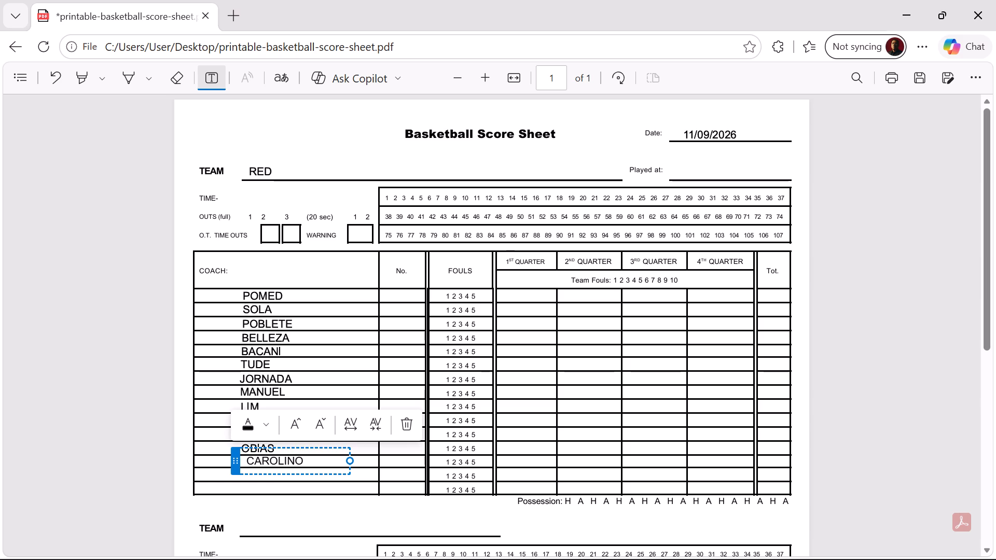
left_click_drag(233, 461, 226, 464)
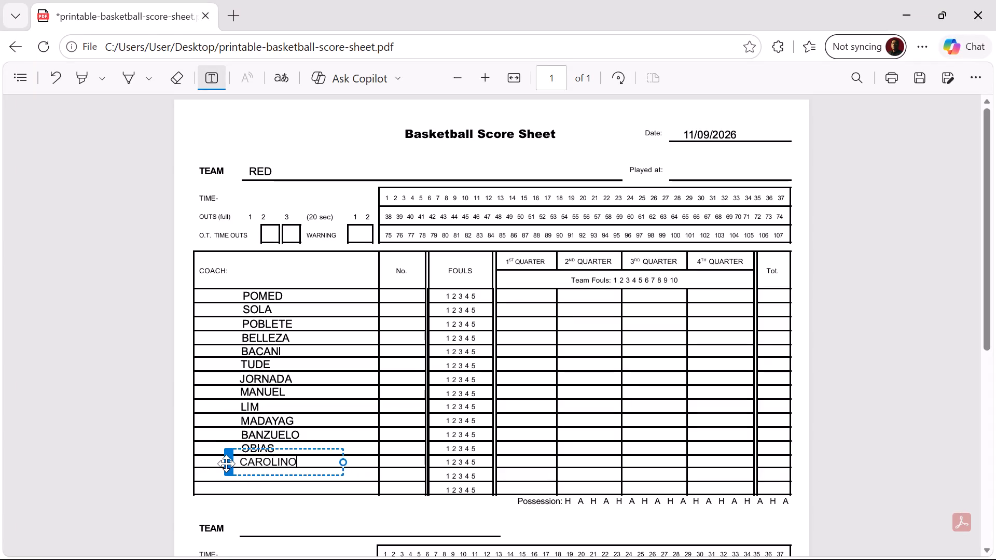
left_click_drag(226, 464, 227, 464)
left_click(405, 296)
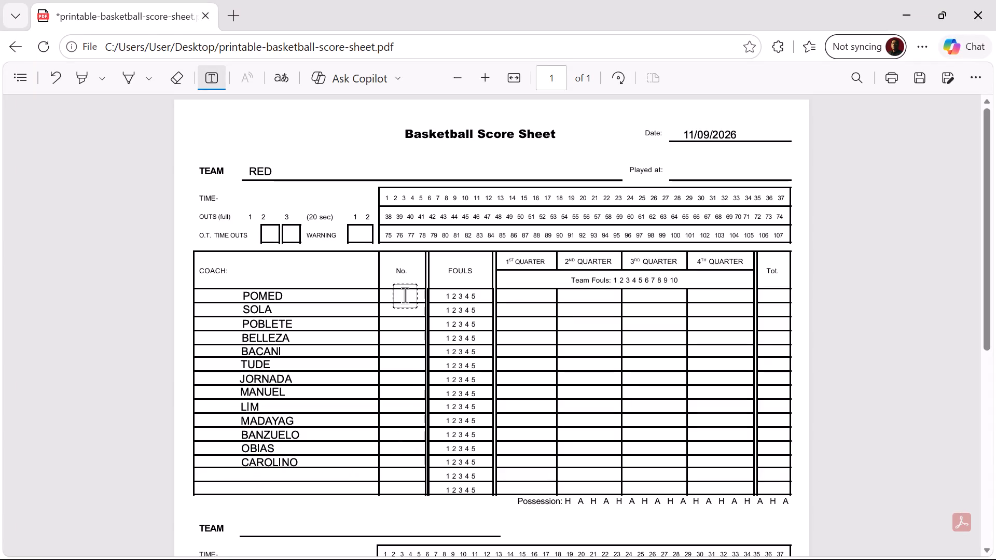
Add the player numbers 22 for POMED and 14 for SOLA as text in the No. column.
left_click(405, 296)
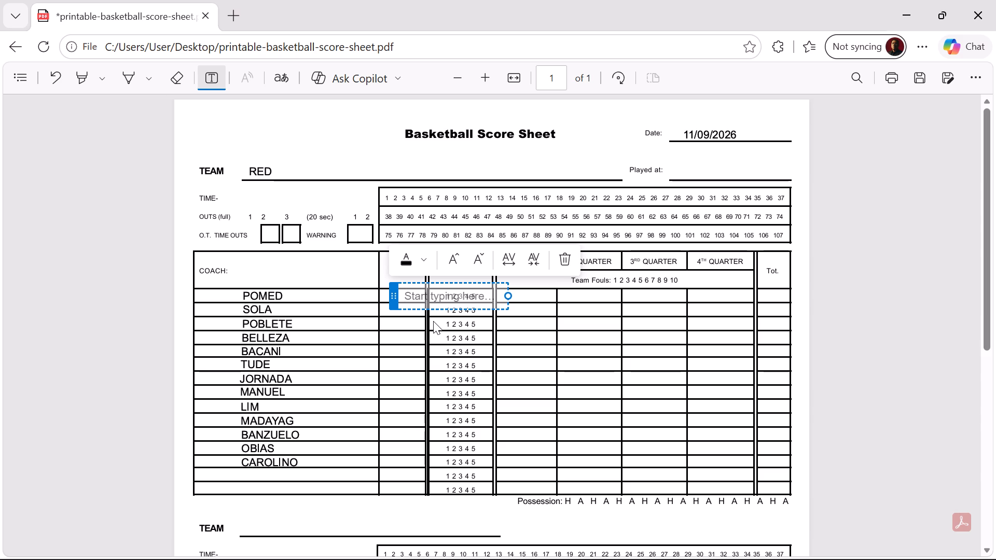
type("22")
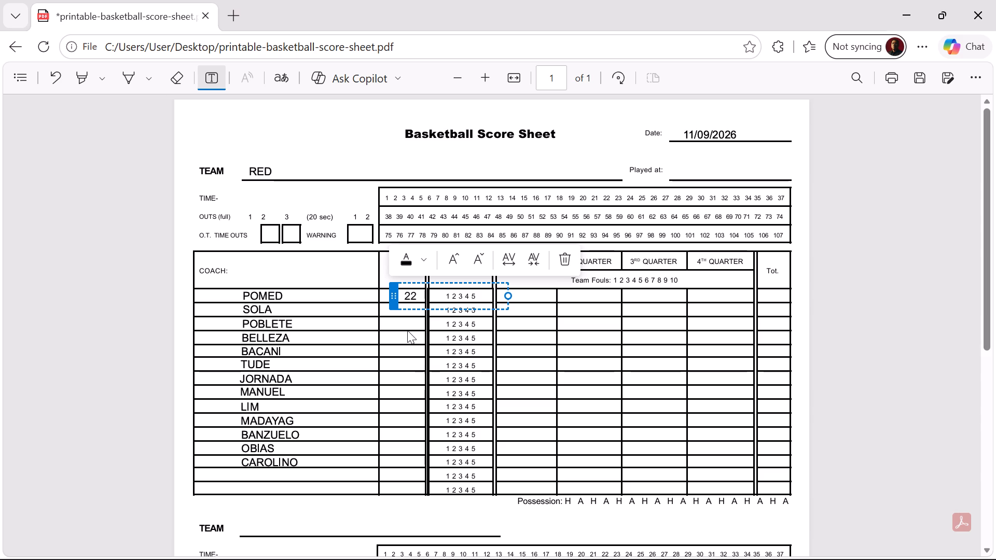
left_click(406, 322)
double_click(406, 309)
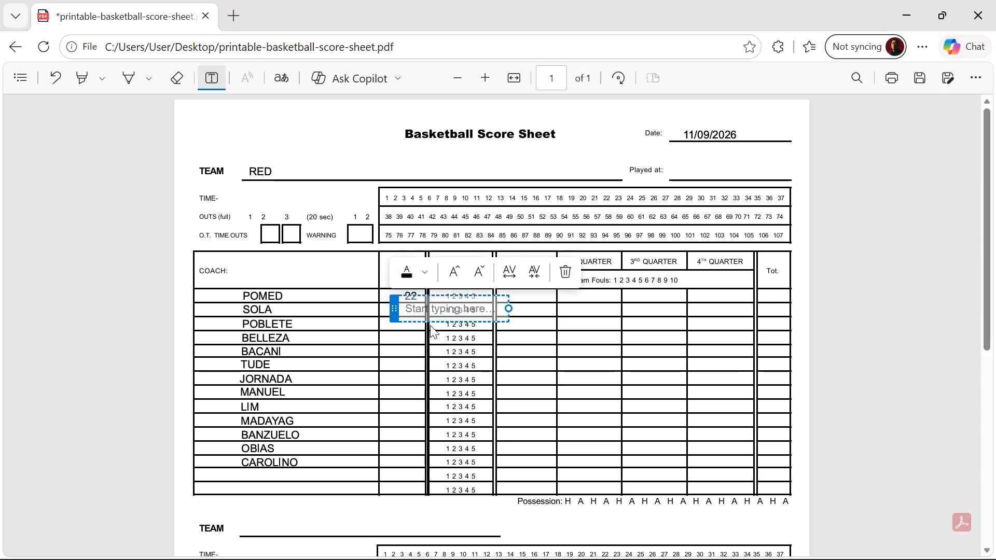
type("14")
left_click(406, 332)
Add the player number 8 for POBLETE in the No. column, aligned with the last digit of the numbers above.
left_click(406, 321)
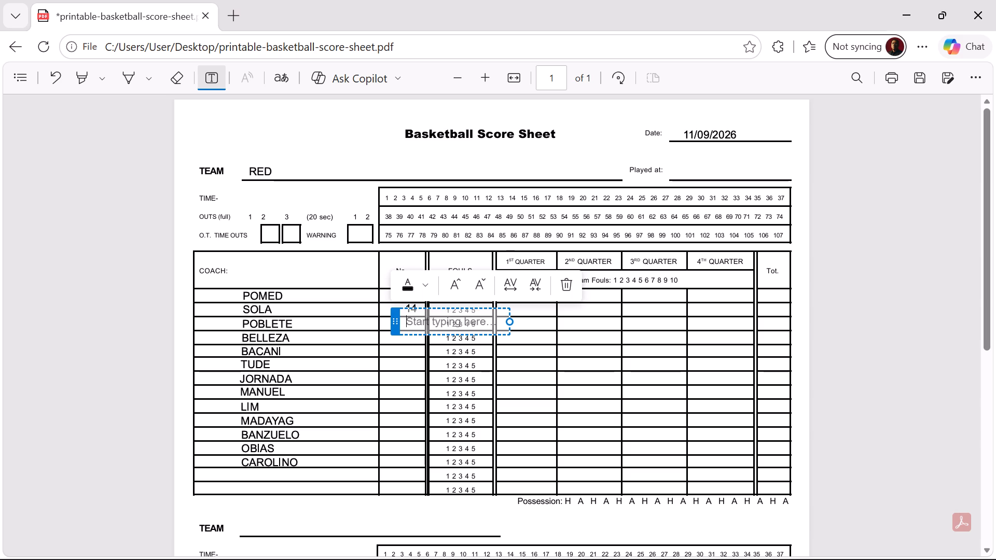
key("8")
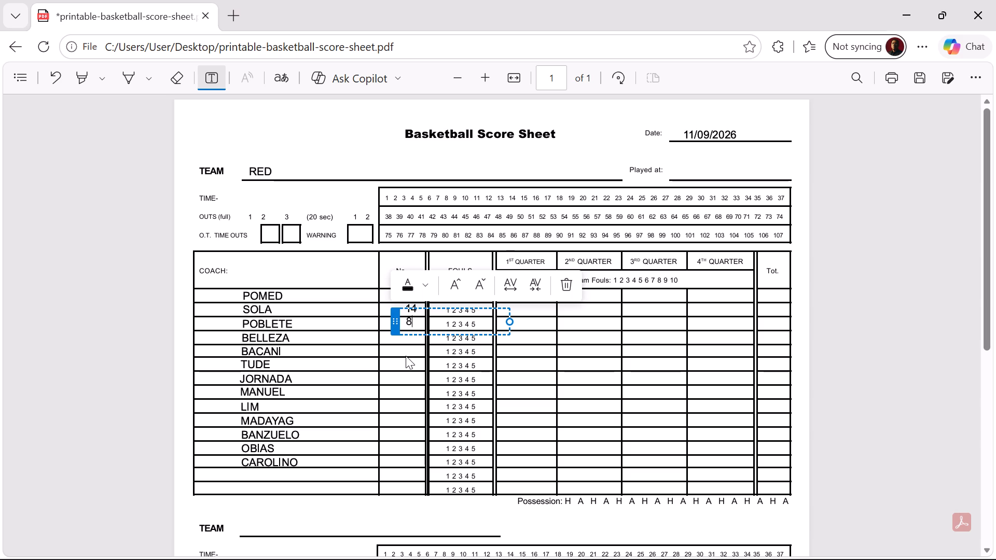
left_click(406, 356)
left_click(414, 325)
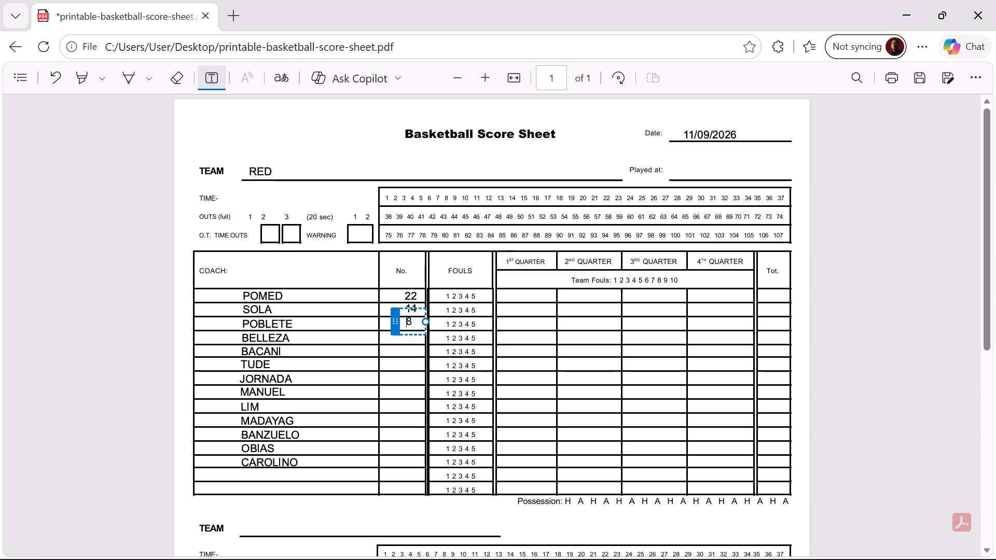
left_click(409, 324)
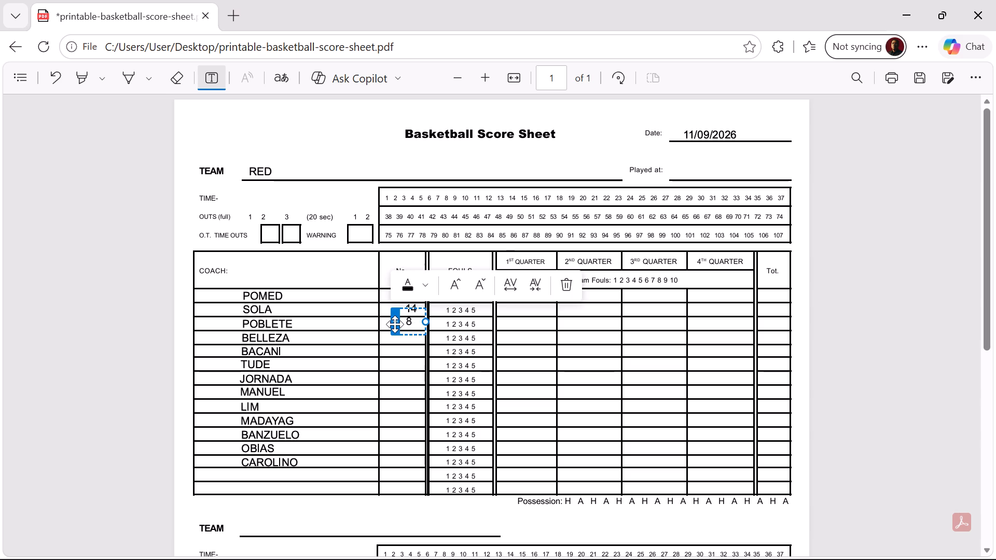
left_click(395, 324)
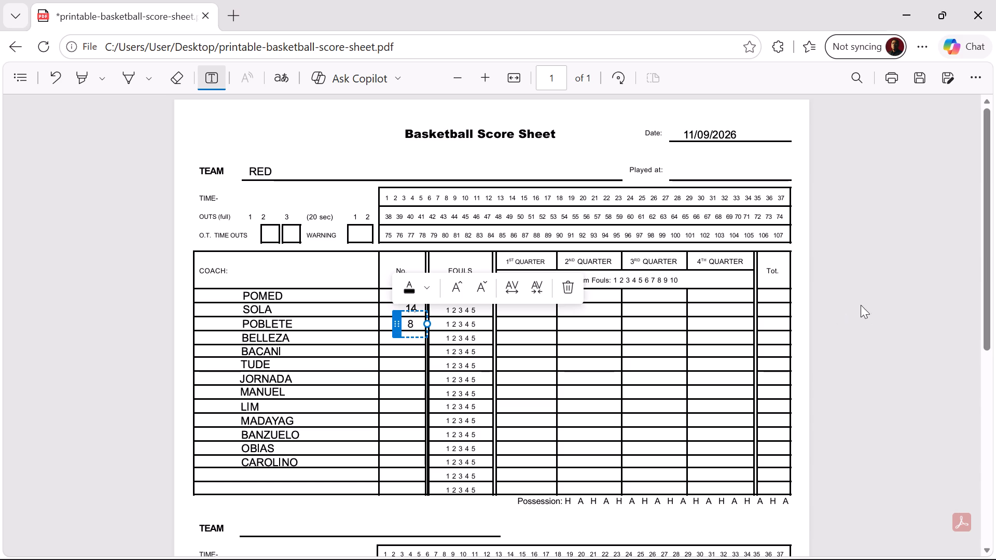
left_click(801, 252)
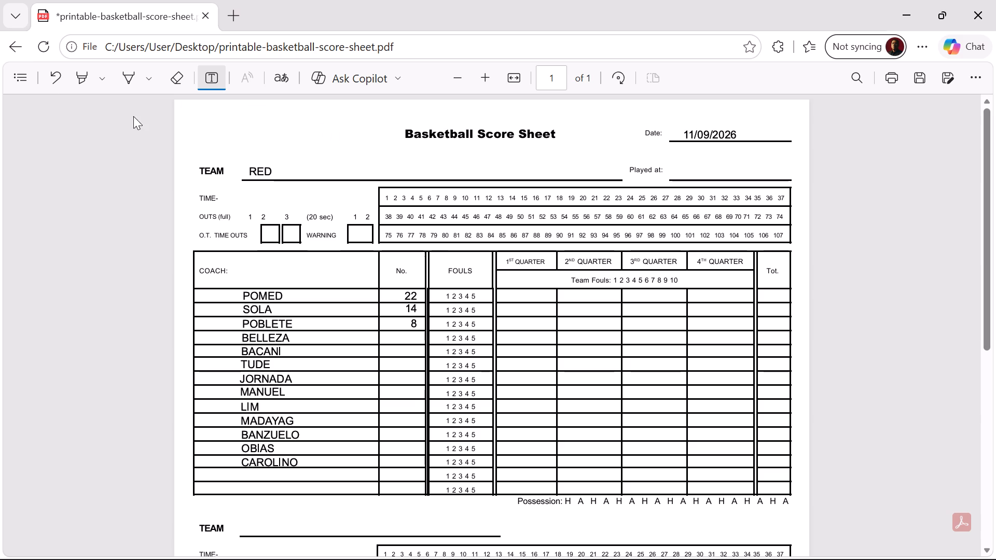
Show the document's table of contents.
left_click(24, 69)
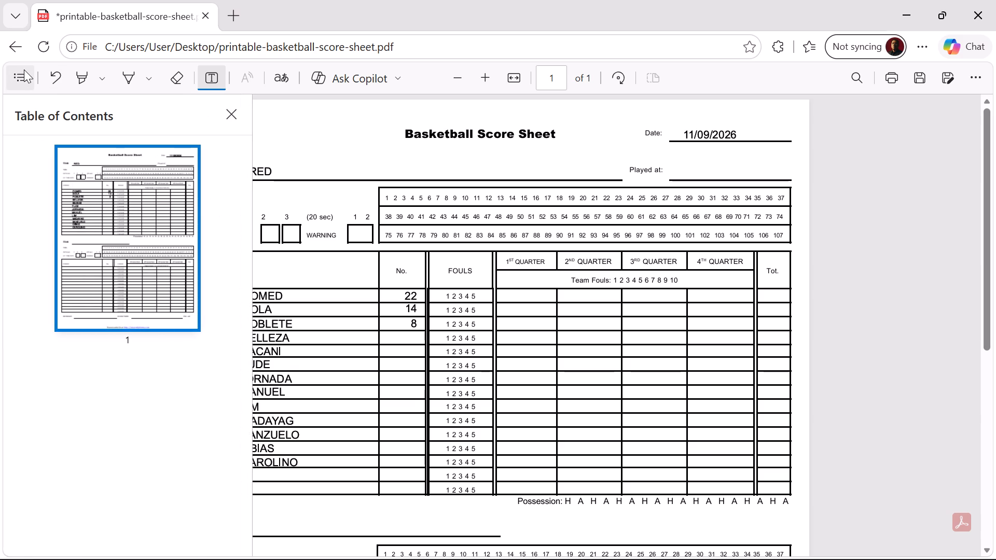
Hide the table of contents and view the whole score sheet in full screen before returning to the normal view.
left_click(24, 69)
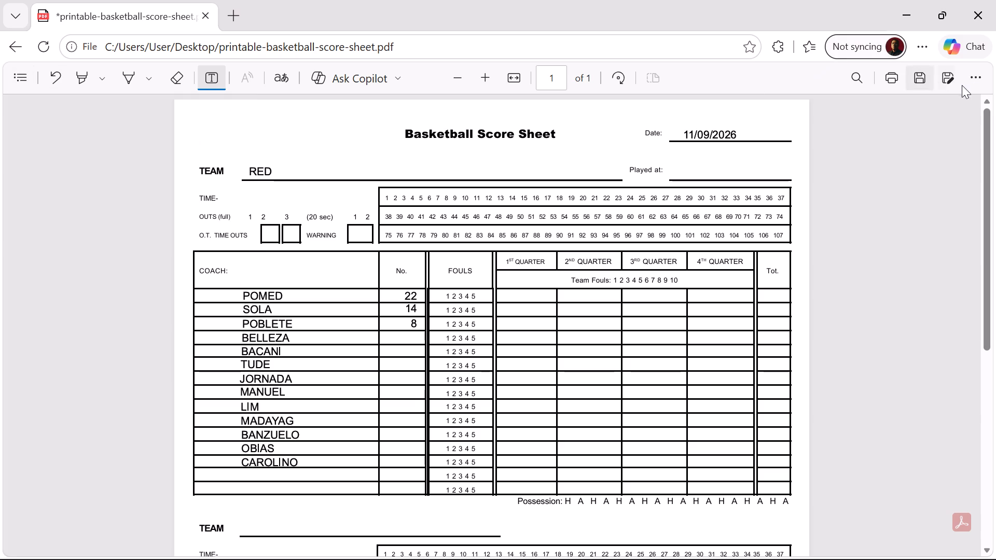
left_click(975, 83)
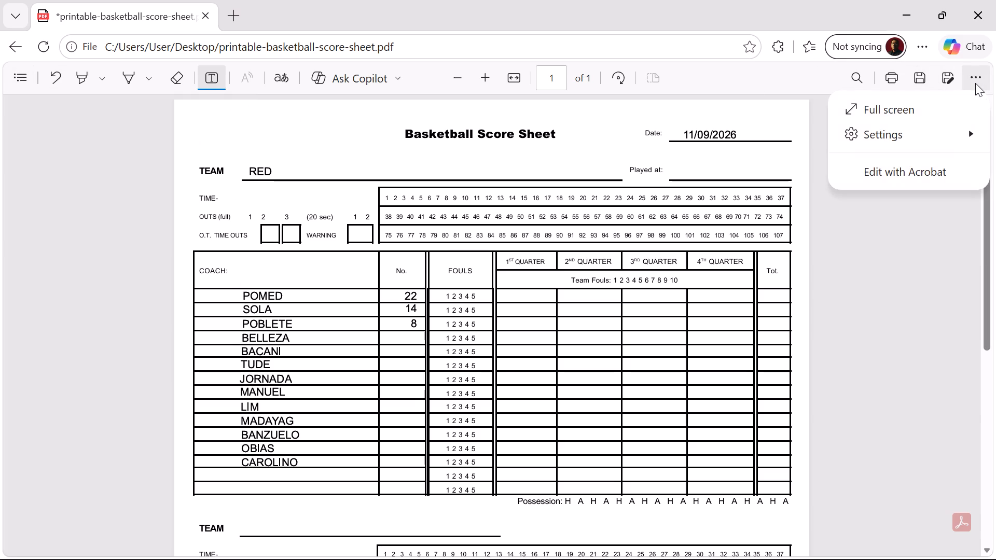
left_click(909, 107)
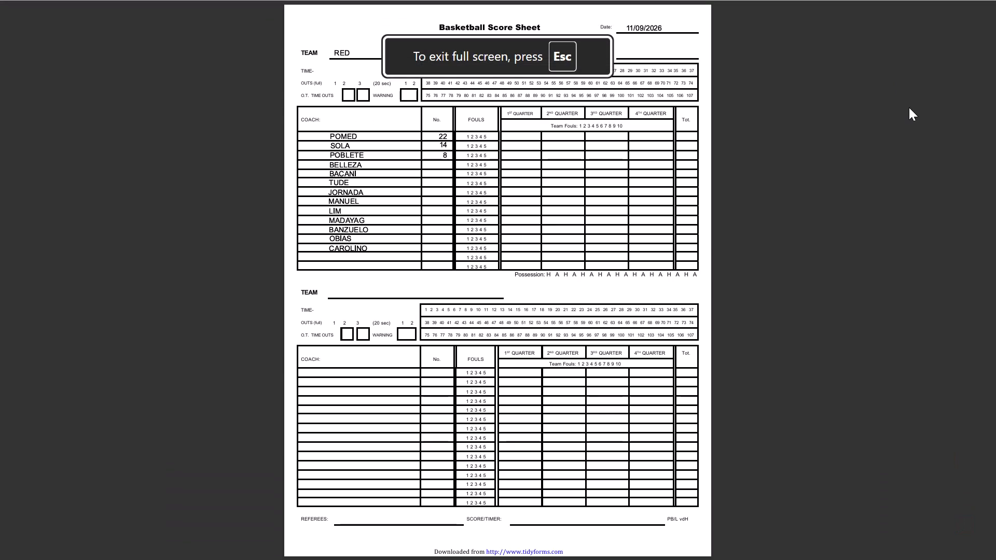
key("Escape")
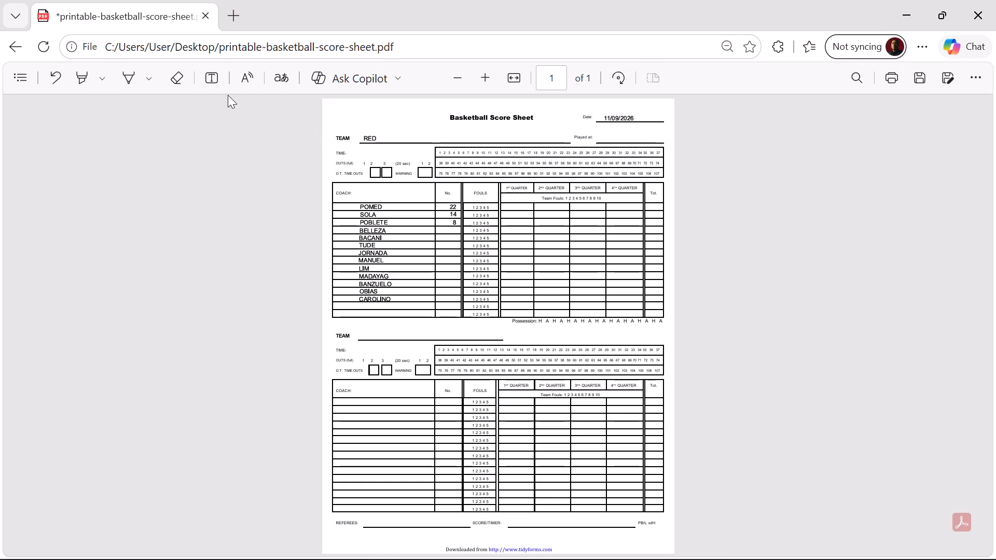
Reposition the numbers 8 for POBLETE and 14 for SOLA so they sit aligned within their rows of the No. column.
left_click(211, 80)
scroll(434, 220, "up", 2)
triple_click(485, 79)
triple_click(485, 79)
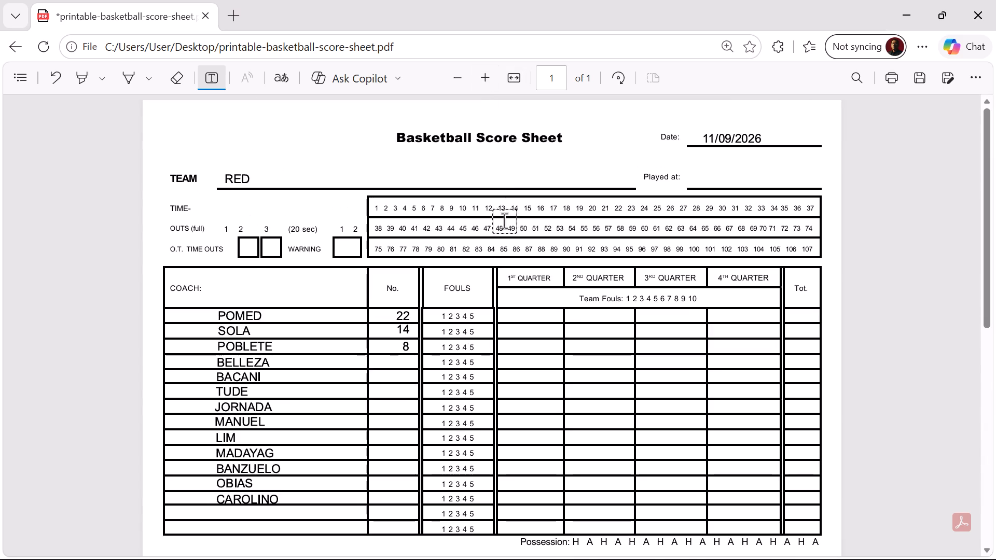
scroll(505, 221, "down", 1)
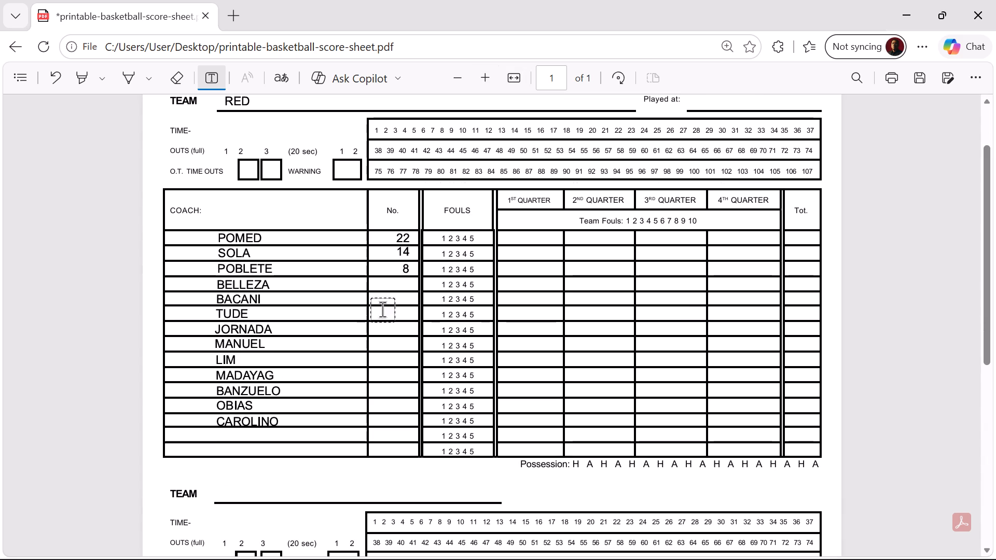
left_click(407, 269)
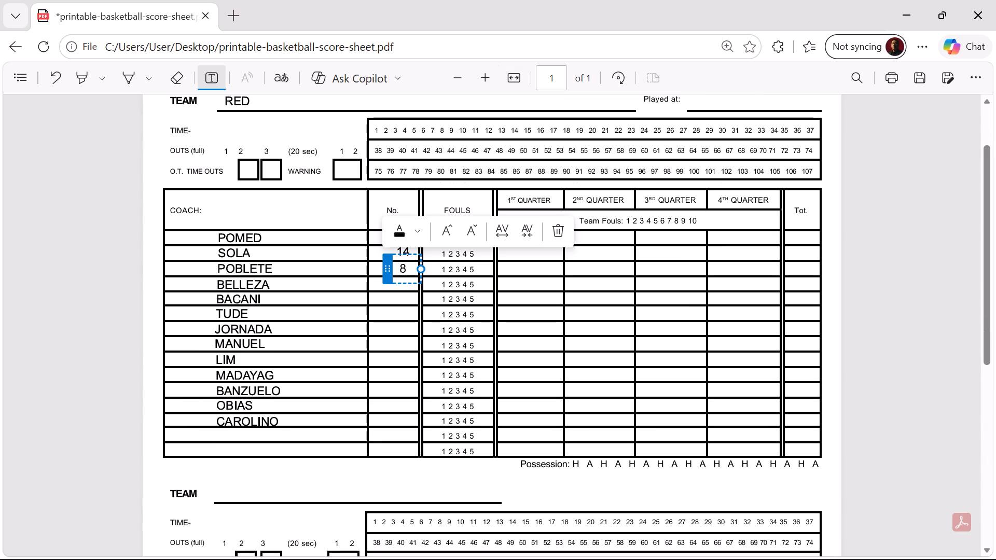
left_click(390, 272)
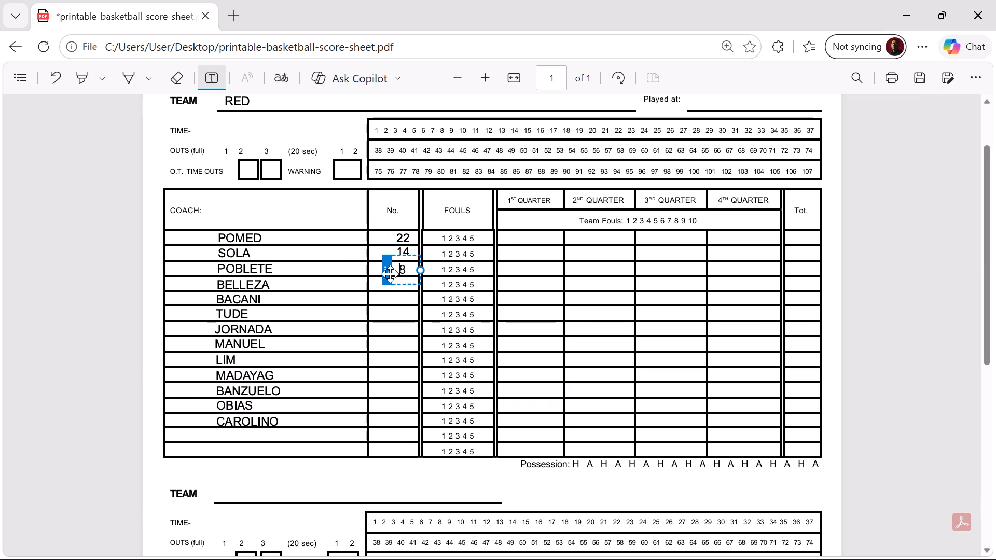
left_click(370, 257)
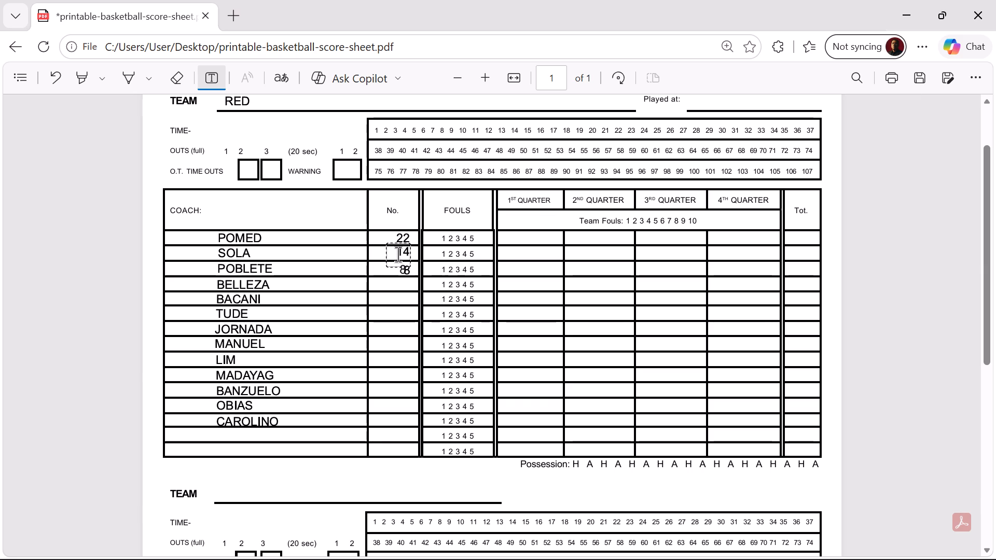
left_click(403, 255)
left_click(384, 256)
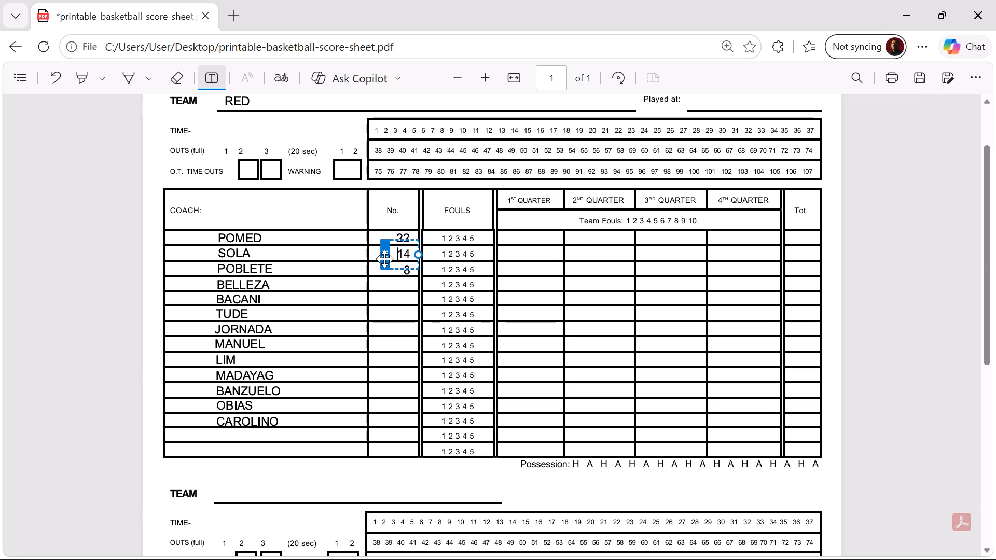
left_click(390, 302)
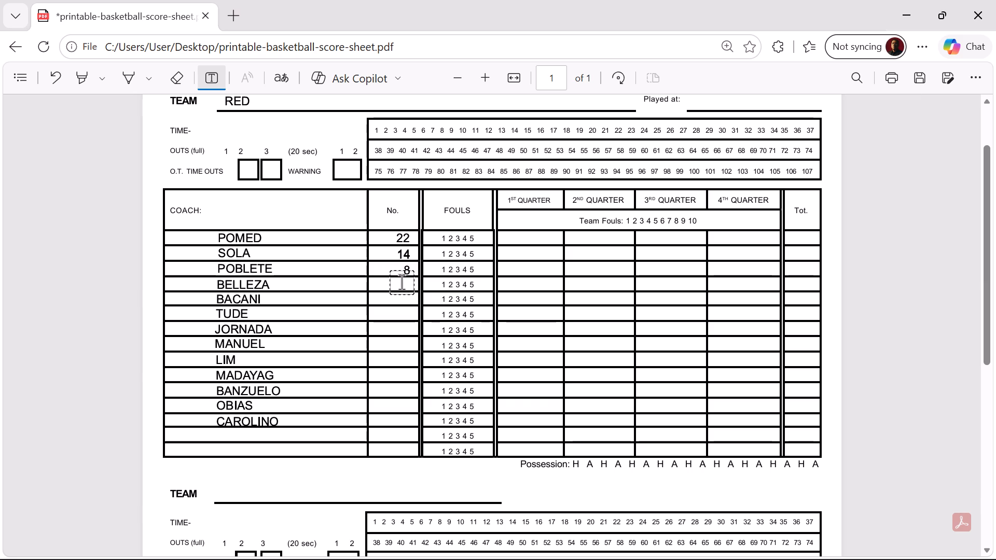
Add the player number 11 for BELLEZA as text in the No. column, aligned with the numbers above.
left_click(402, 283)
type("11")
left_click(381, 328)
left_click(405, 285)
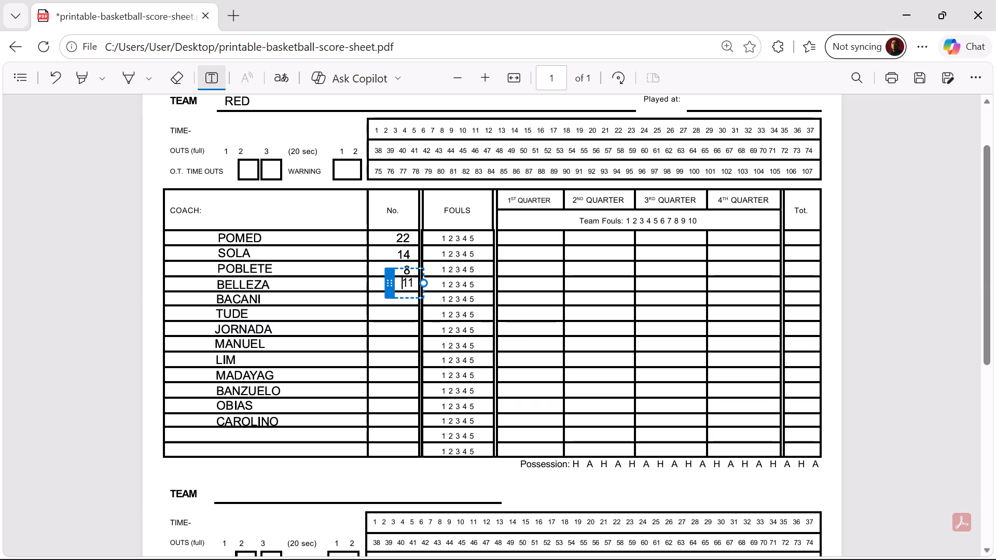
left_click(390, 285)
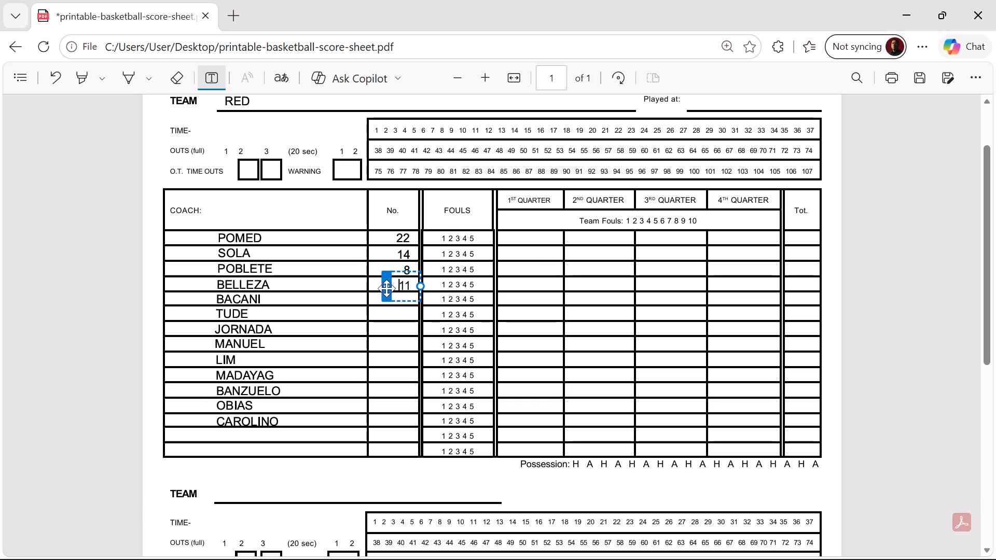
left_click(384, 344)
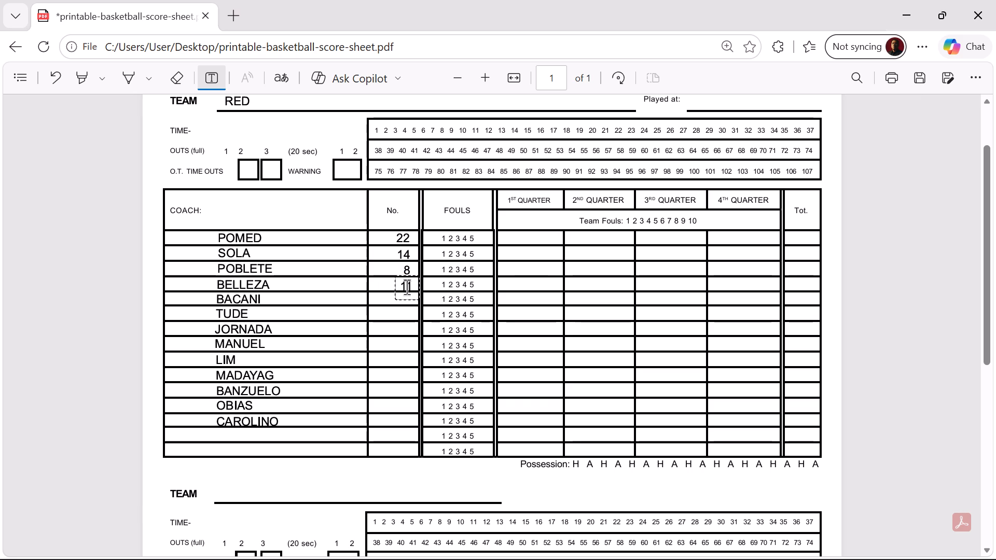
left_click(407, 288)
left_click(389, 284)
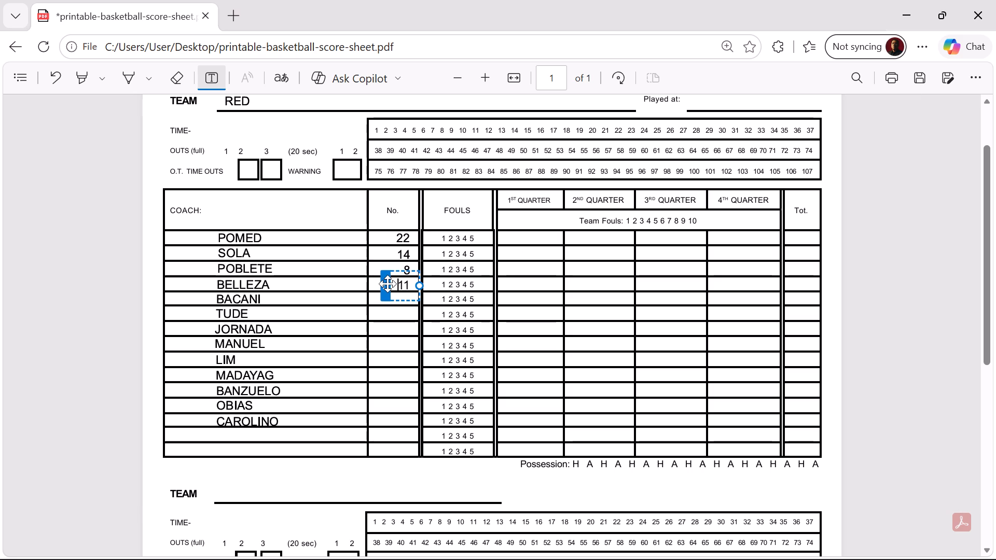
left_click(386, 321)
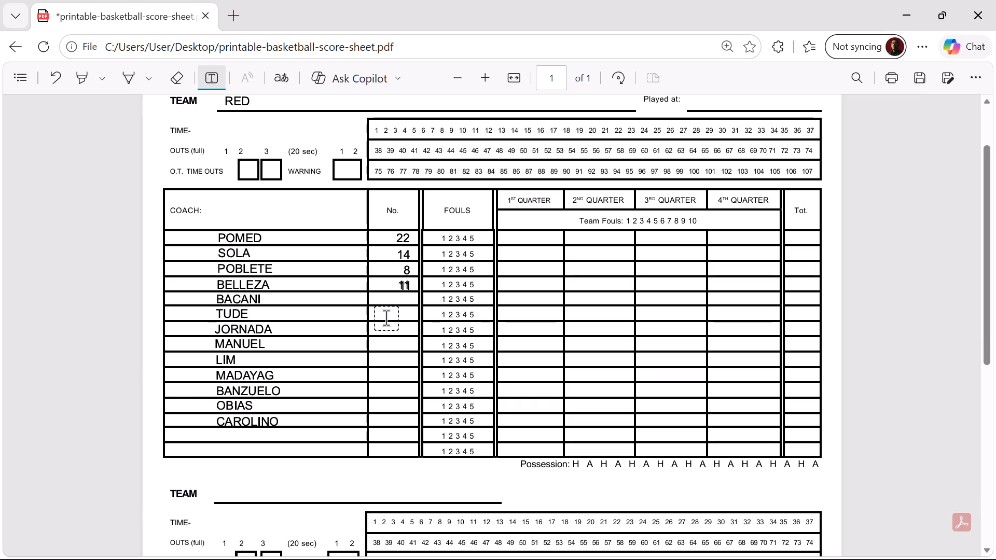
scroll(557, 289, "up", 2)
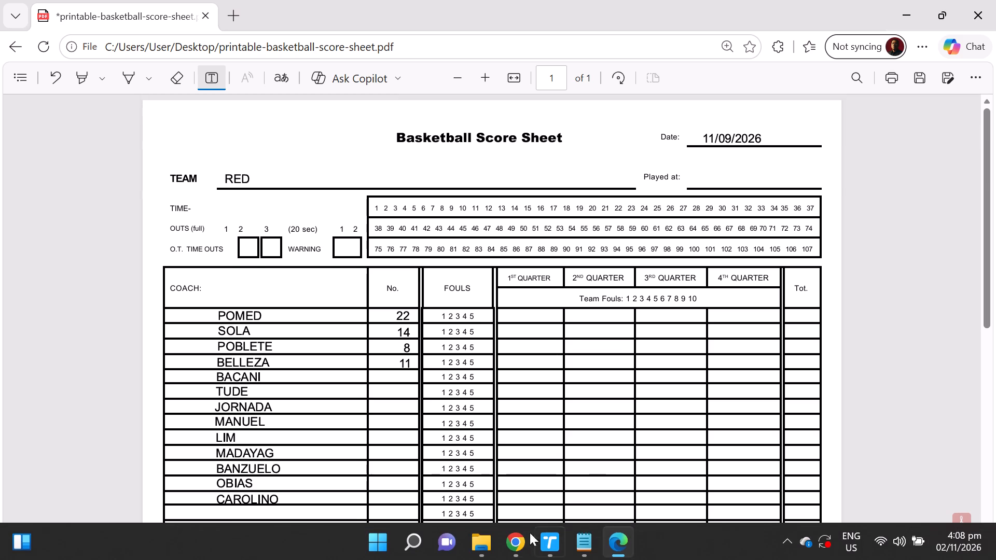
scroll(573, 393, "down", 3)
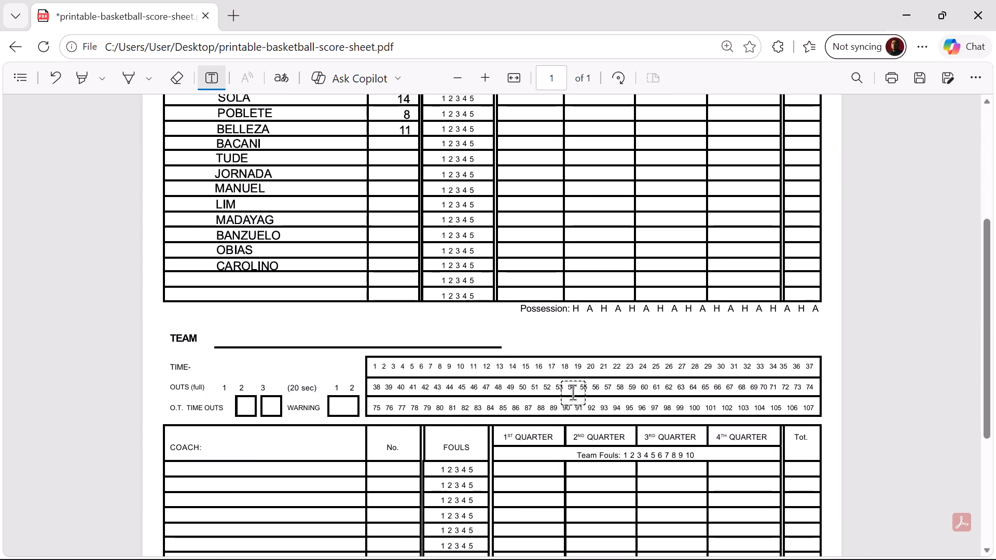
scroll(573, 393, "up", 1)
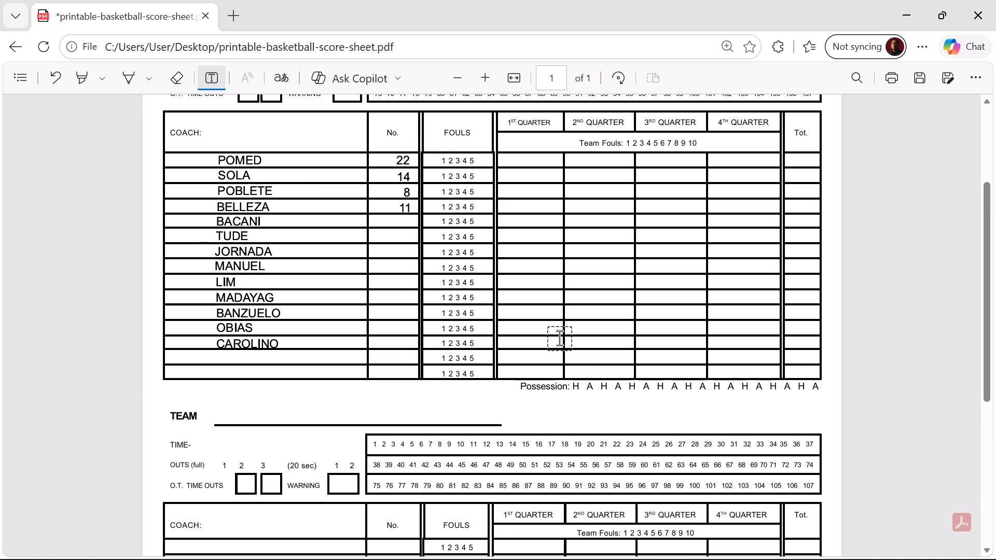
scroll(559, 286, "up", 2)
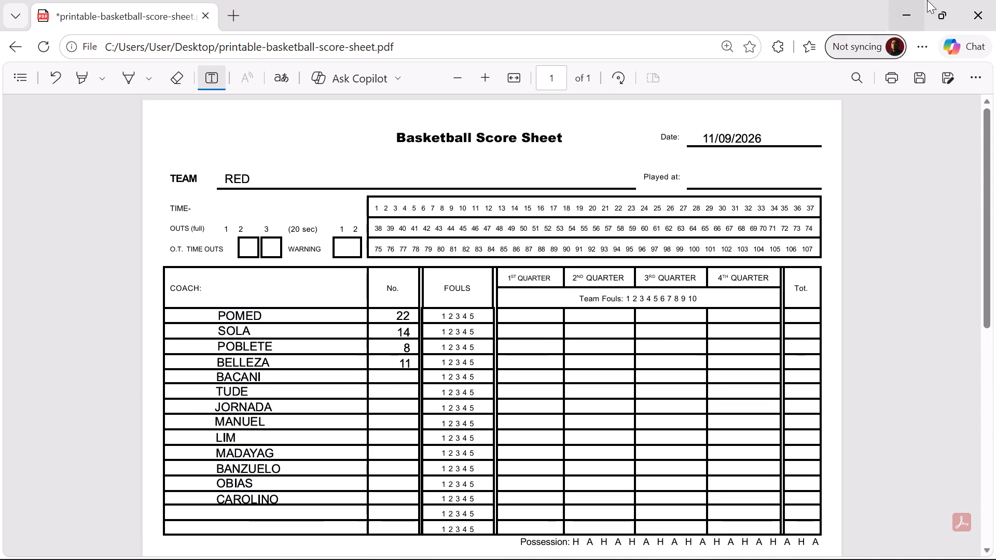
Open the BASKETBALL workbook from the desktop in Excel and show Sheet2 in a maximized window.
left_click(911, 13)
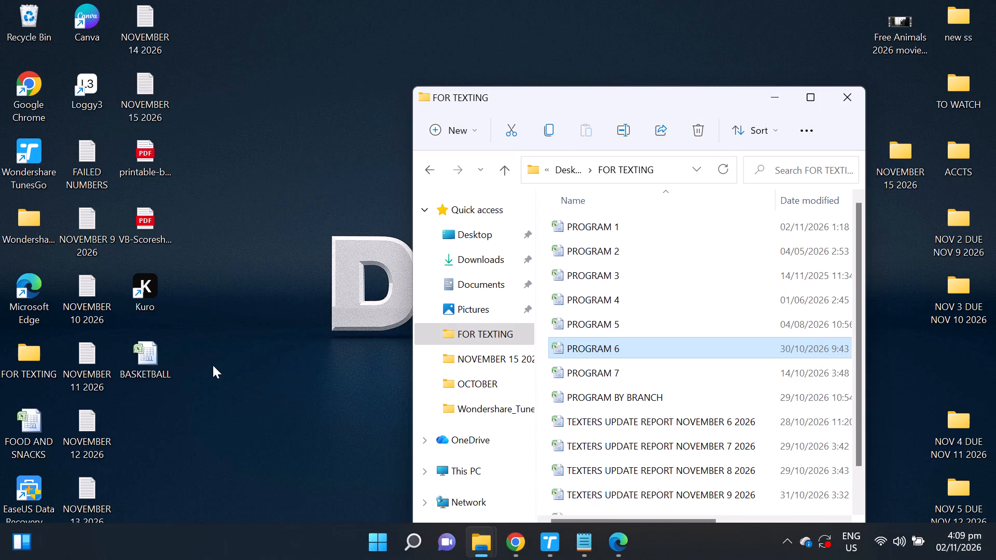
double_click(155, 352)
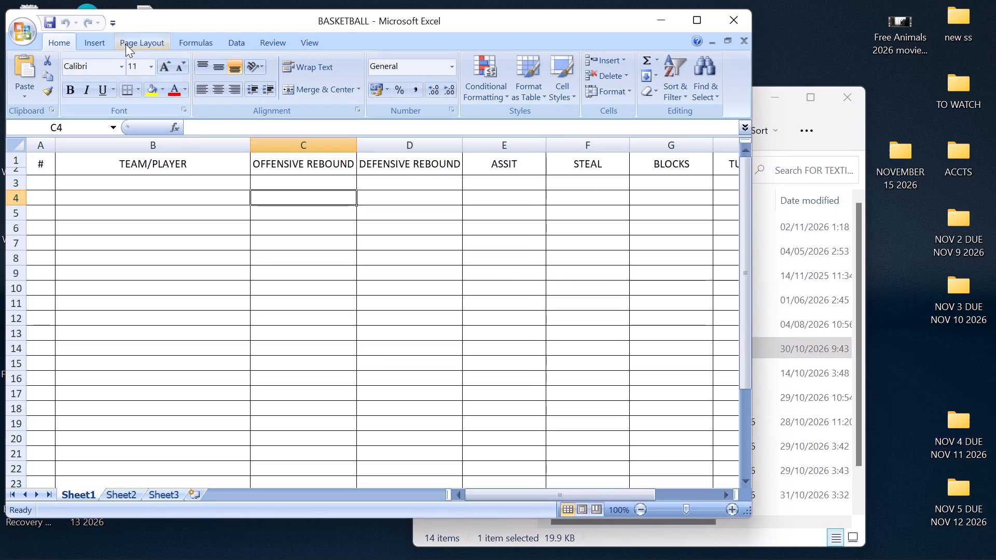
left_click(128, 495)
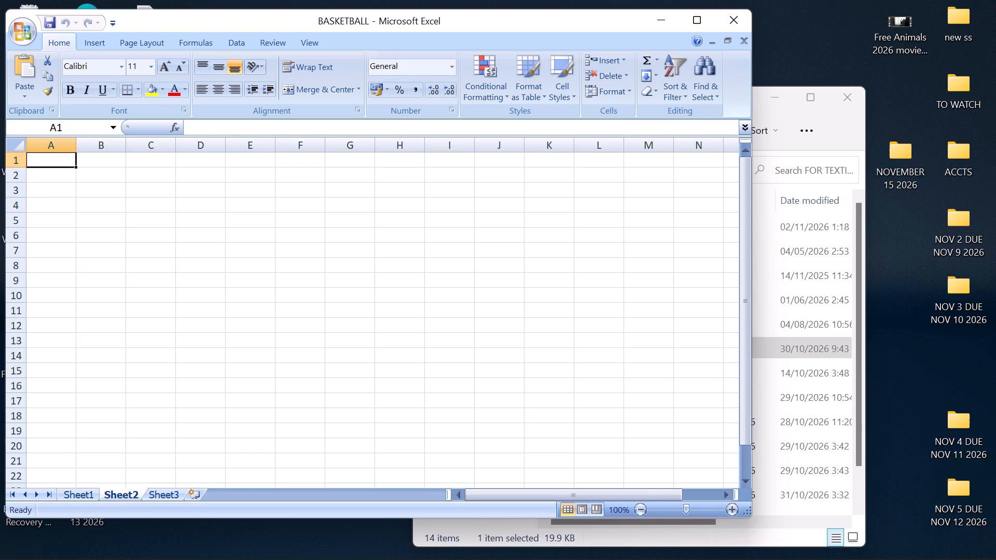
left_click(698, 25)
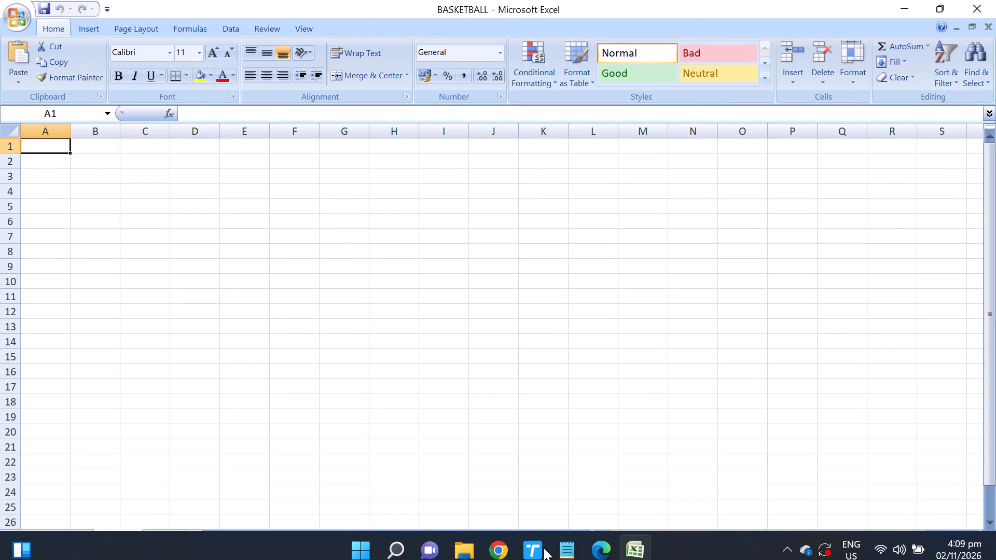
Switch to the score sheet PDF in Edge to review its layout, and return to the BASKETBALL workbook.
left_click(607, 478)
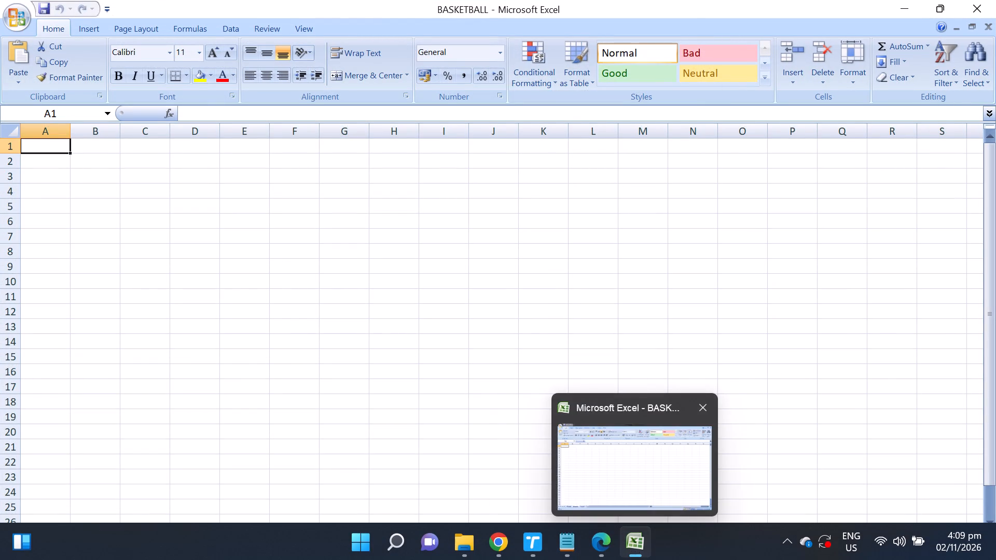
left_click(598, 530)
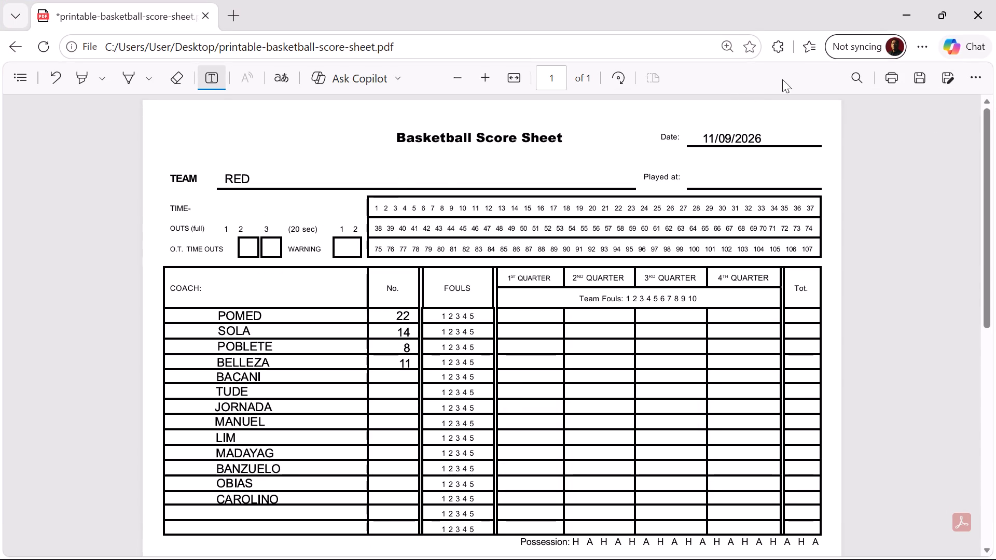
left_click(903, 17)
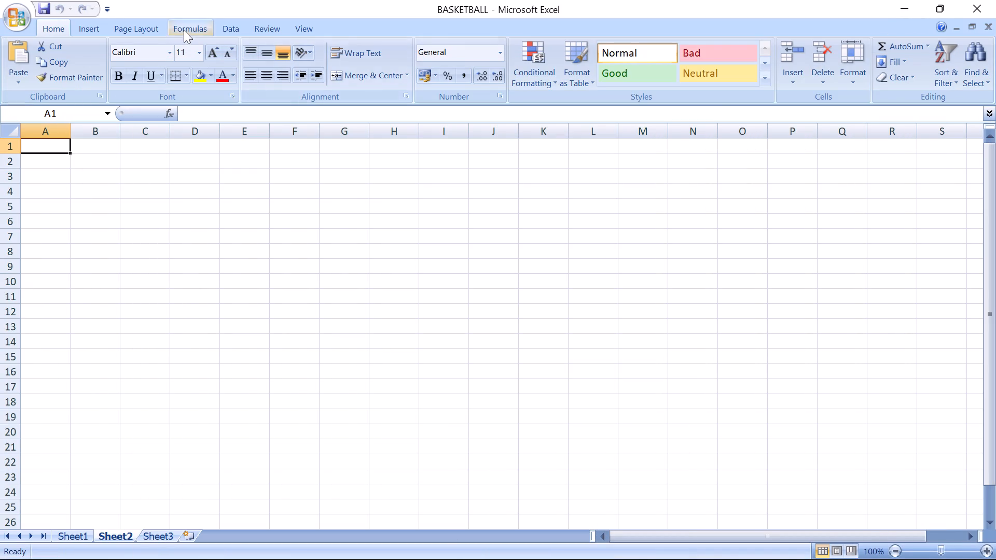
Set Sheet2's page orientation to landscape and its margins to Narrow.
left_click(137, 25)
left_click(141, 78)
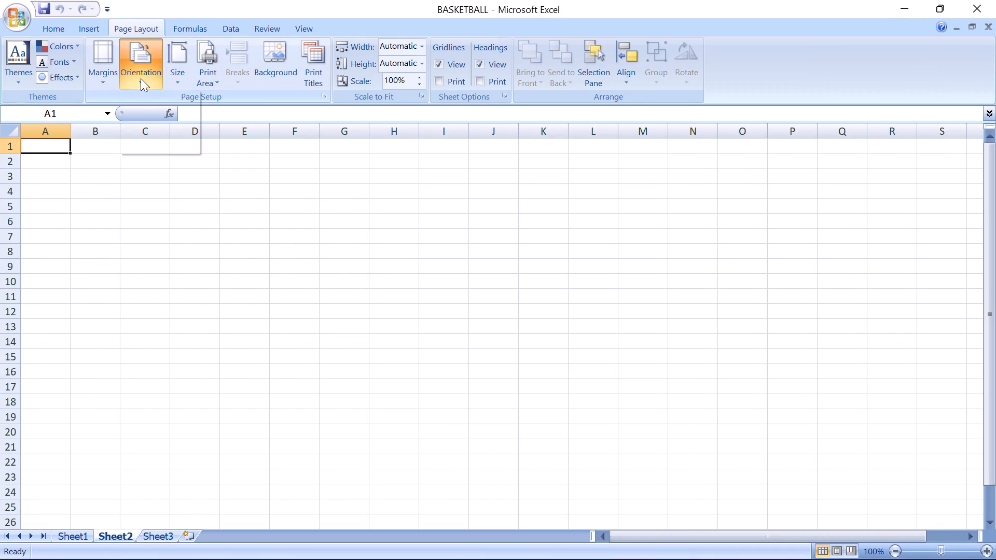
left_click(168, 140)
left_click(95, 60)
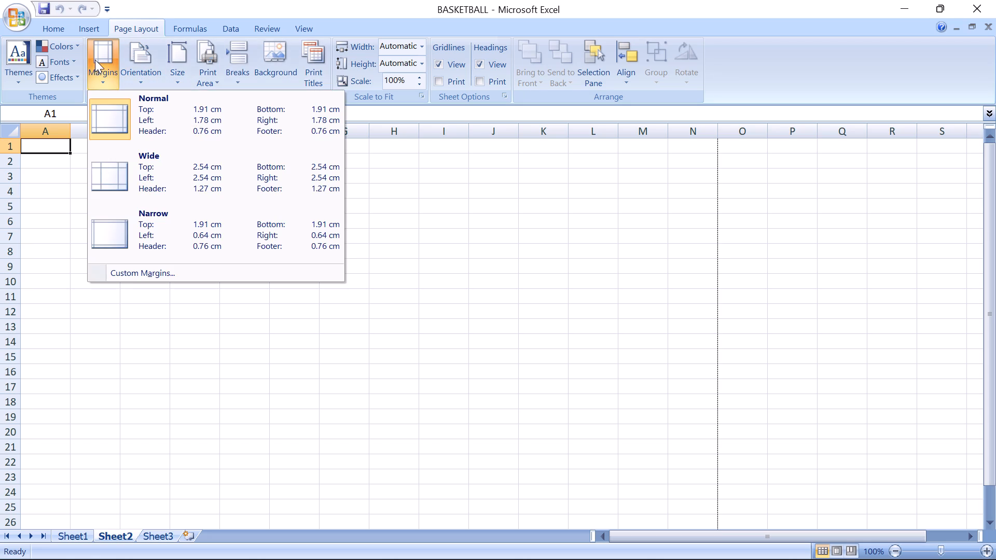
left_click(109, 232)
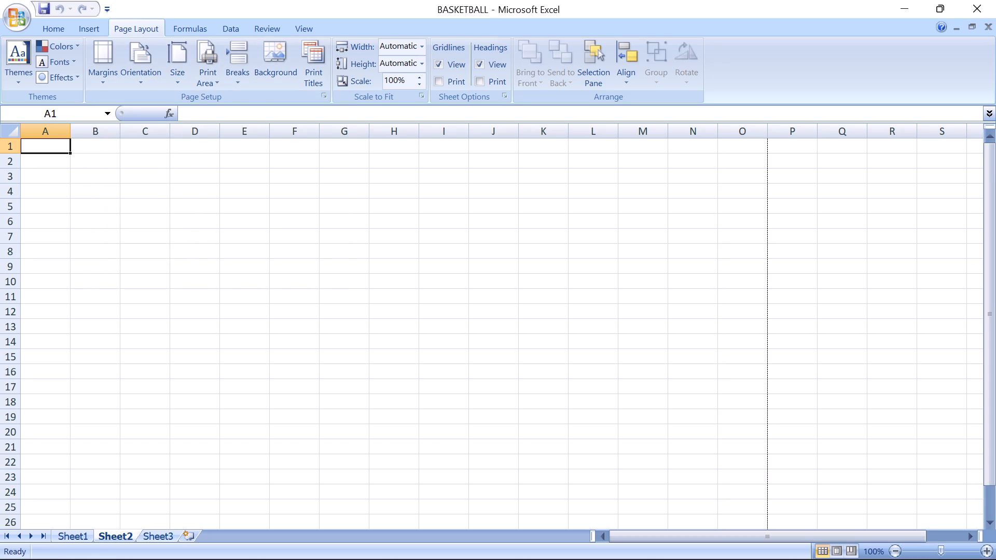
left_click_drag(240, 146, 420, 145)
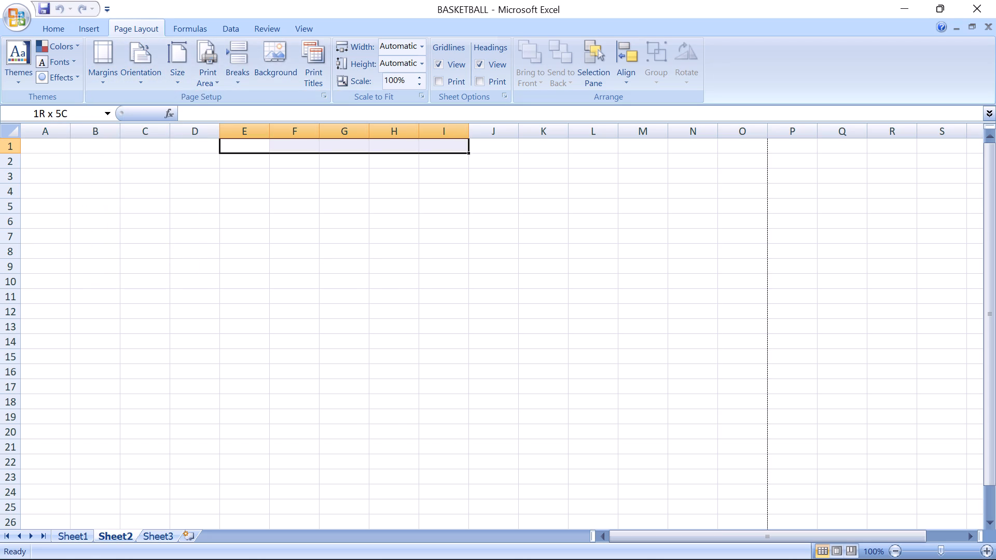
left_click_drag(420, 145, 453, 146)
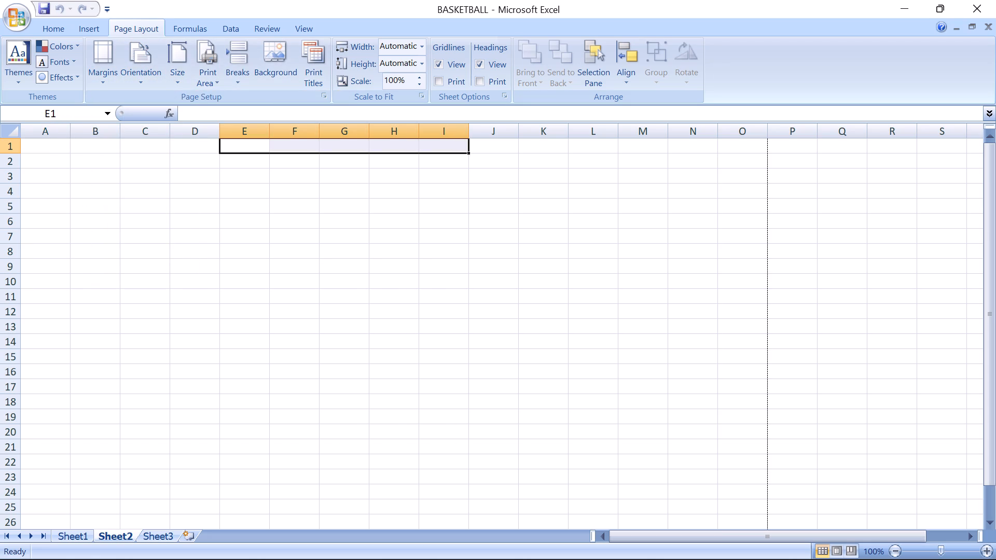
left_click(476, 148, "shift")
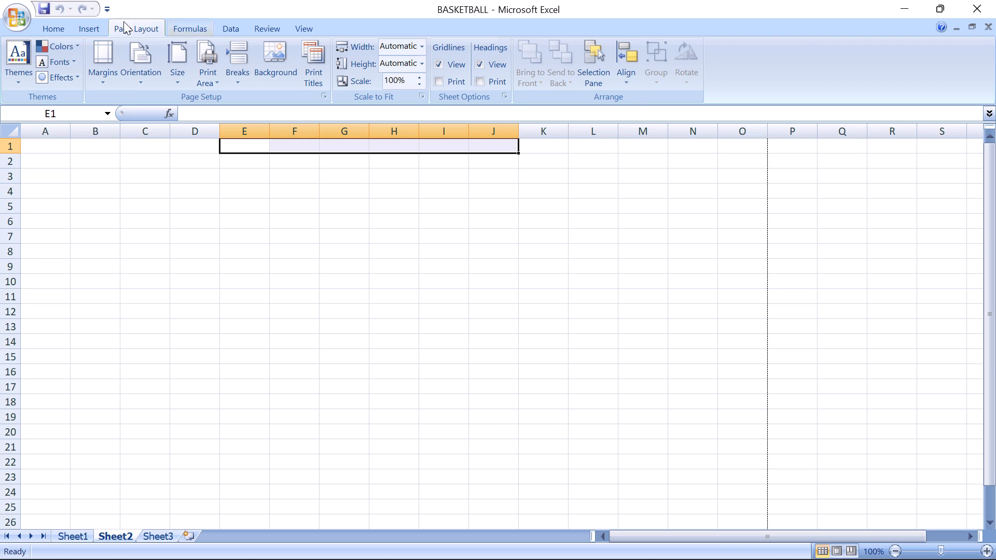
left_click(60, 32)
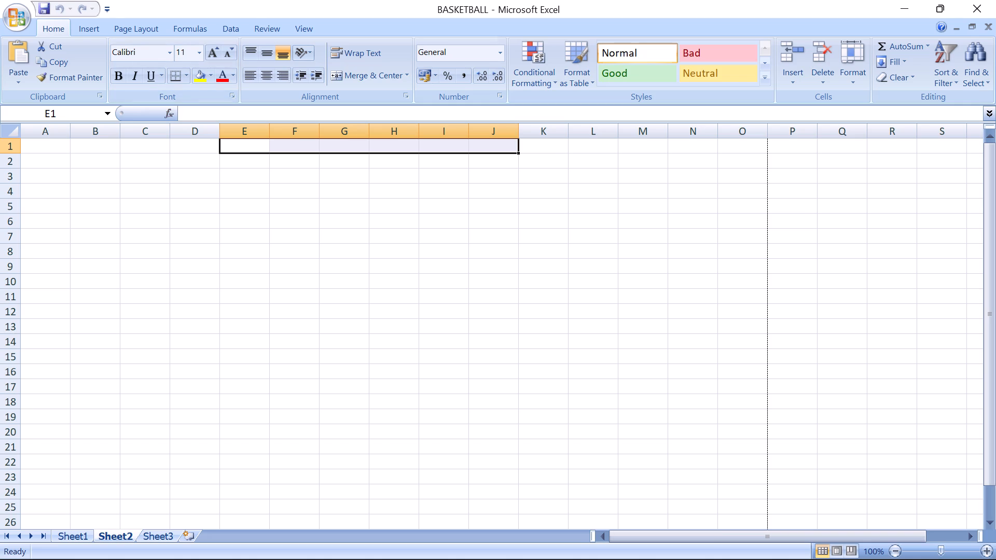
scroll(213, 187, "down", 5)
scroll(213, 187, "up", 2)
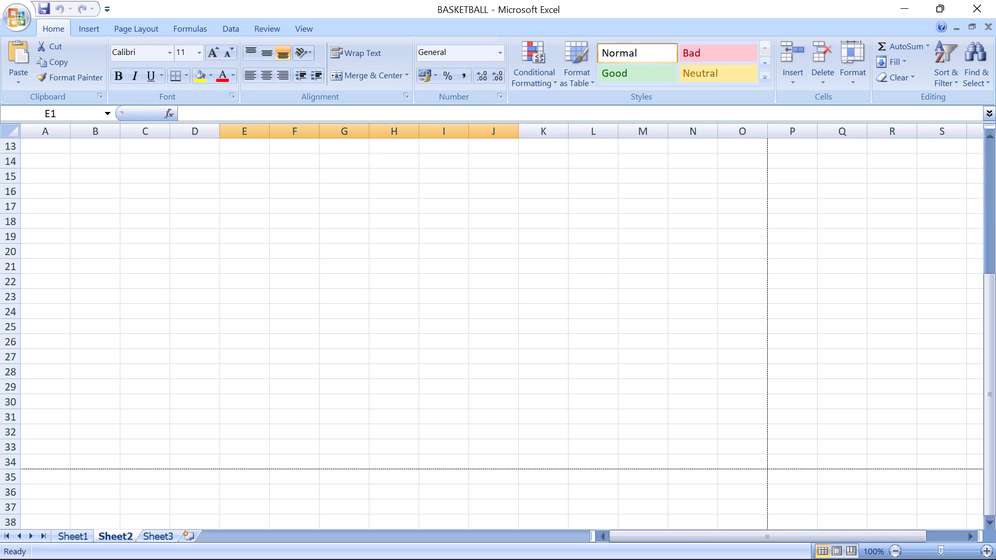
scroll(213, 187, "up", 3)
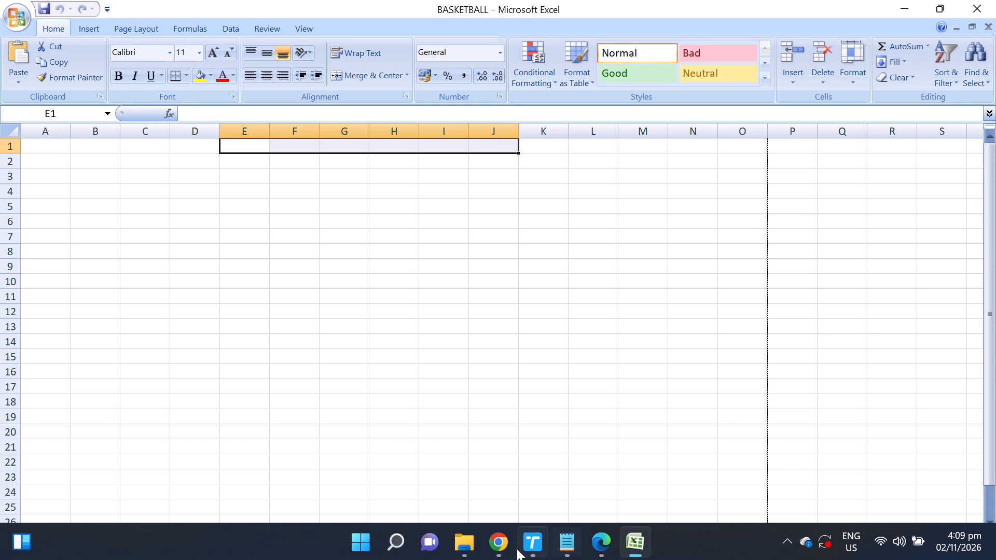
Switch to the score sheet PDF in Edge to examine the layout of both team sections, and return to the BASKETBALL workbook.
left_click(596, 533)
scroll(673, 349, "down", 5)
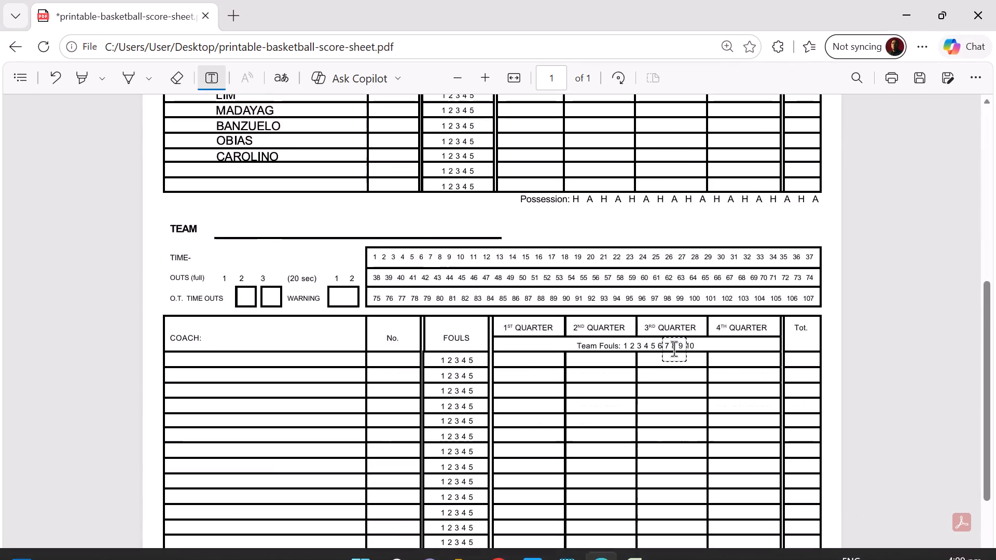
scroll(674, 349, "down", 4)
scroll(674, 349, "up", 3)
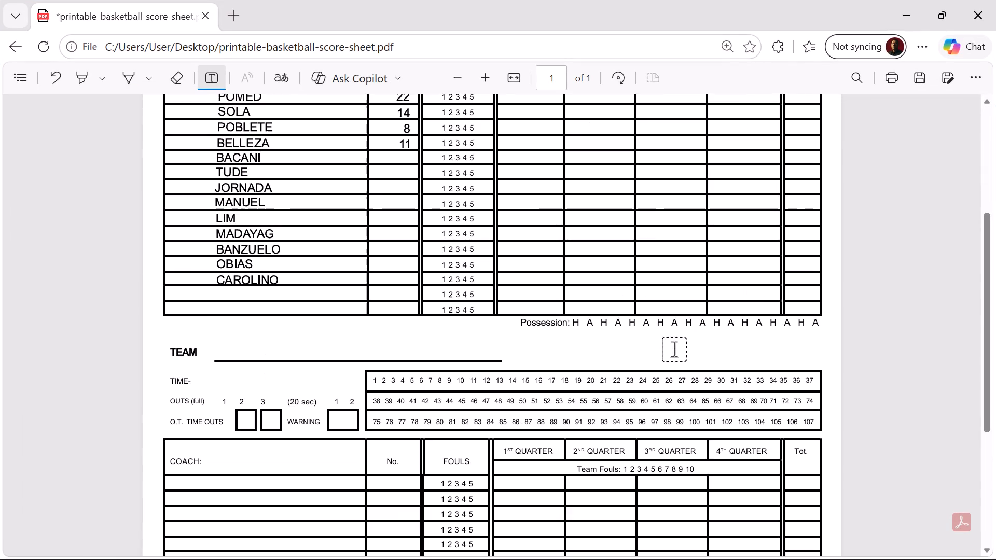
scroll(674, 349, "up", 3)
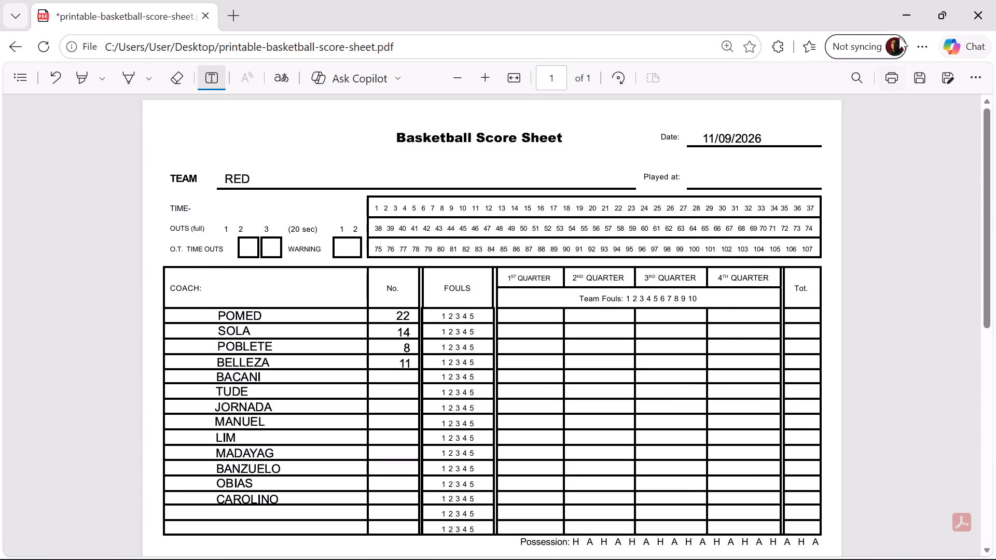
left_click(899, 16)
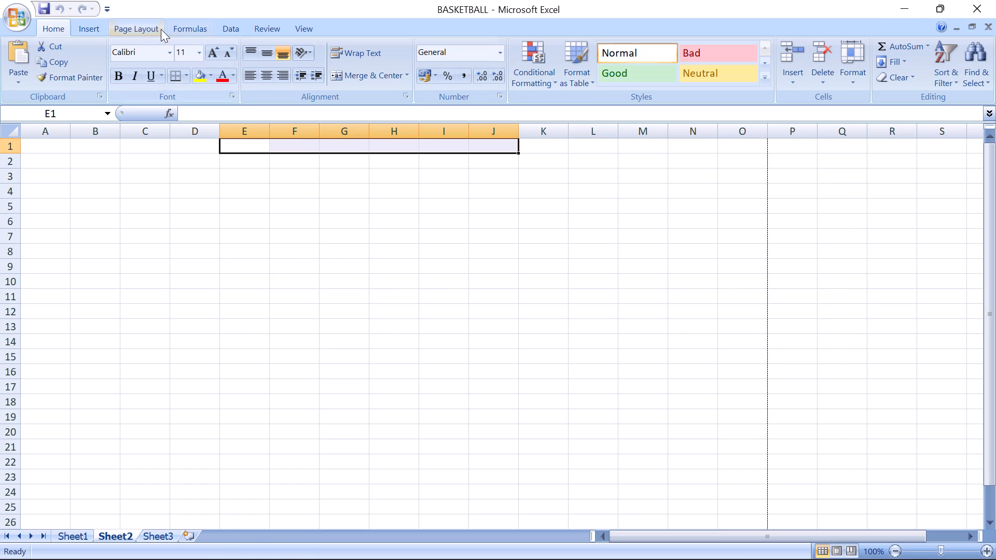
Set Sheet2's page orientation to portrait.
left_click(122, 27)
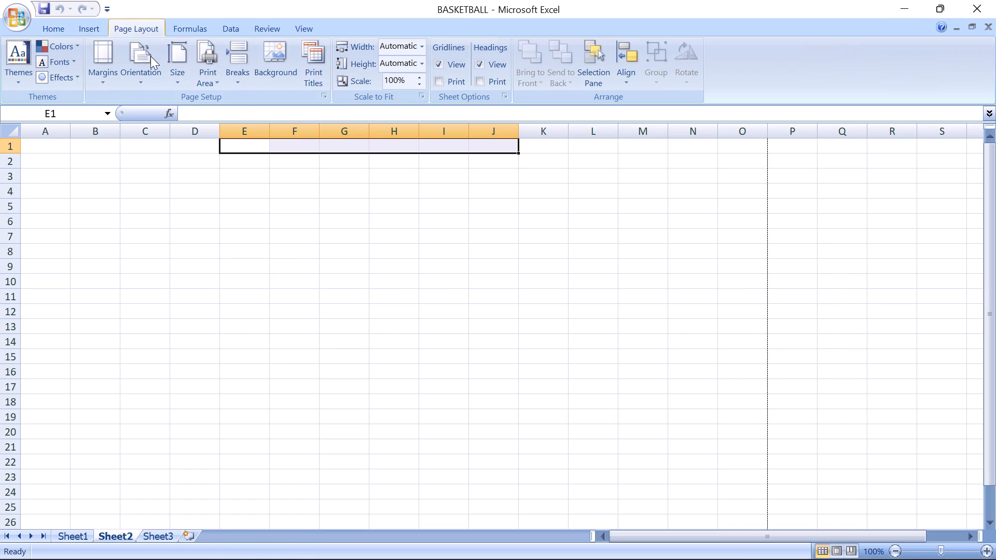
left_click(154, 70)
left_click(152, 106)
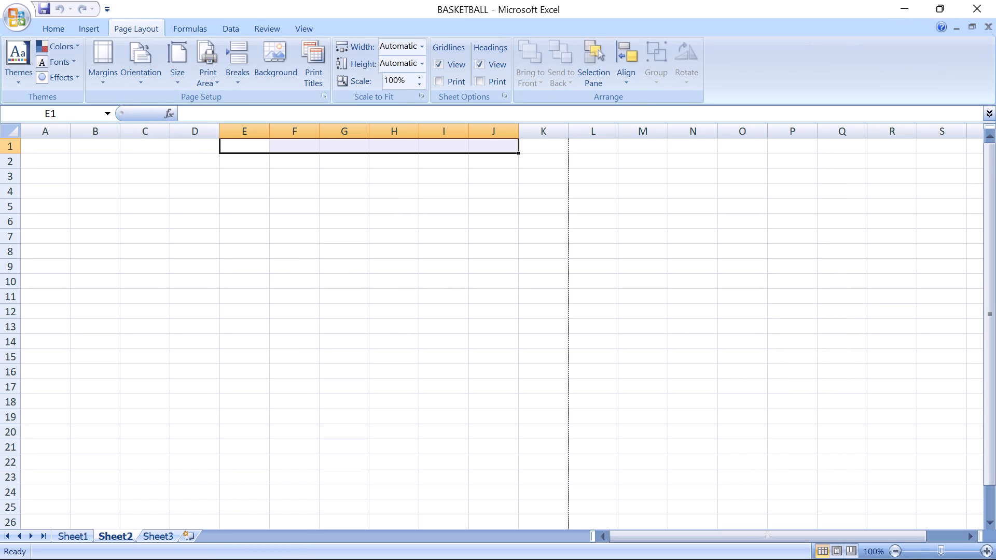
Merge and center cells D1:G1 on Sheet2, checking the title's placement against the score sheet PDF in Edge.
left_click_drag(171, 147, 355, 150)
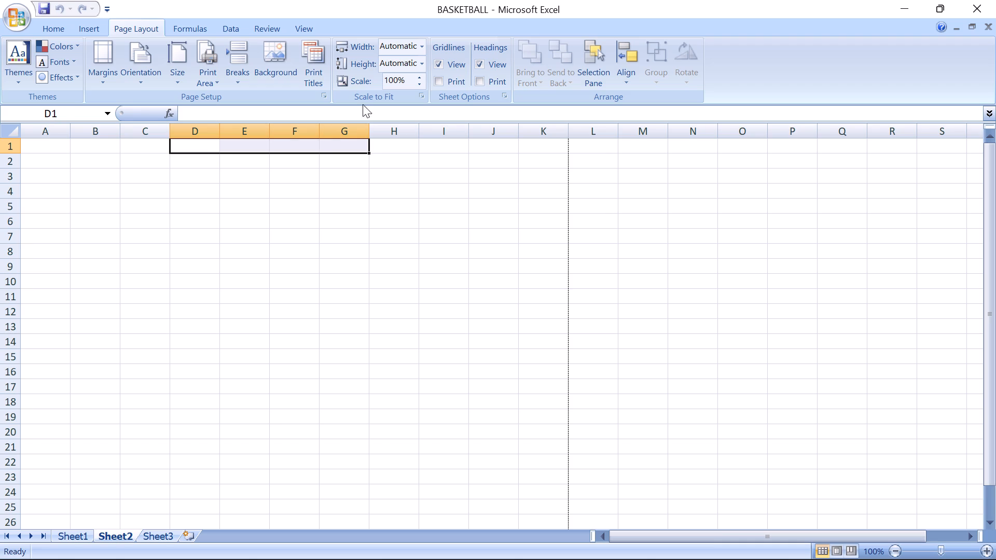
left_click(55, 25)
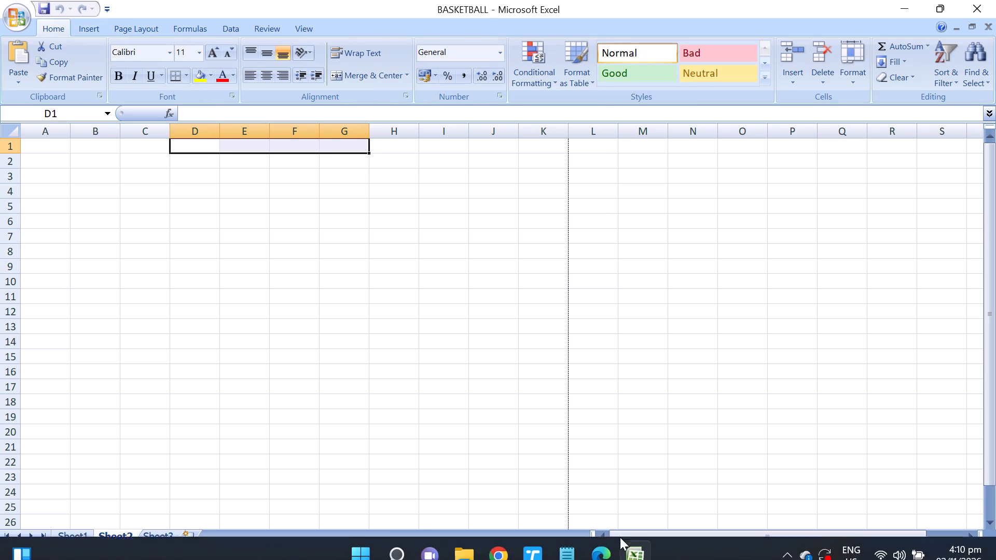
left_click(594, 547)
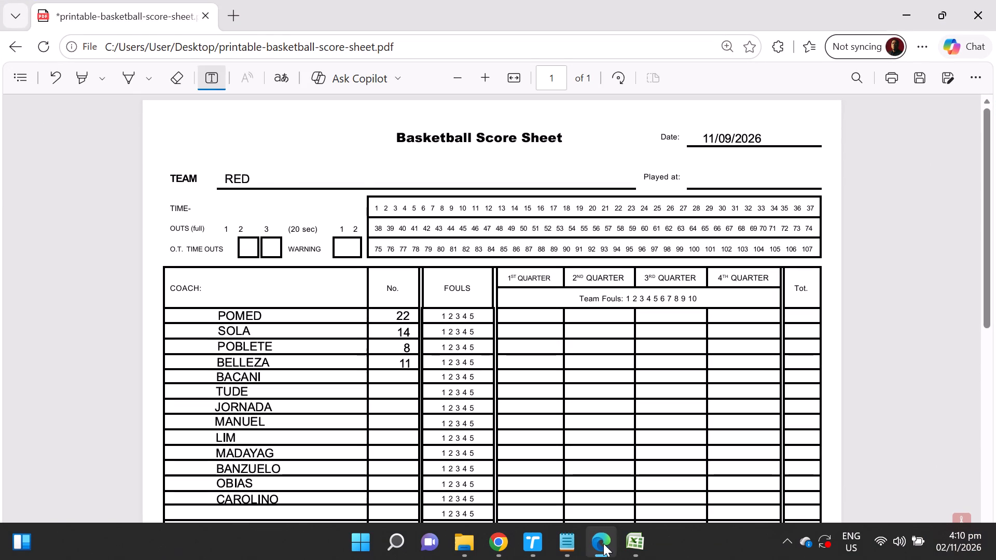
left_click(603, 543)
left_click(359, 74)
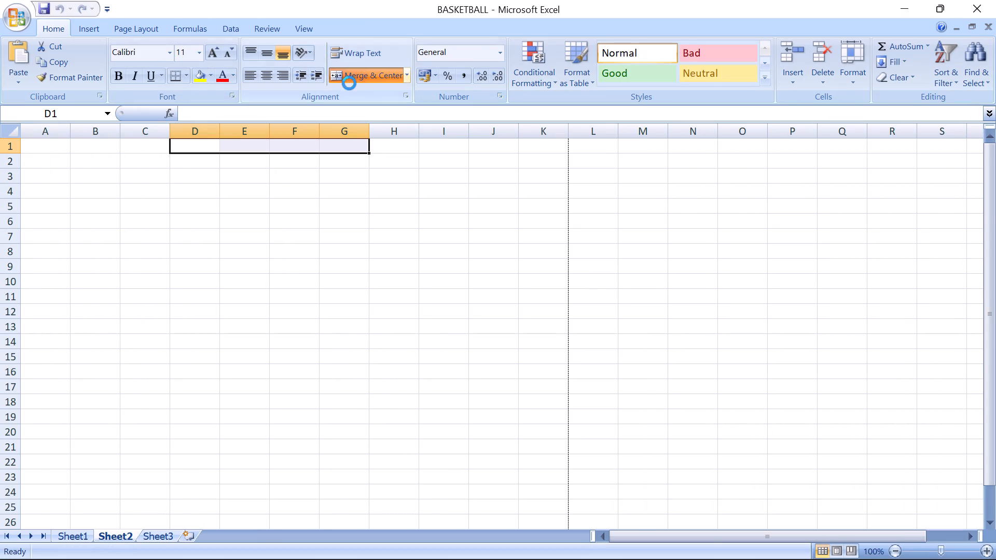
Enter the title "BASKET BALL SCORE SHEET" in the merged cell D1.
left_click(273, 149)
type("BASKET BALL SCORESHEE")
key("BackSpace")
key("BackSpace")
key("BackSpace")
key("BackSpace")
key("space")
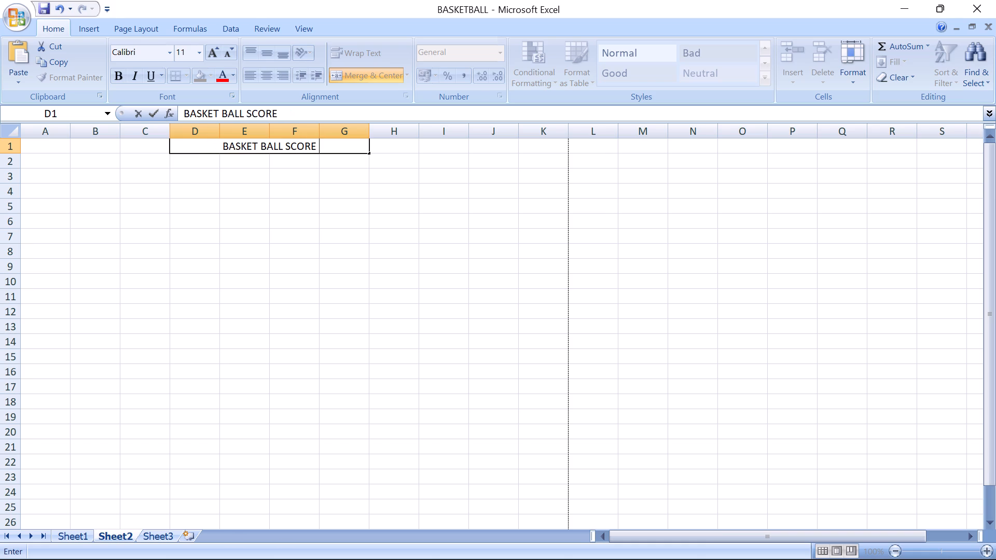
type("SHEET")
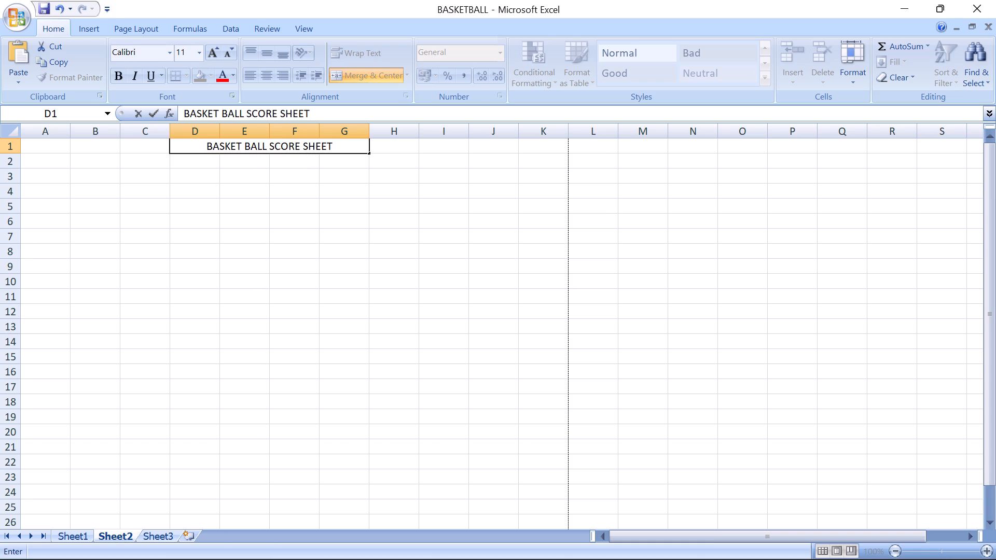
key("Return")
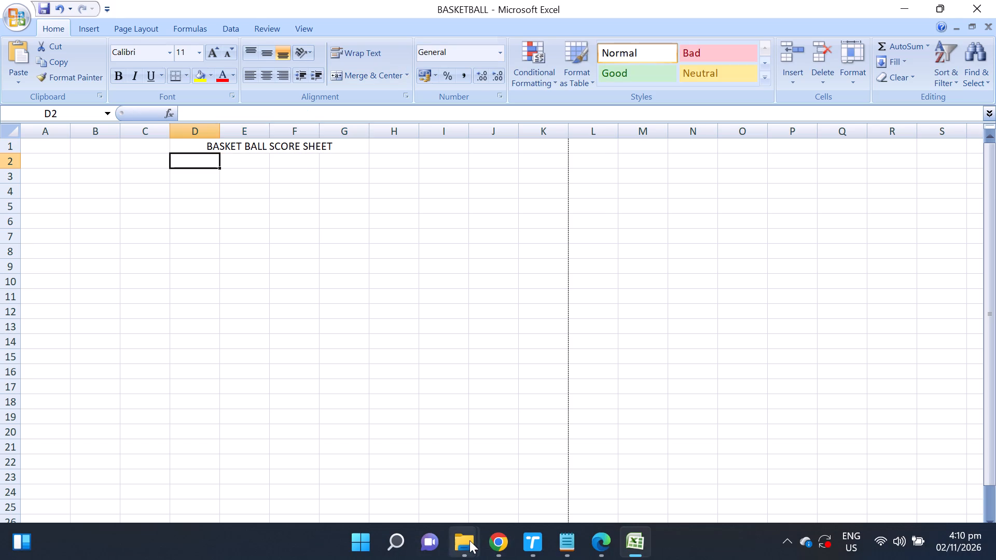
Check the title's wording in the score sheet PDF in Edge, and correct the title in D1 to "BASKETBALL SCORE SHEET".
left_click(614, 550)
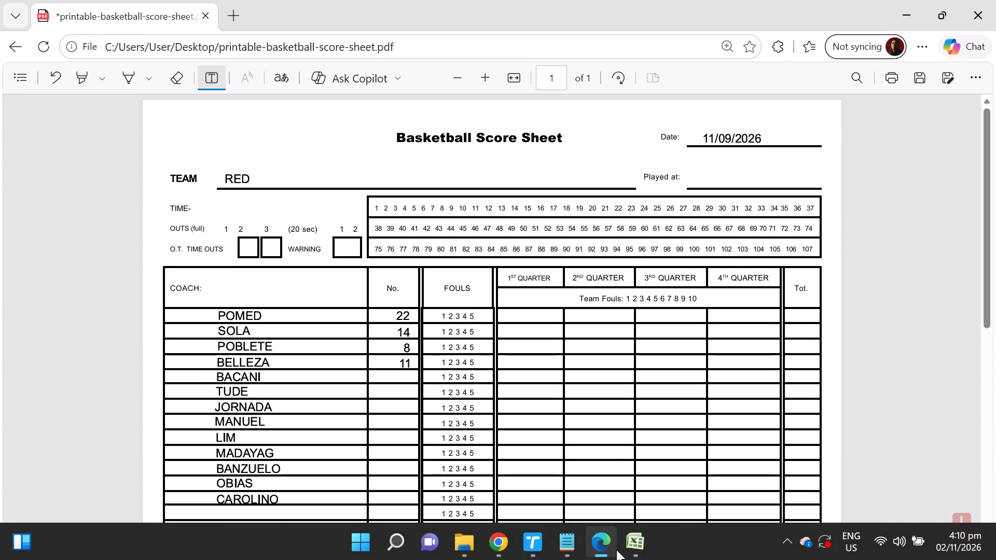
left_click(616, 550)
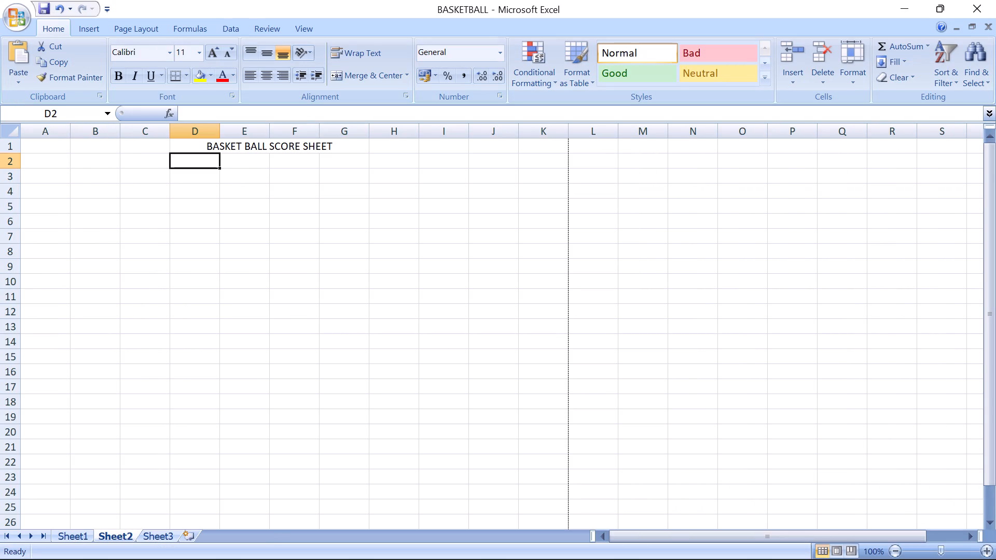
left_click(232, 145)
left_click(220, 116)
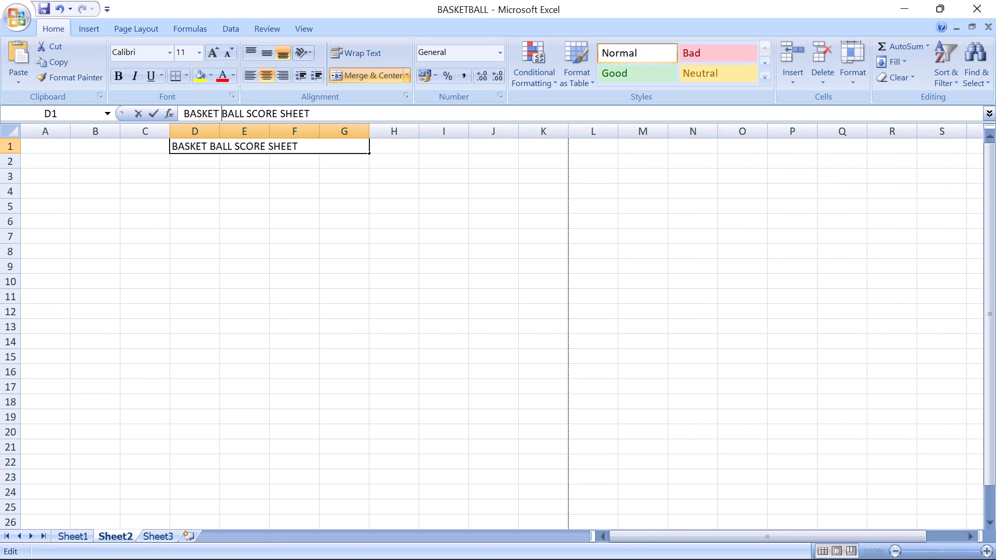
key("BackSpace")
left_click(250, 181)
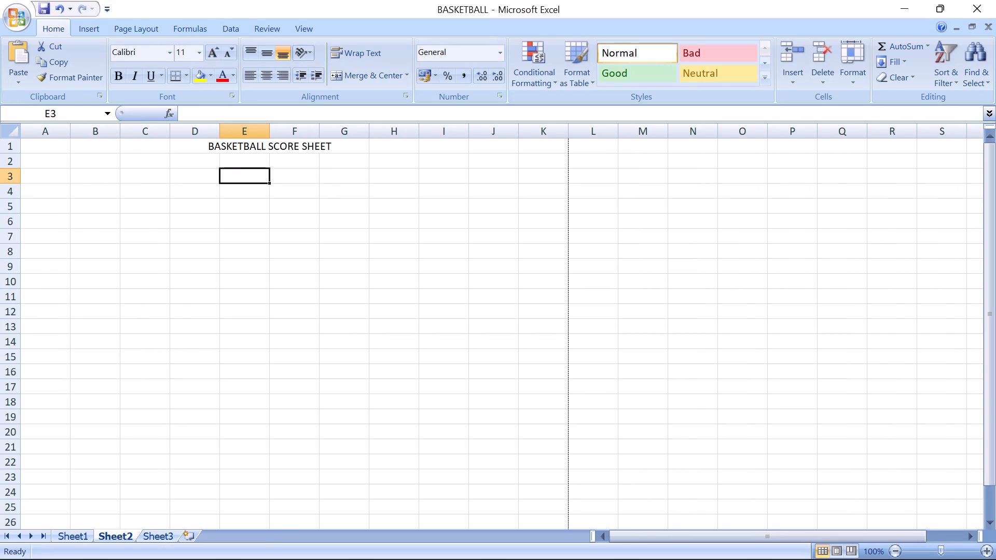
Set the font of the BASKETBALL SCORE SHEET title to Arial Black.
left_click(266, 151)
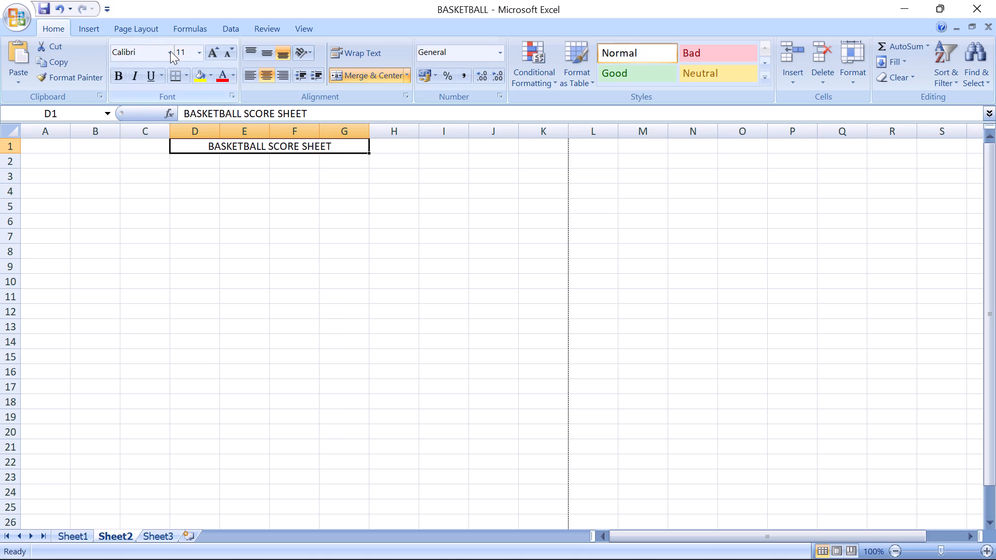
left_click(170, 51)
left_click(176, 208)
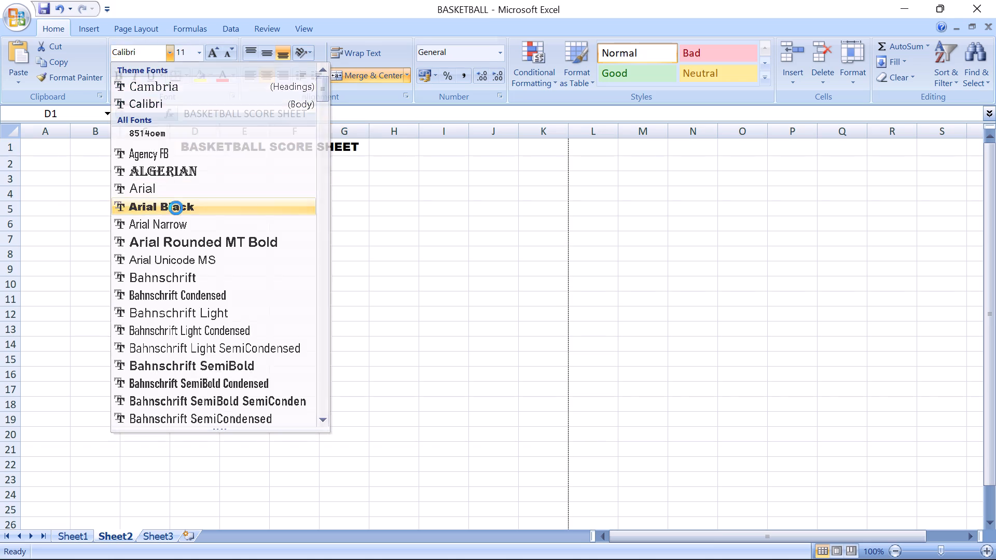
left_click(242, 251)
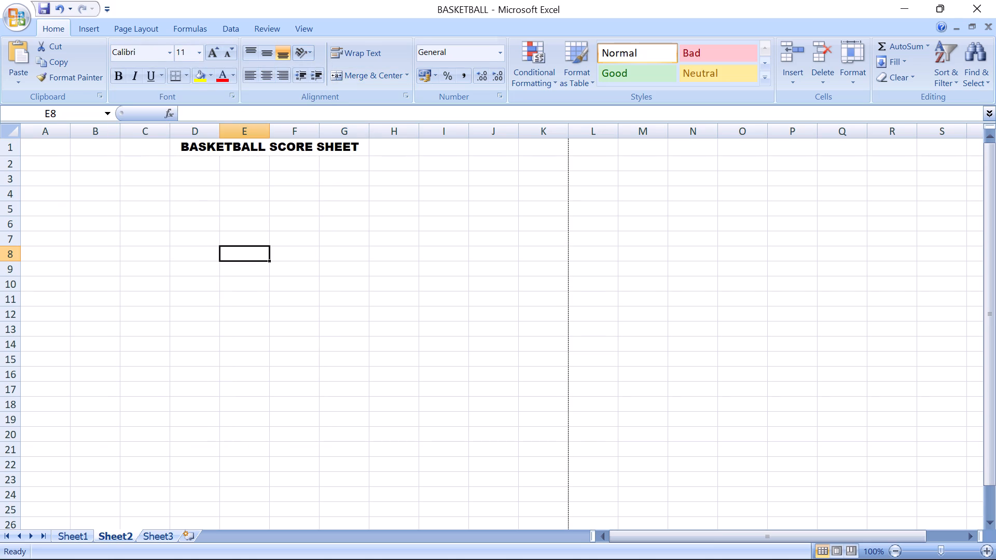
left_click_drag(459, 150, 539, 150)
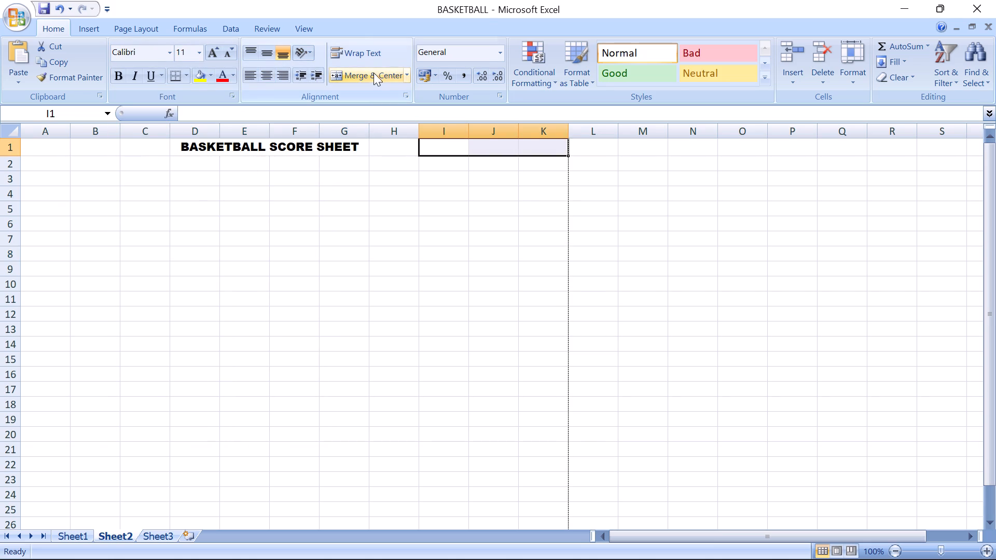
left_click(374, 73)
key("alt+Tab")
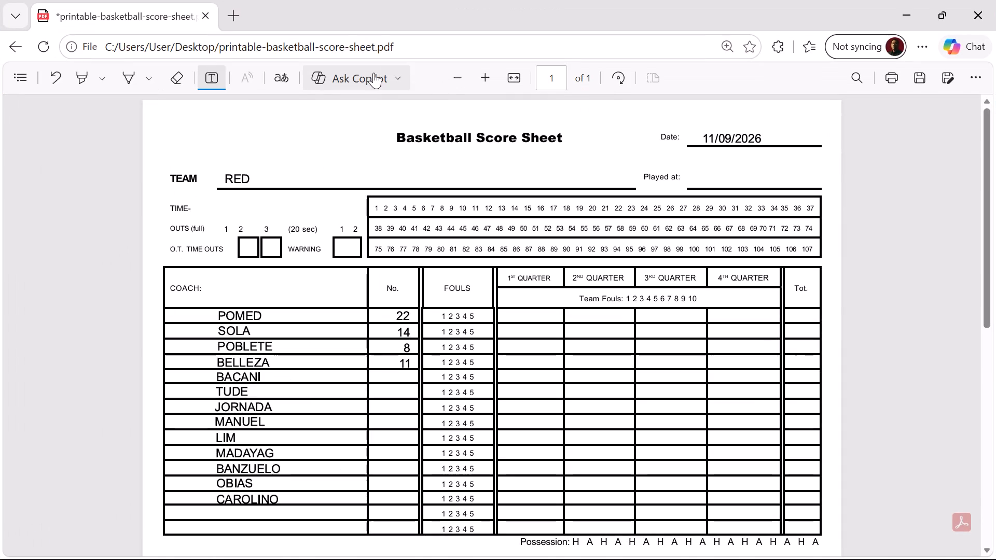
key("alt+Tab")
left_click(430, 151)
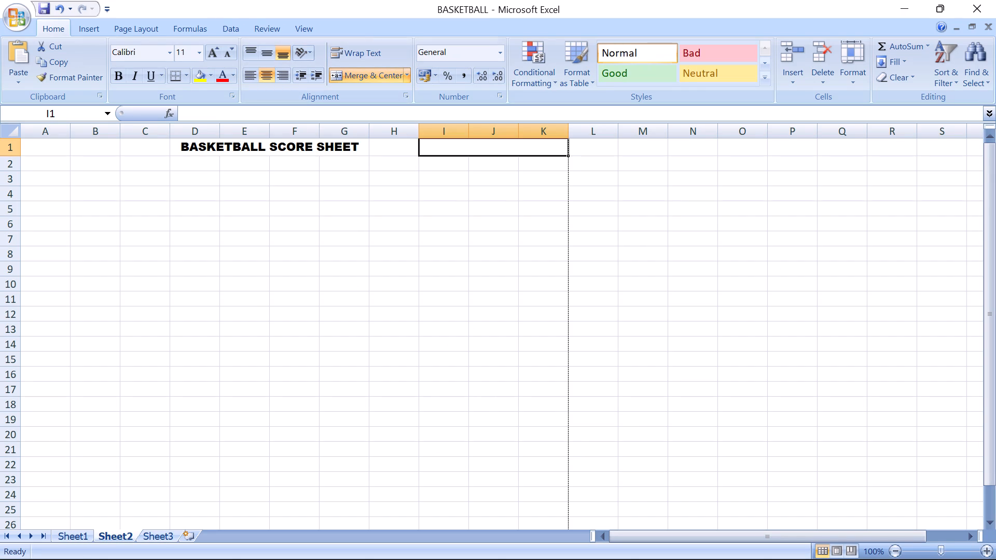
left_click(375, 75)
Enter the label "DATE:" in cell I1.
left_click(440, 149)
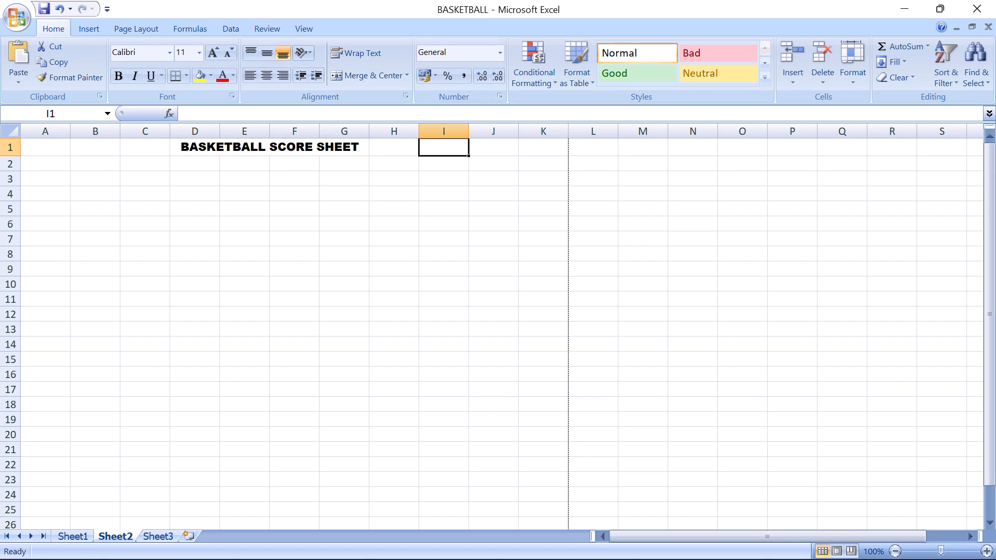
type("DARE")
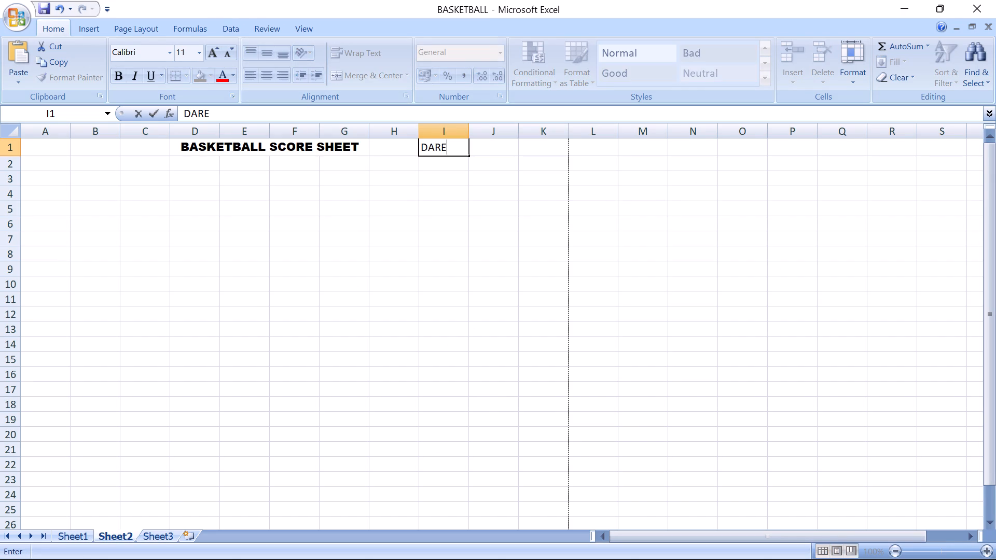
key("BackSpace")
key("BackSpace")
type("TE:")
key("Return")
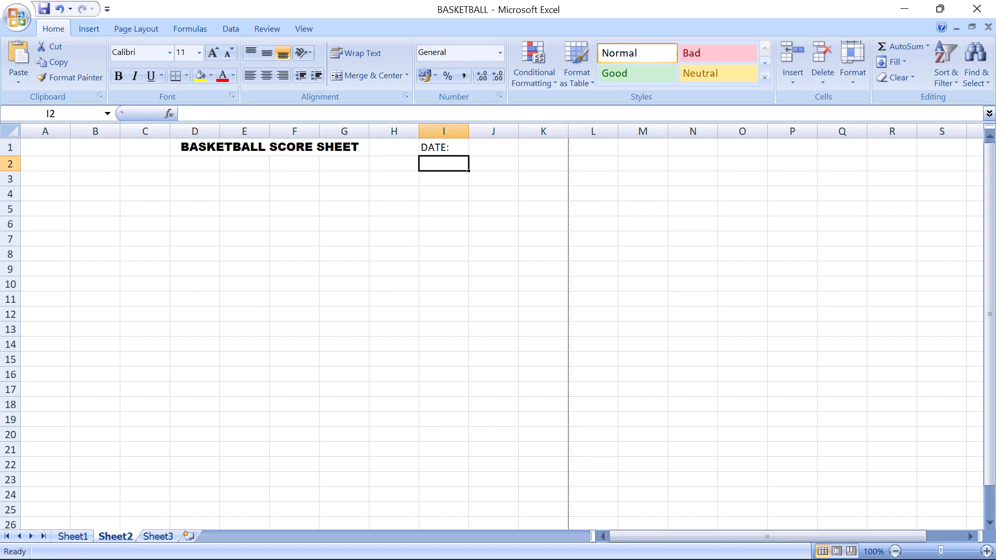
Switch to the score sheet PDF in Edge to examine its header fields, and return to the BASKETBALL workbook.
key("alt+Tab")
key("alt+Tab")
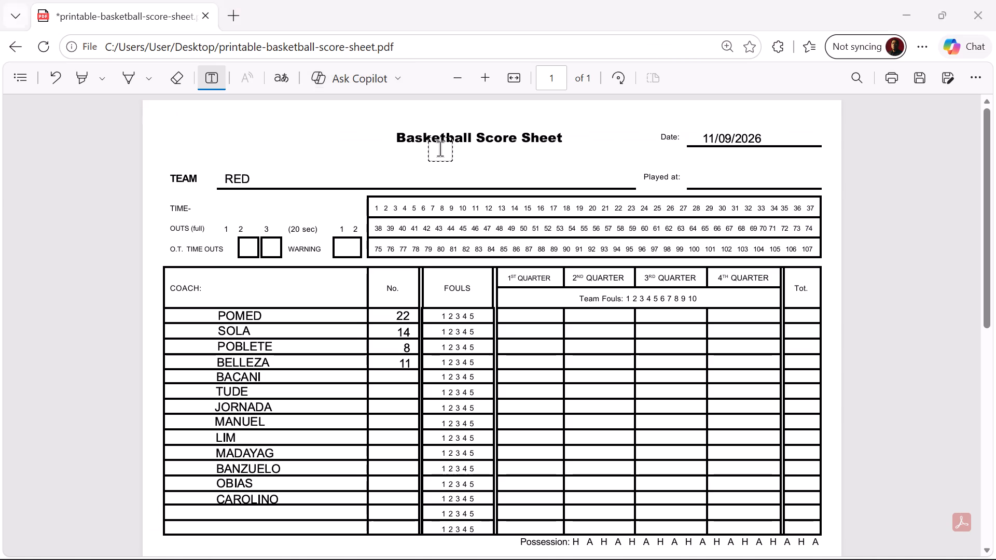
key("alt+Tab")
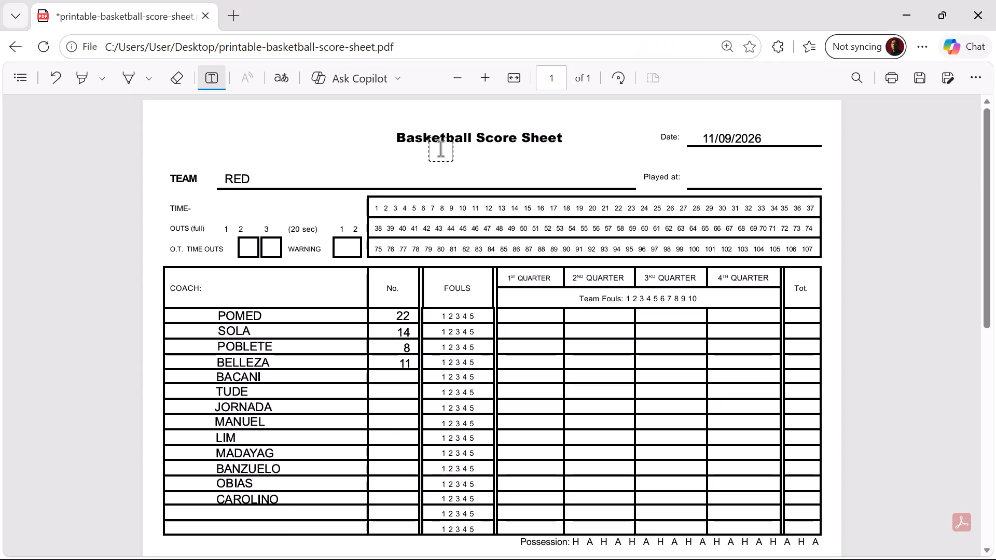
key("alt+Tab")
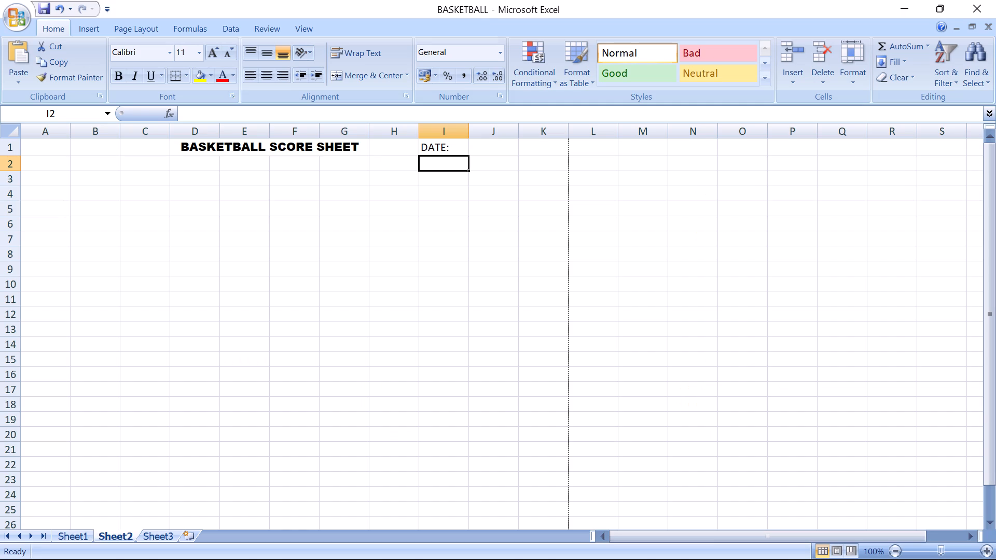
Check the date line in the score sheet PDF in Edge, and merge and centre J1:K1 with a bottom border.
key("alt+Tab")
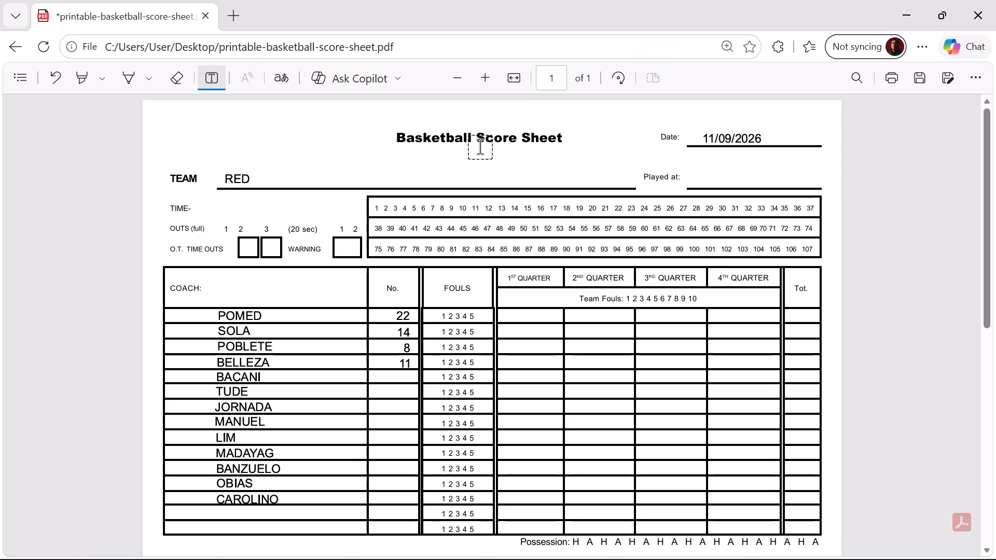
key("alt+Tab")
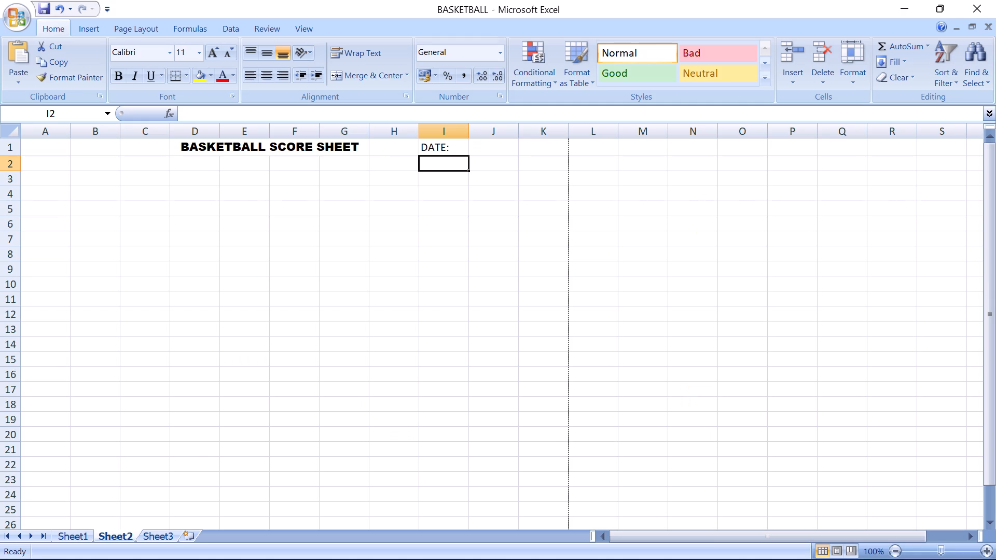
left_click_drag(480, 147, 559, 147)
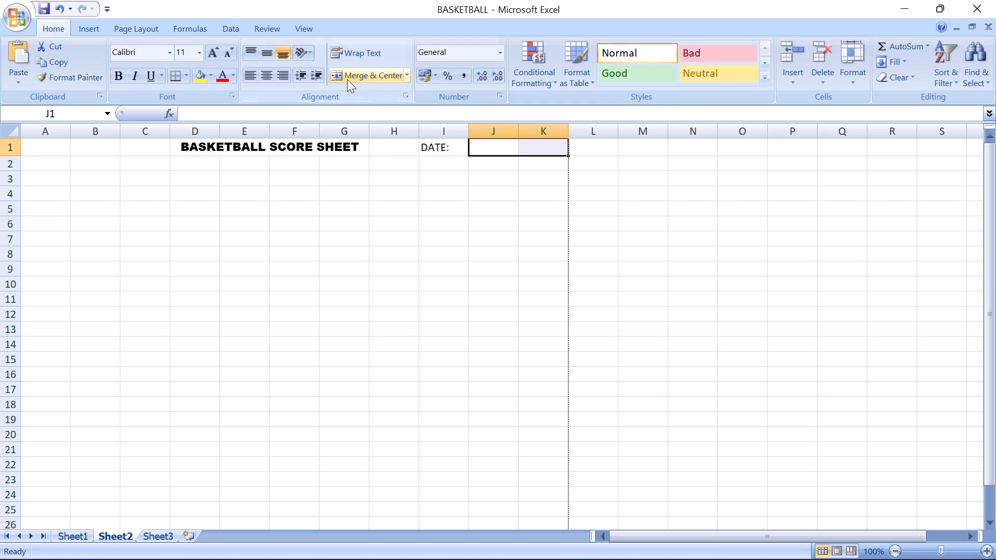
left_click(348, 78)
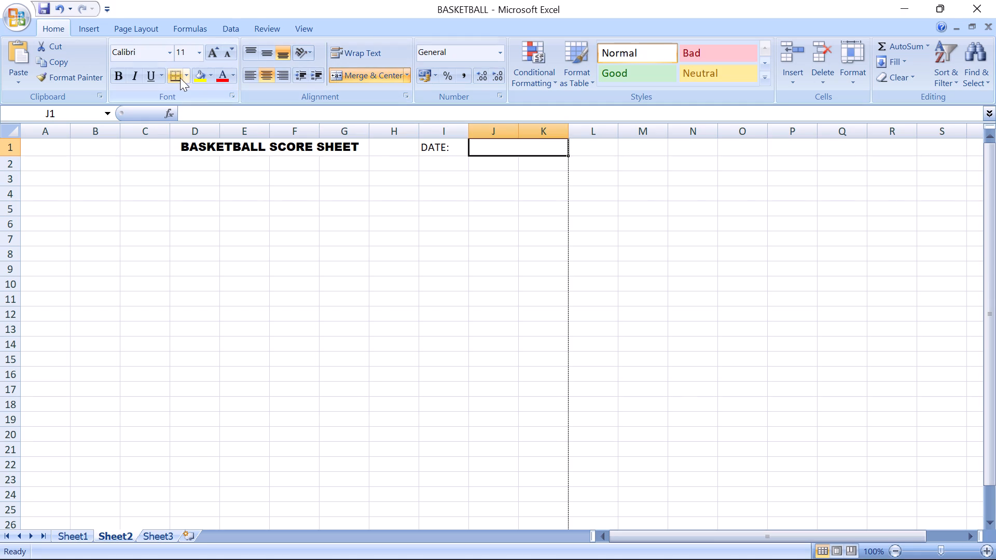
left_click(178, 77)
left_click(331, 188)
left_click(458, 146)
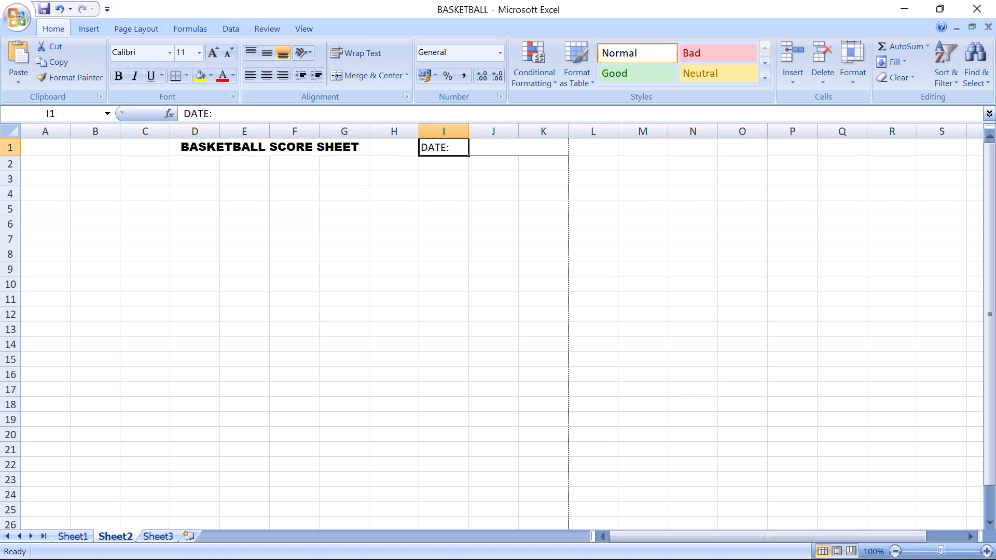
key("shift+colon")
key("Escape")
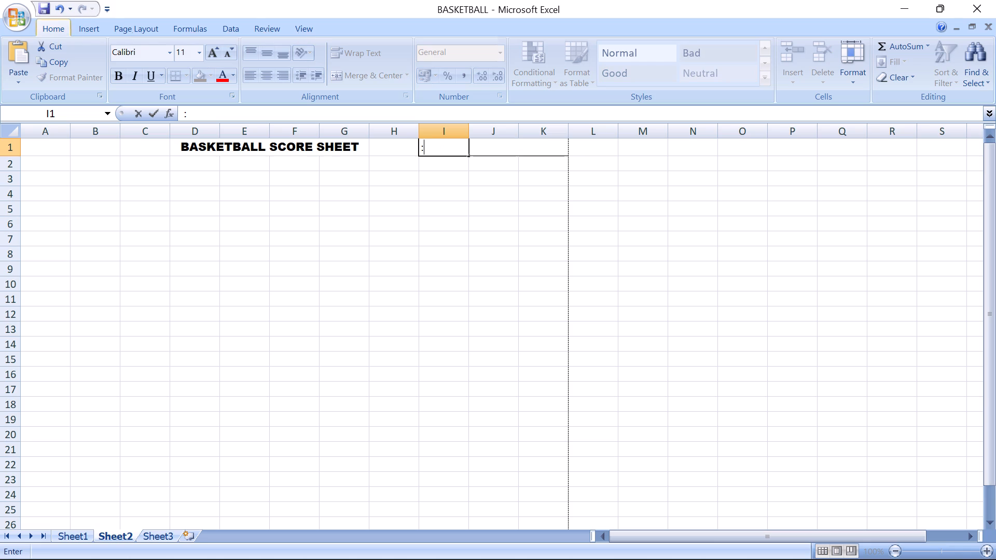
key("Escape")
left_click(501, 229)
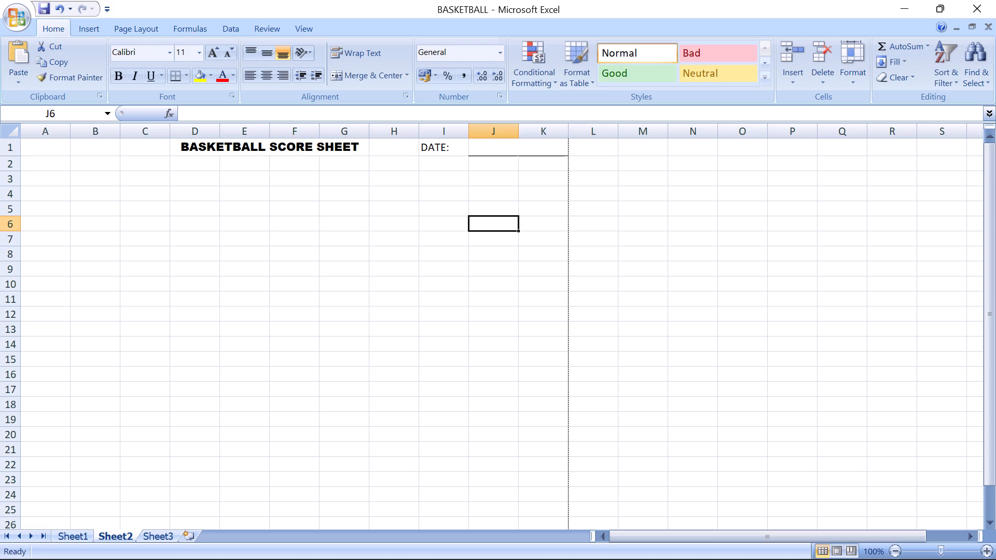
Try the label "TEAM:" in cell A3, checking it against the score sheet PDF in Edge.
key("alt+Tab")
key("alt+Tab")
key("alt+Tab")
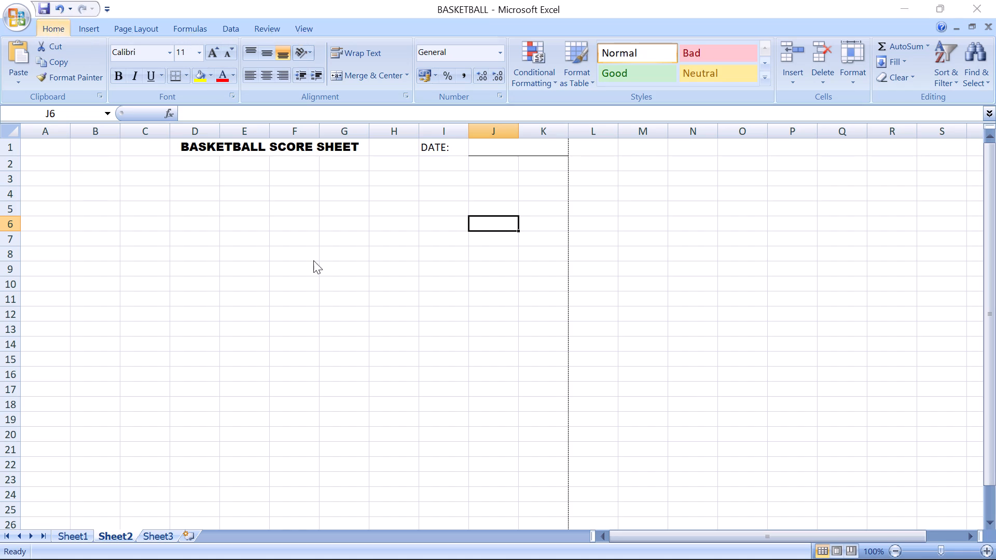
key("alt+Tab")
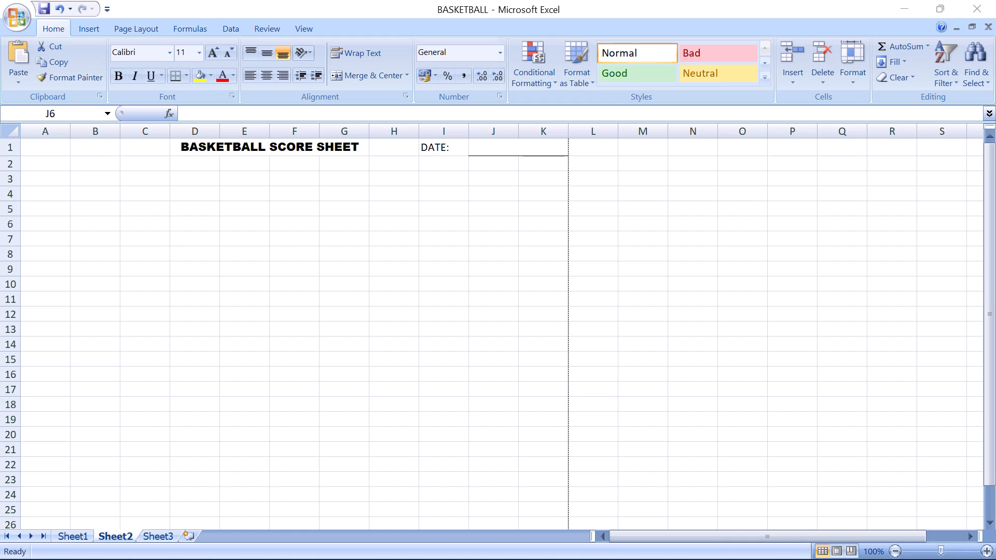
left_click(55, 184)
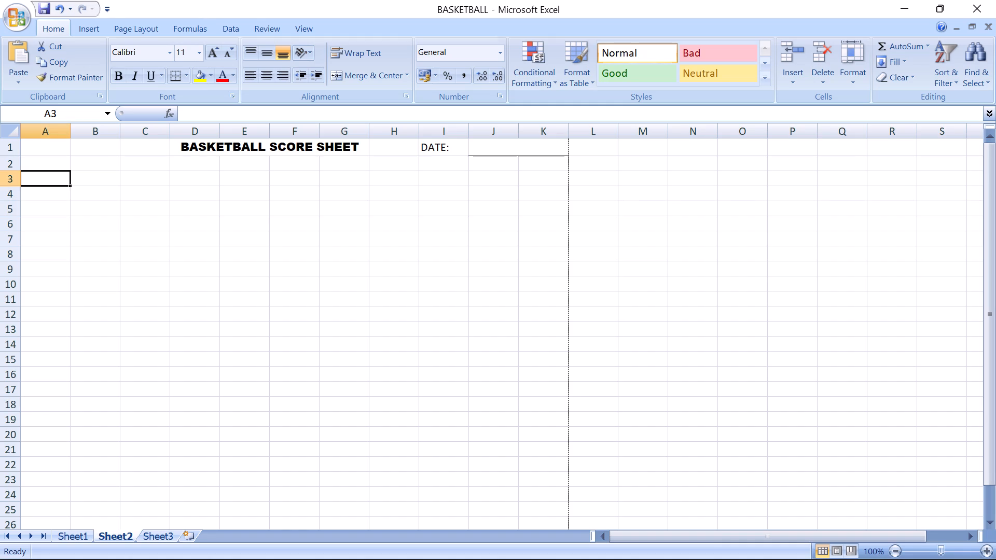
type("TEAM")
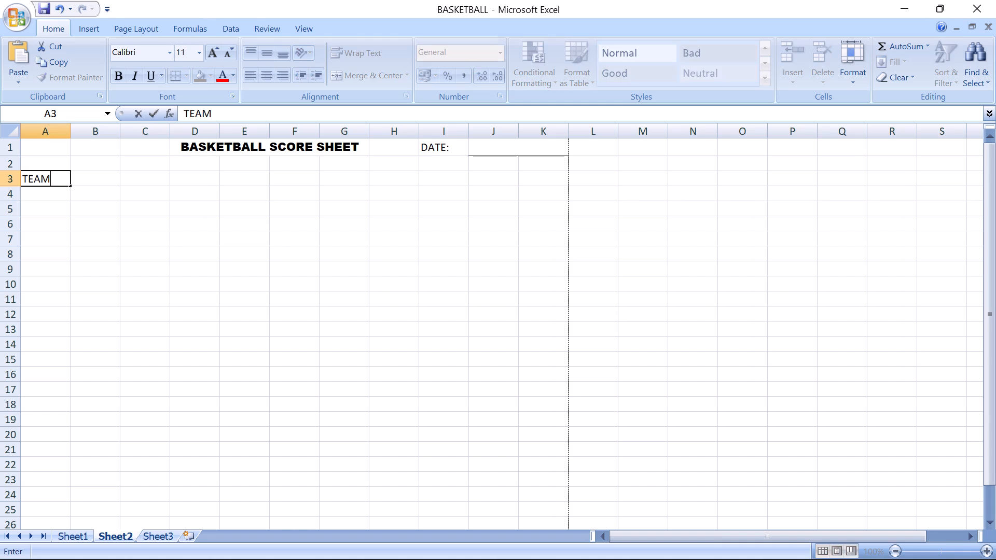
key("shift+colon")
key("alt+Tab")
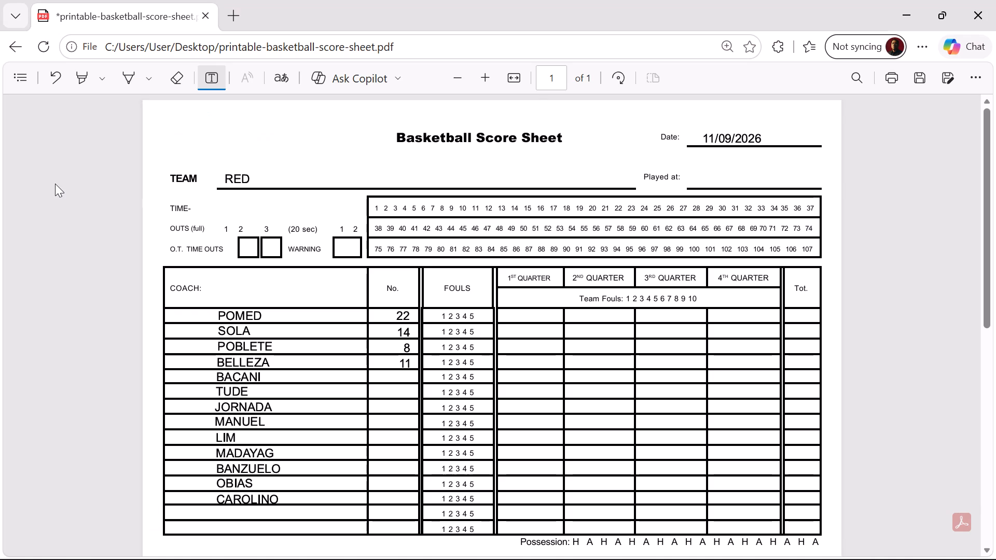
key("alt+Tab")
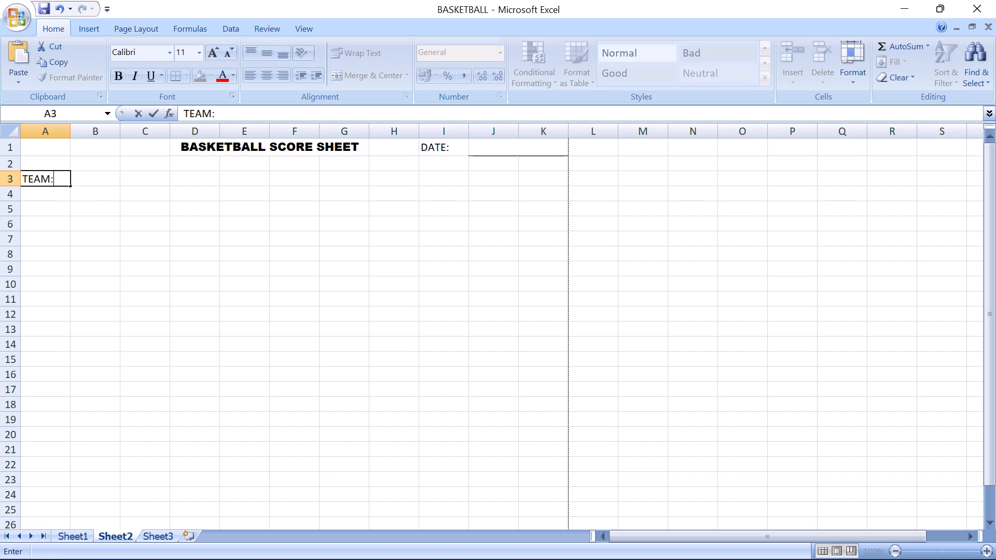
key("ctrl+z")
Enter the label "TEAM:" in cell A4.
left_click(57, 197)
type("TEAM")
key("shift+colon")
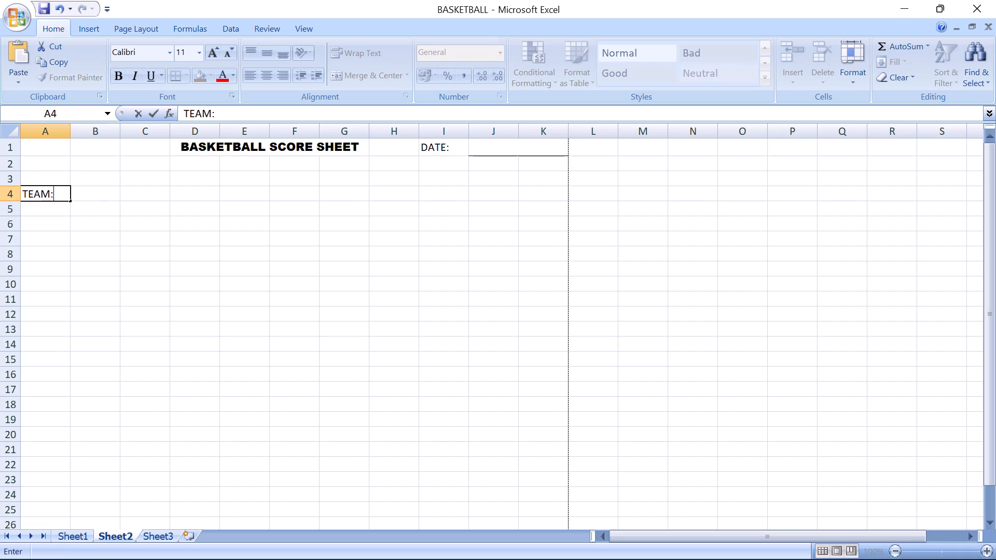
scroll(219, 273, "down", 13)
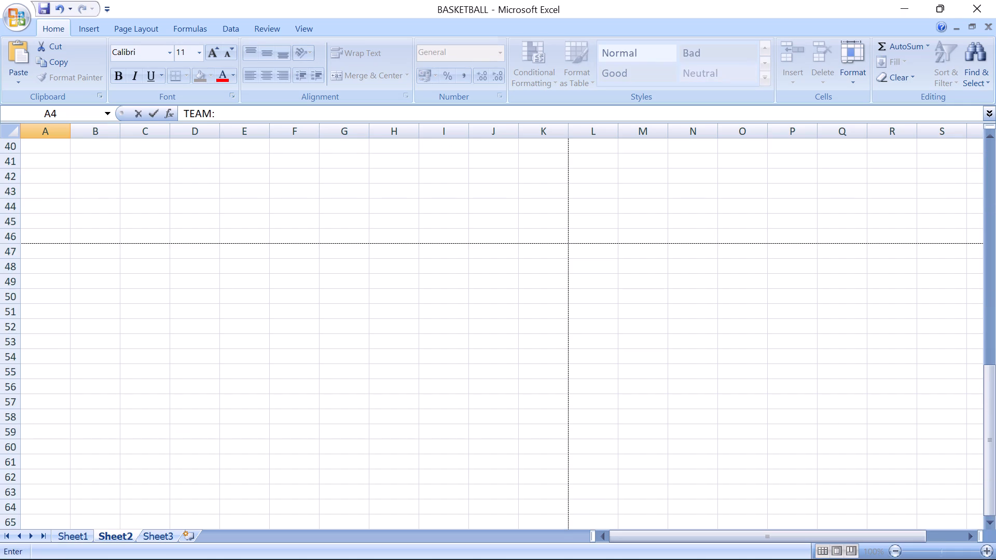
scroll(219, 273, "up", 15)
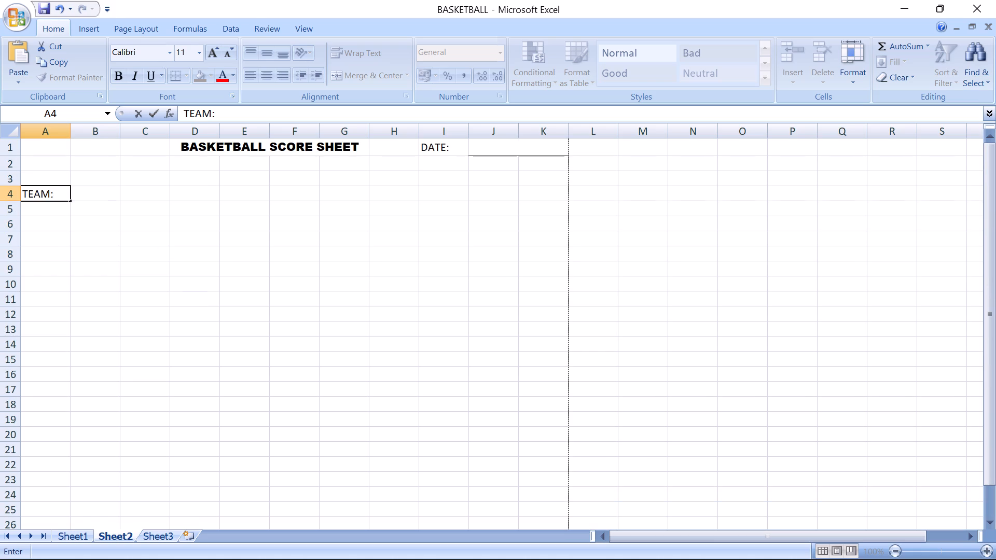
Merge and centre B4:H4 beside TEAM: and give it a bottom border, matching the team line in the PDF in Edge.
left_click(95, 197)
left_click_drag(95, 197, 98, 197)
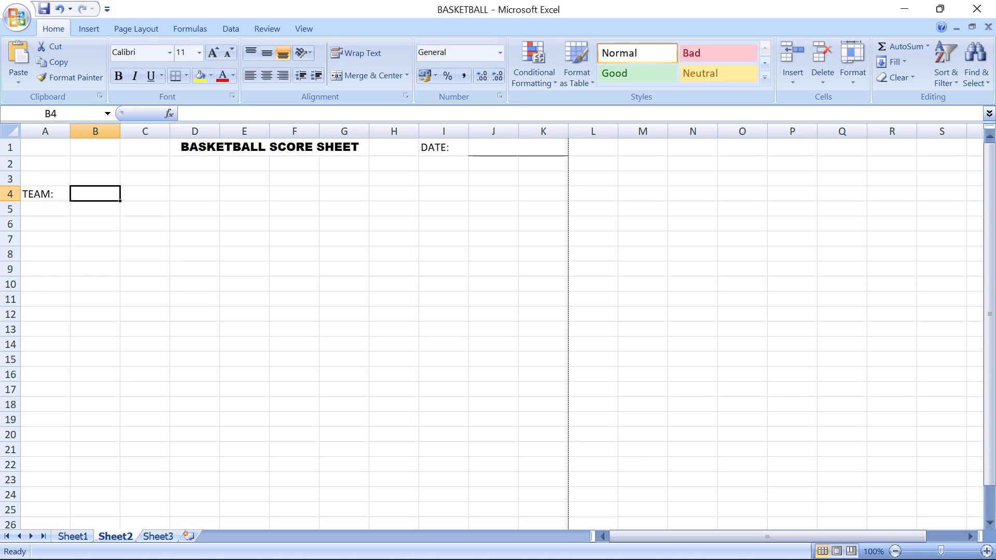
left_click_drag(98, 197, 338, 194)
key("alt+Tab")
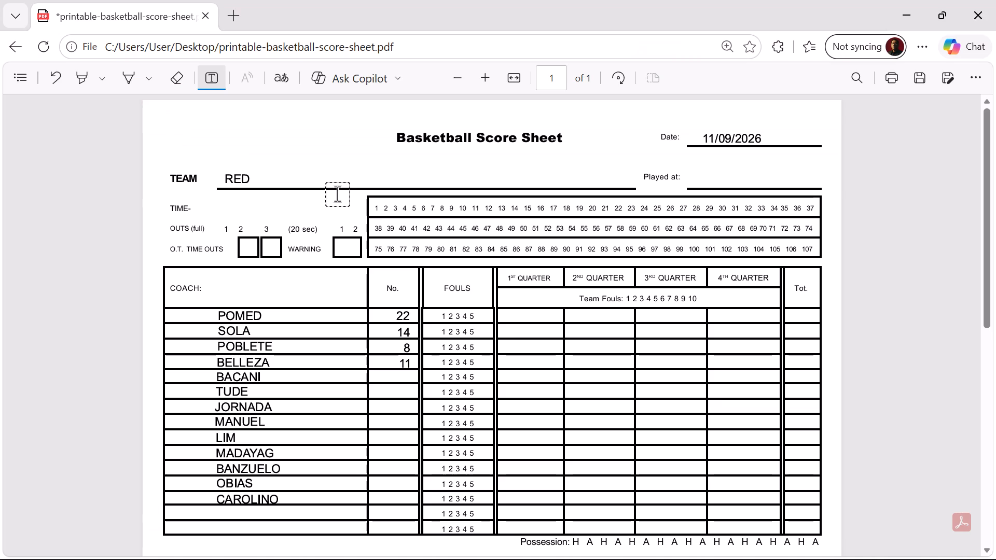
key("alt+Tab")
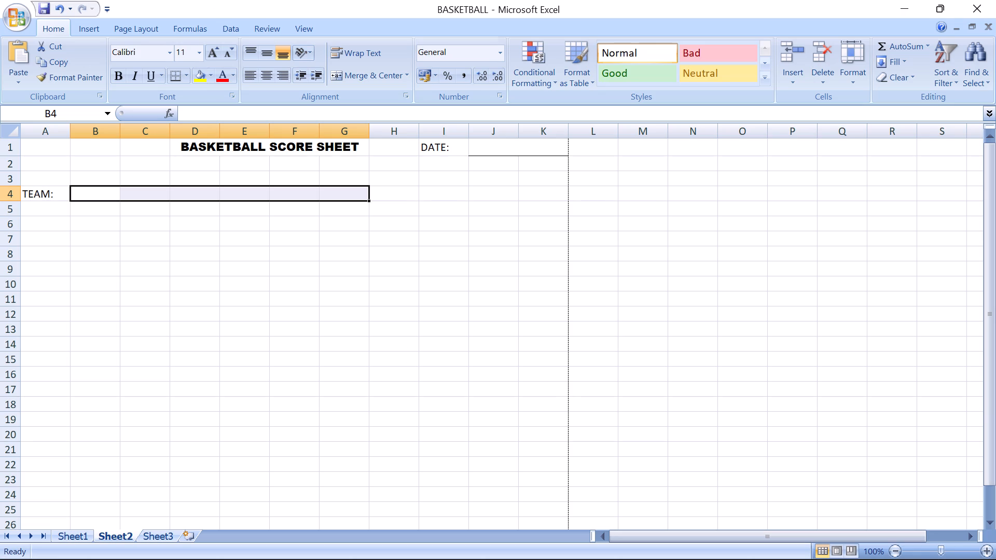
left_click(396, 192, "shift")
key("alt+Tab")
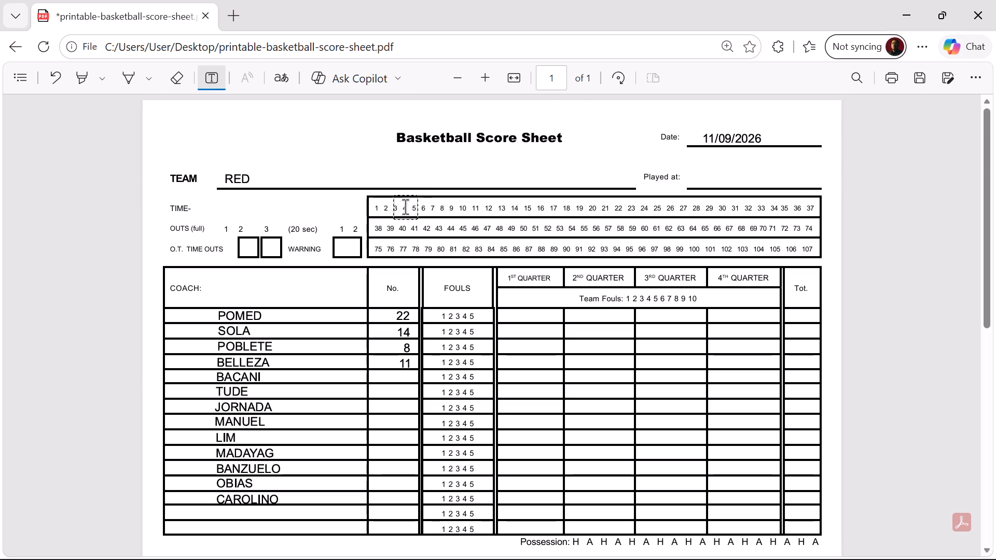
key("alt+Tab")
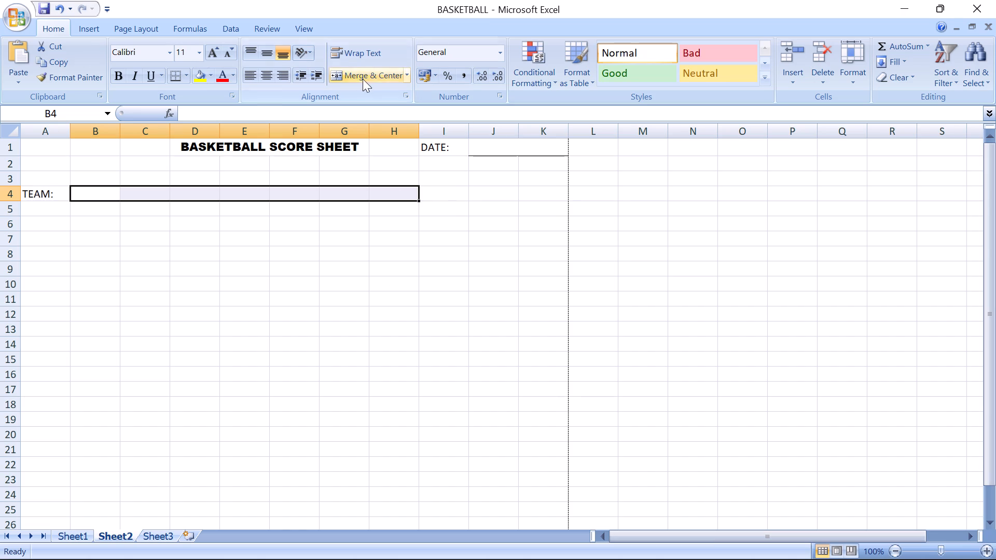
left_click(363, 79)
left_click(286, 194)
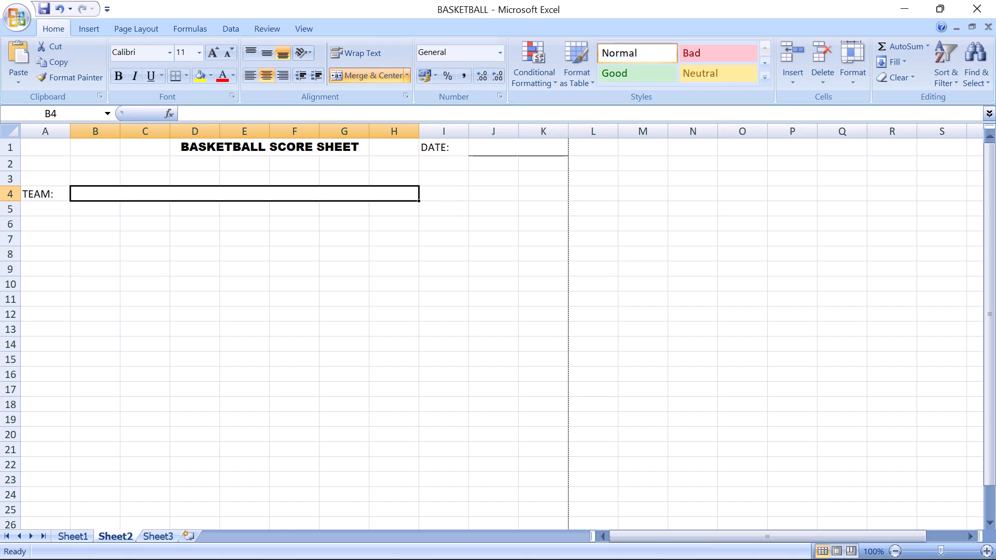
left_click(172, 77)
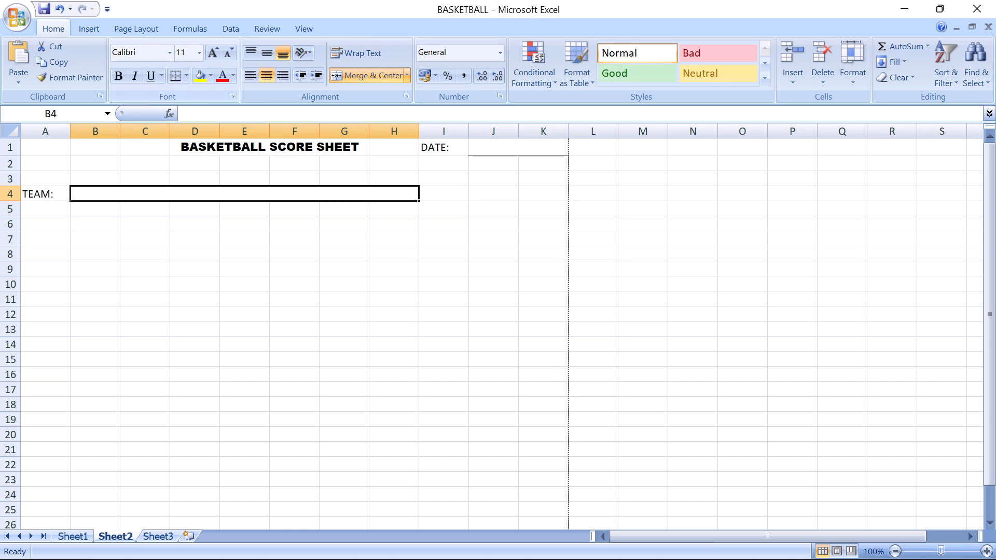
left_click(220, 226)
Check the TEAM label's style in the PDF in Edge, and make "TEAM:" in A4 bold.
key("alt+Tab")
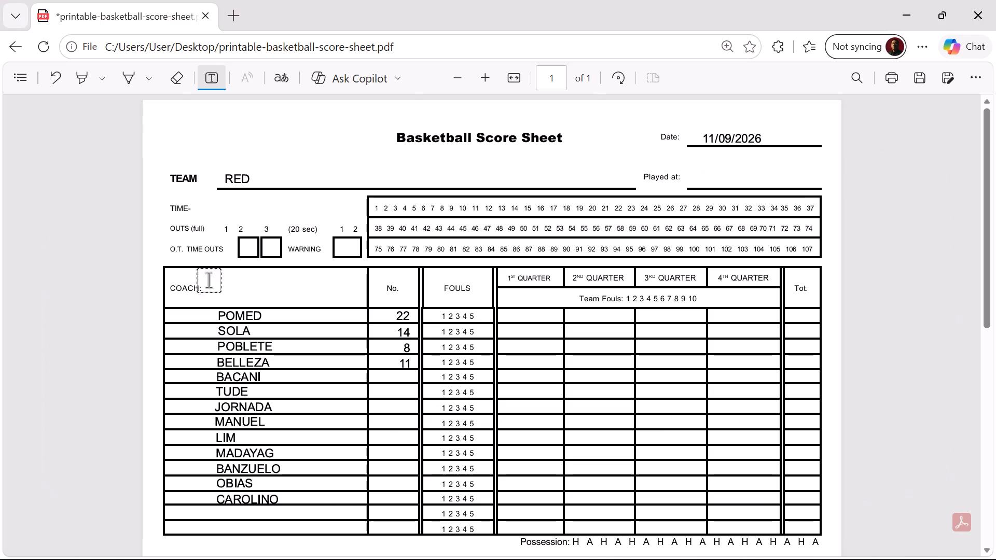
key("alt+Tab")
left_click(54, 194)
key("ctrl+b")
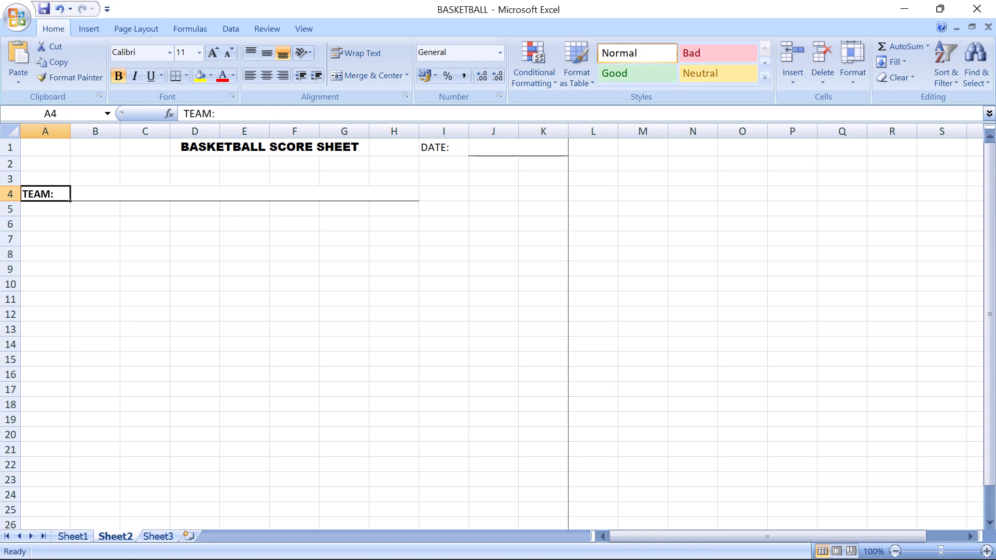
key("Return")
Look up the next label in the PDF in Edge, and enter "TIME:" in cell A5.
key("alt+Tab")
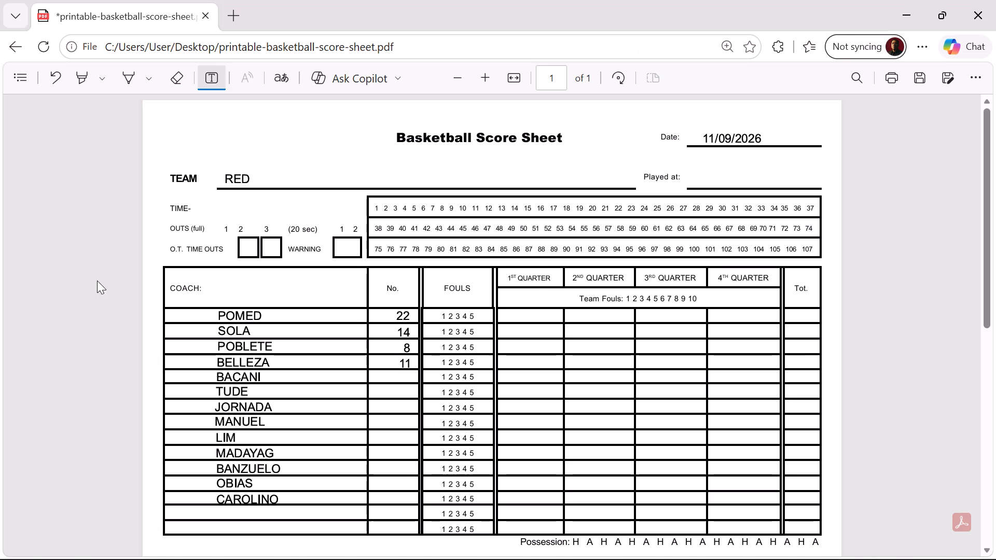
key("alt+Tab")
type("TIME")
key("shift+colon")
key("Return")
Look up the label below TIME in the PDF in Edge, and enter "OUTS (FULL)" in cell A6.
key("alt+Tab")
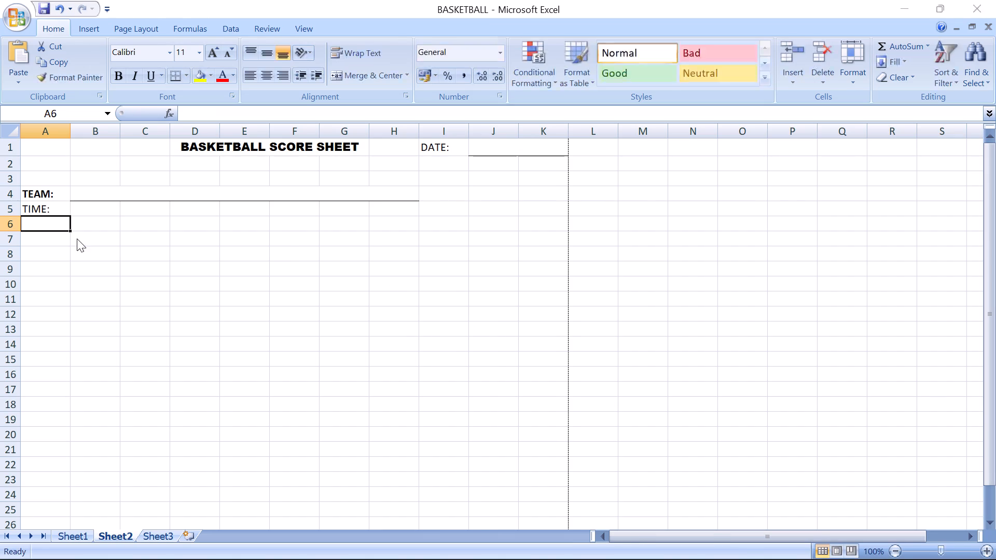
key("alt+Tab")
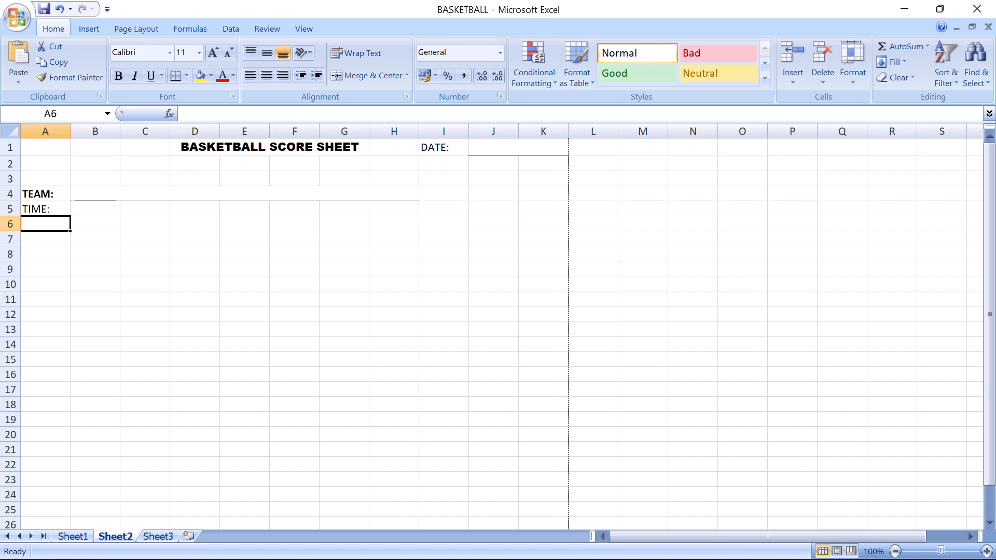
left_click(54, 222)
key("alt+Tab")
key("alt+Tab")
type("OUTS (")
type("FULL)")
key("Return")
Look up the label below OUTS (full) in the PDF in Edge, and enter "O.T" in cell A7.
key("alt+Tab")
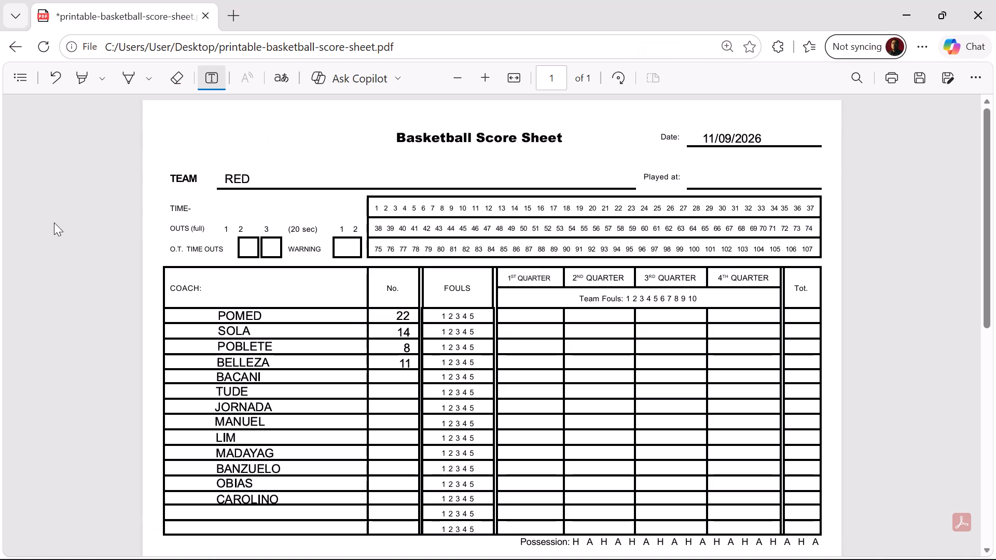
key("alt+Tab")
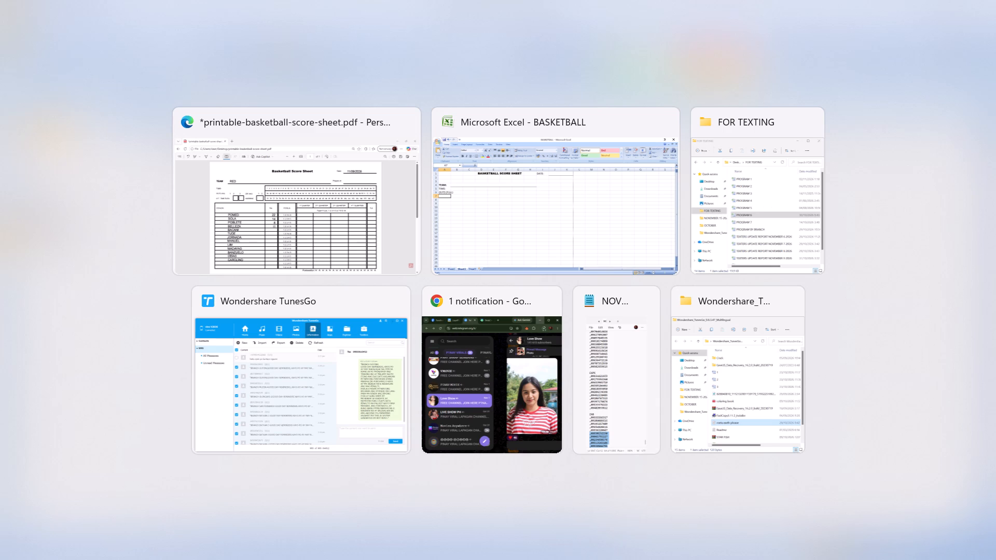
key("alt+Tab")
key("alt+Tab")
left_click(43, 242)
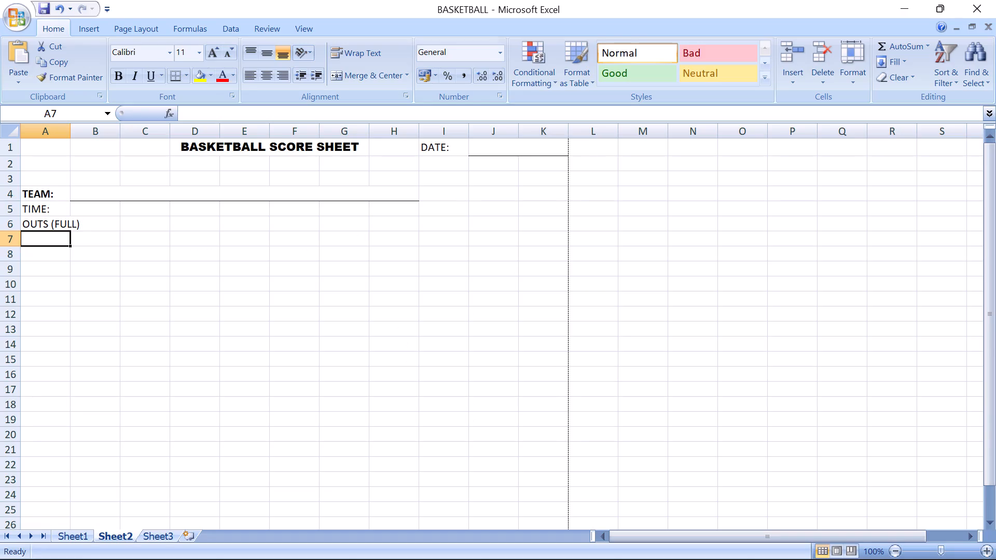
type("OT")
key("BackSpace")
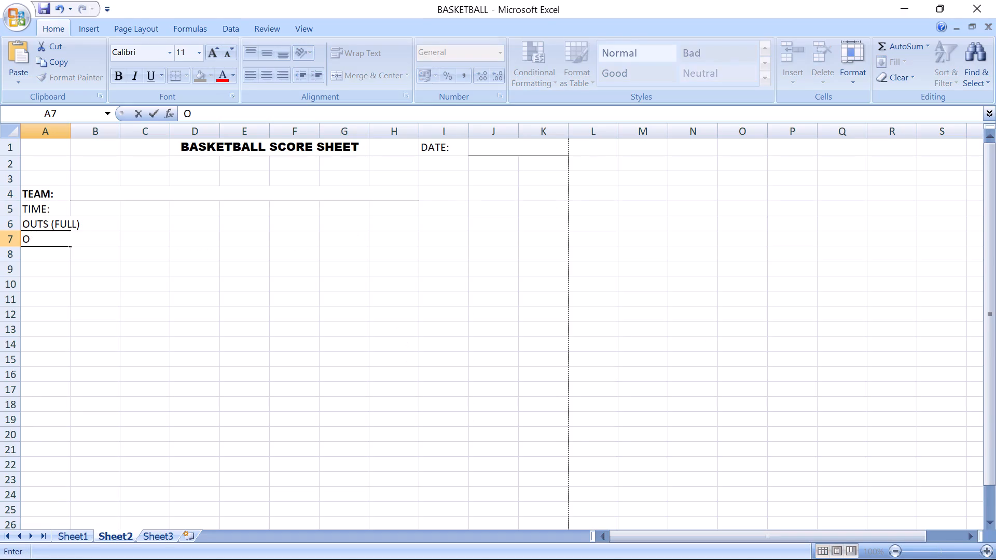
type(".T")
key("Tab")
key("super+Tab")
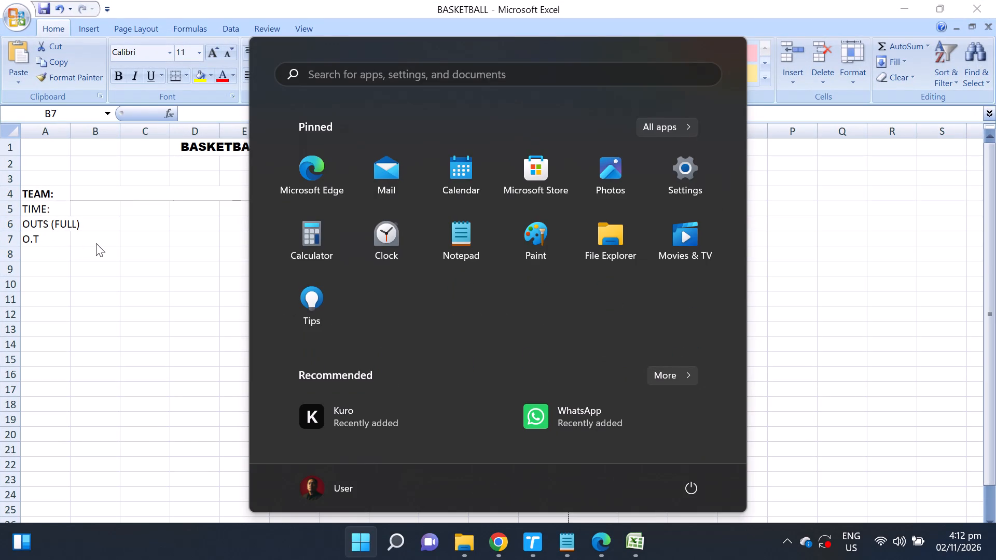
left_click(93, 242)
Check the O.T. TIME OUTS label spacing in the PDF in Edge, and narrow column A to a width of about 5.82.
key("alt+Tab")
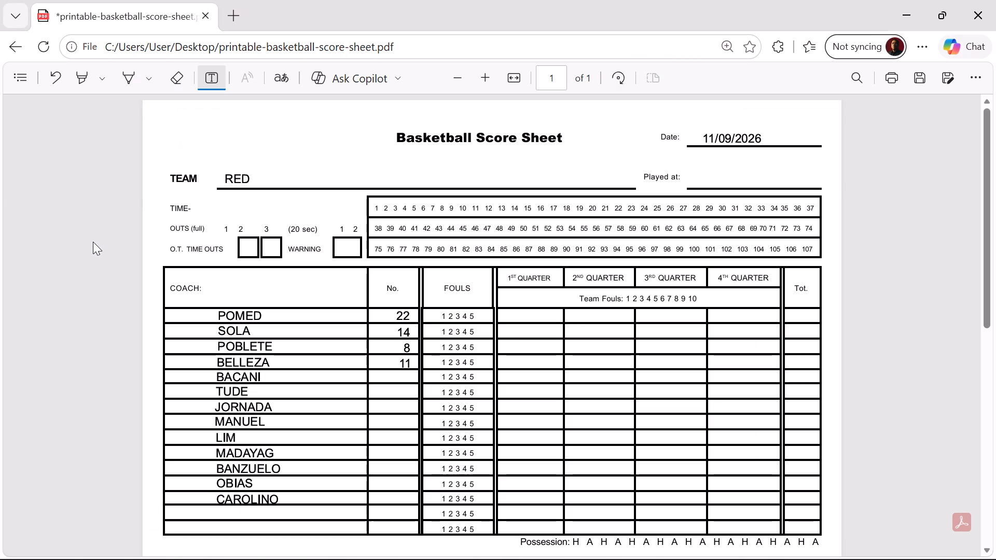
key("alt+Tab")
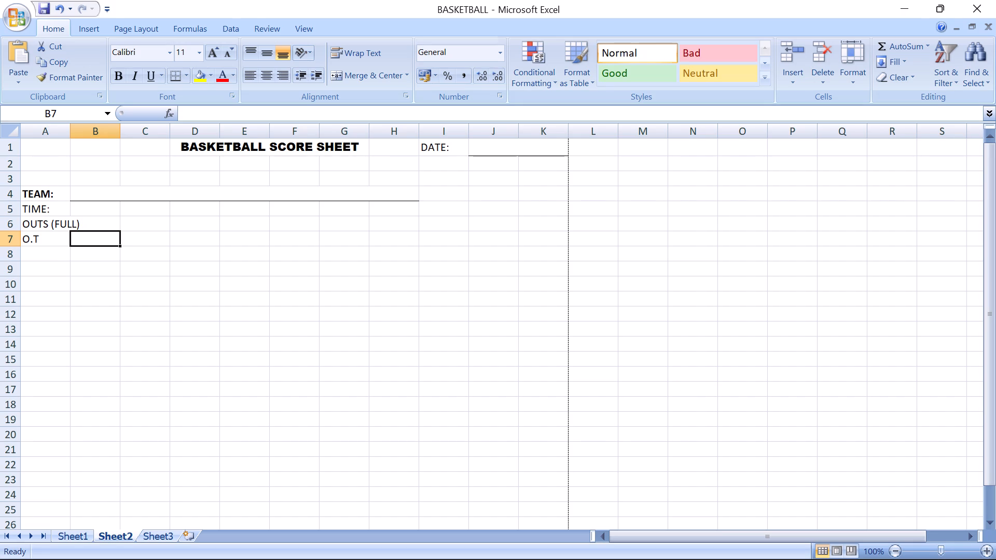
left_click_drag(67, 133, 59, 133)
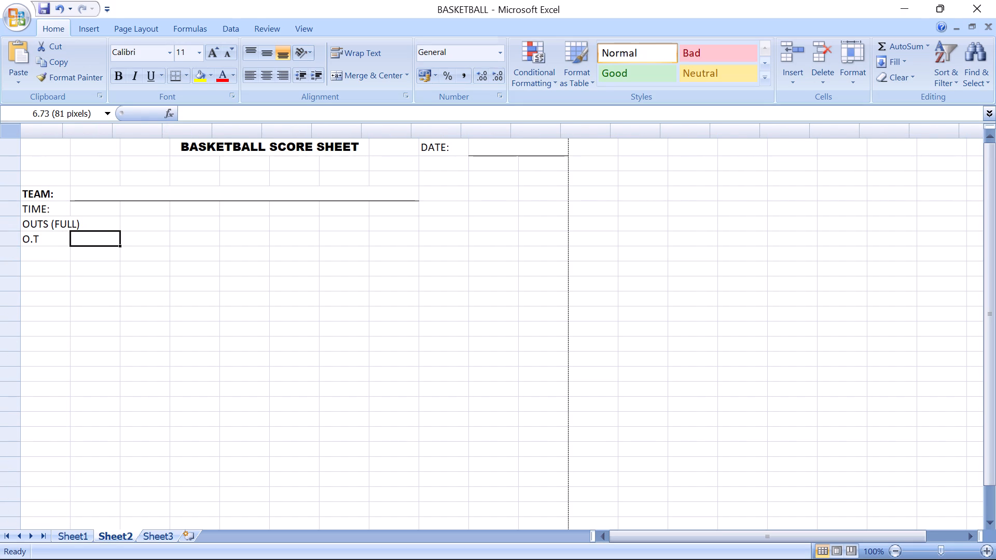
left_click_drag(59, 134, 54, 134)
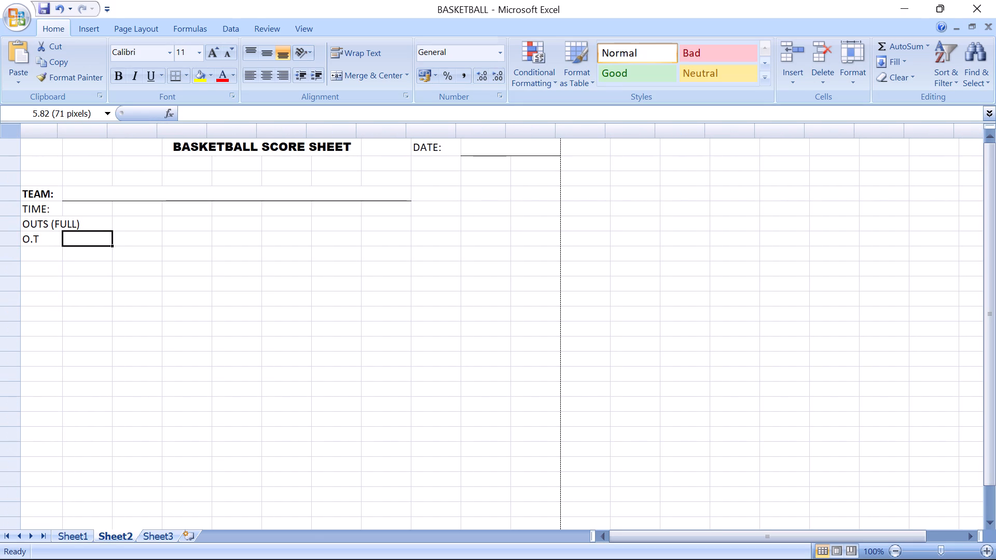
left_click(80, 239)
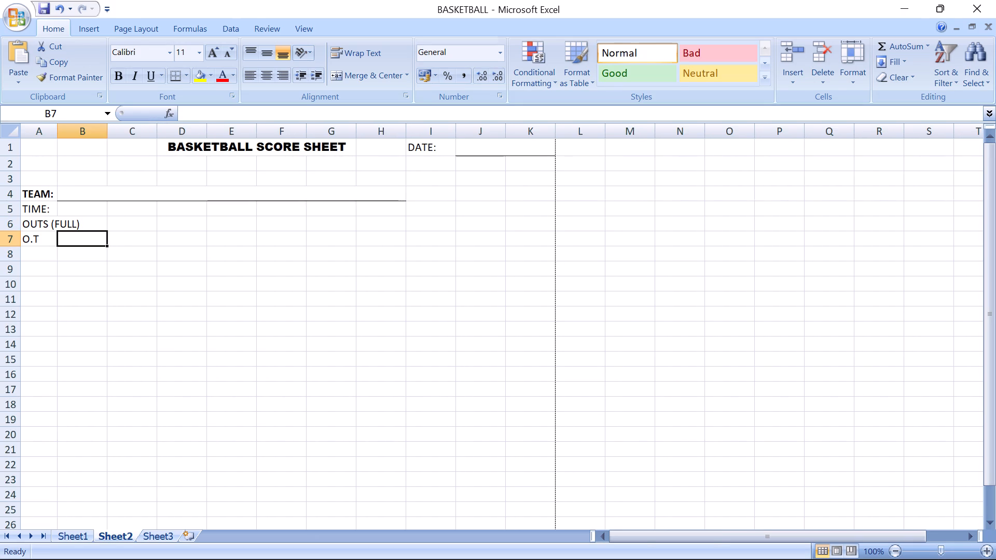
Check the rest of the O.T. label in the PDF in Edge, enter "TIME OUTS" in B7, and widen column B slightly to fit.
key("alt+Tab")
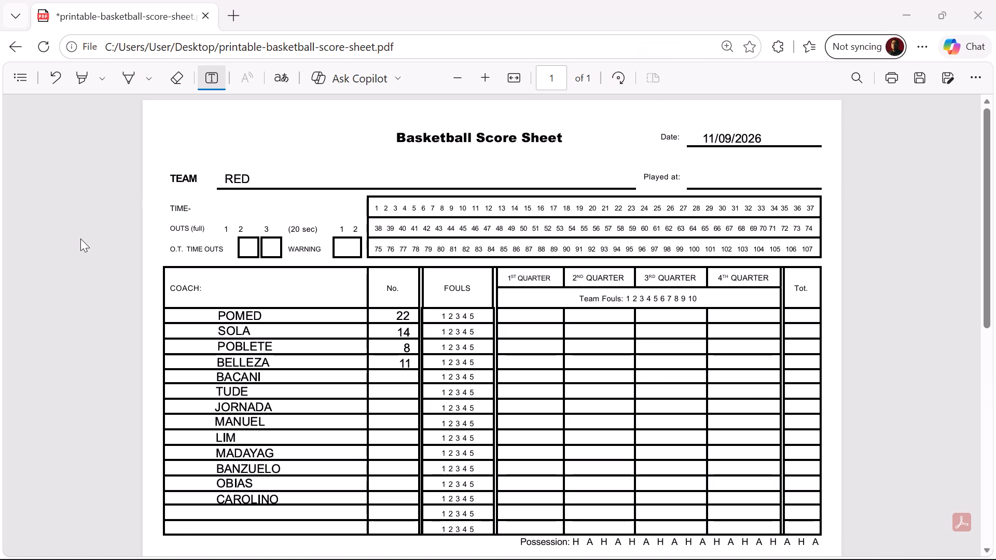
key("alt+Tab")
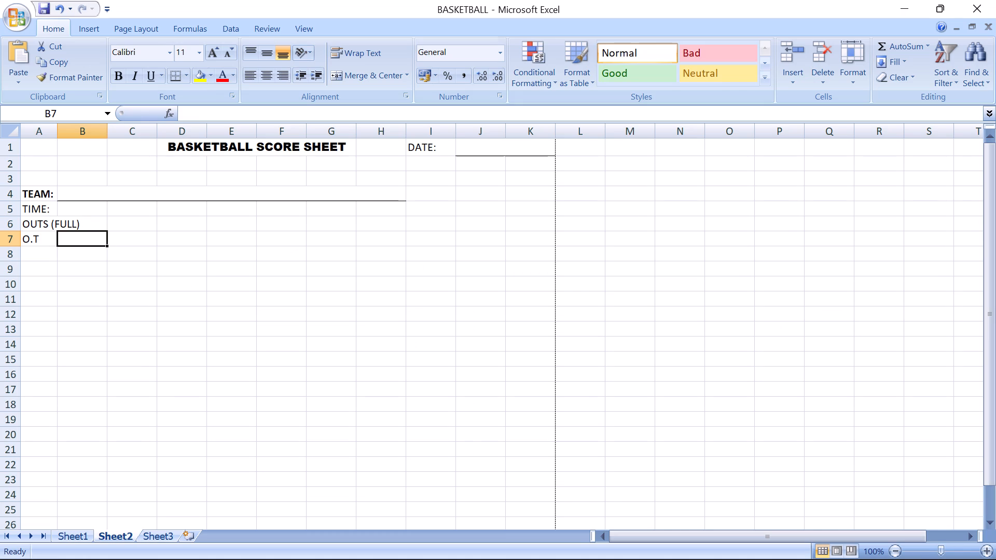
key("t")
type("IME OUTS")
key("Return")
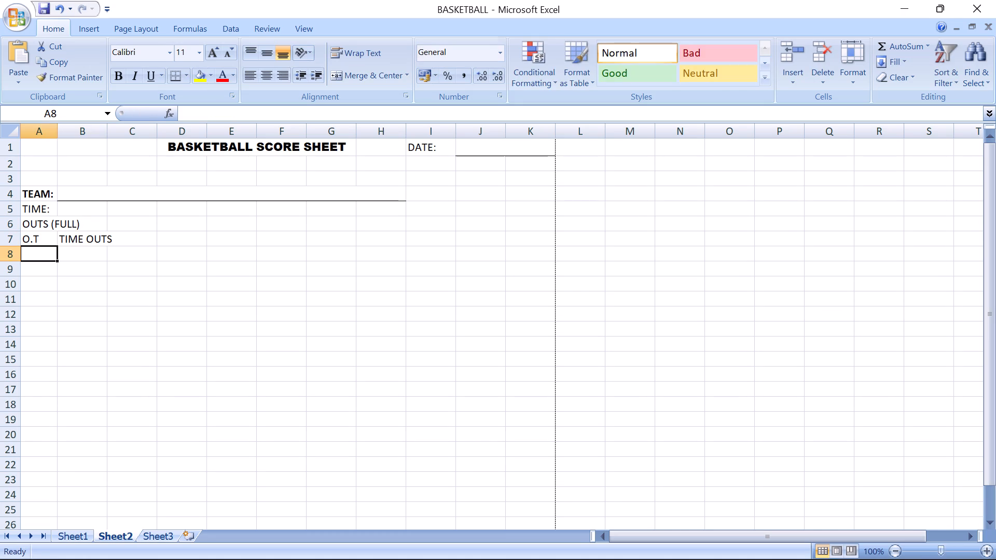
left_click_drag(106, 131, 117, 133)
Look up the numbers beside OUTS (full) in the PDF in Edge, and enter 1 in cell C6.
key("alt+Tab")
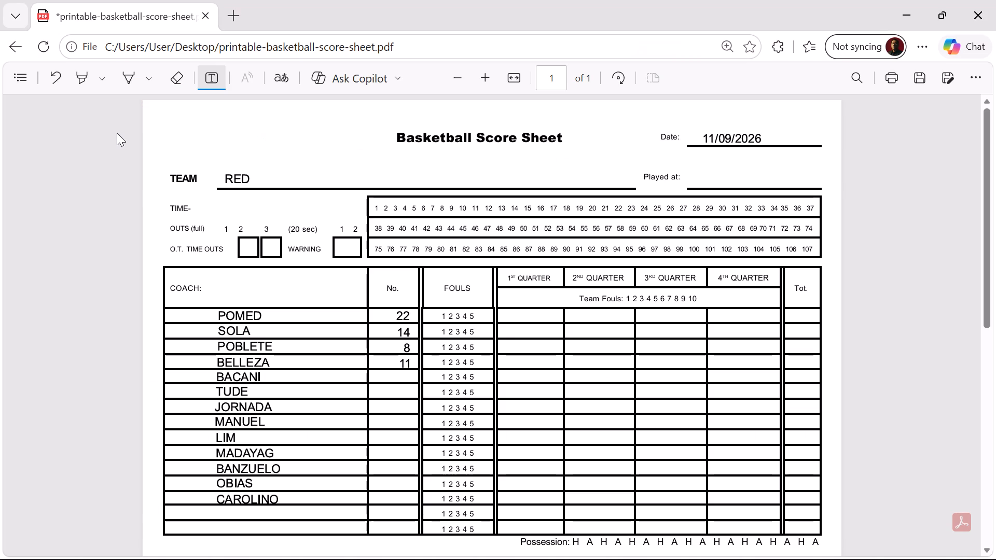
key("alt+Tab")
left_click(97, 225)
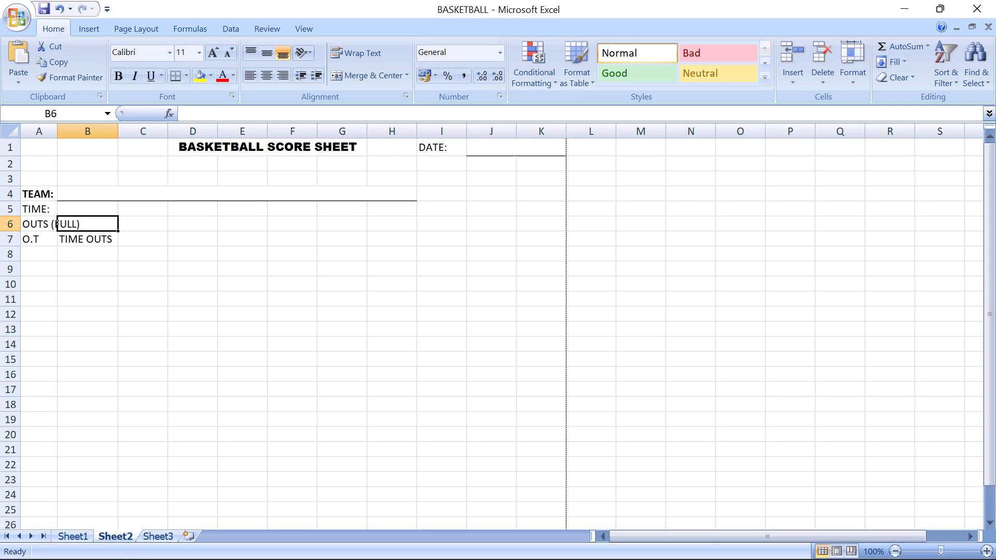
left_click(128, 226)
key("1")
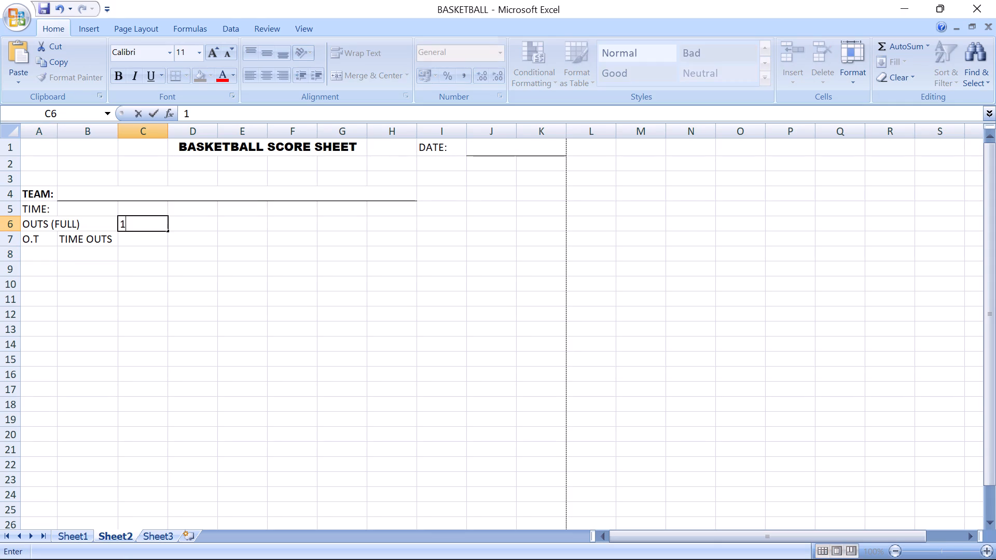
Check the number spacing in the PDF in Edge, and narrow column C to a width of about 3.82.
left_click(169, 127)
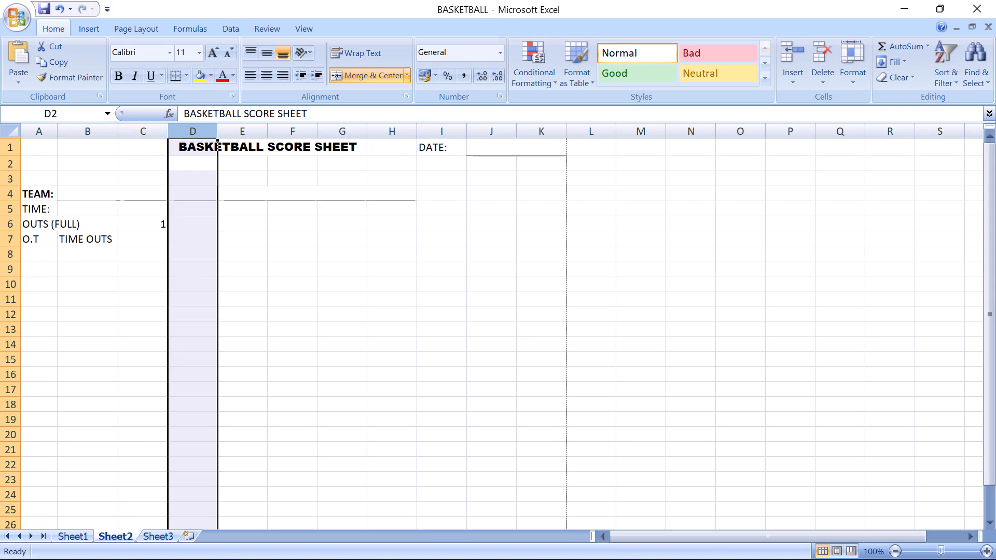
key("alt+Tab")
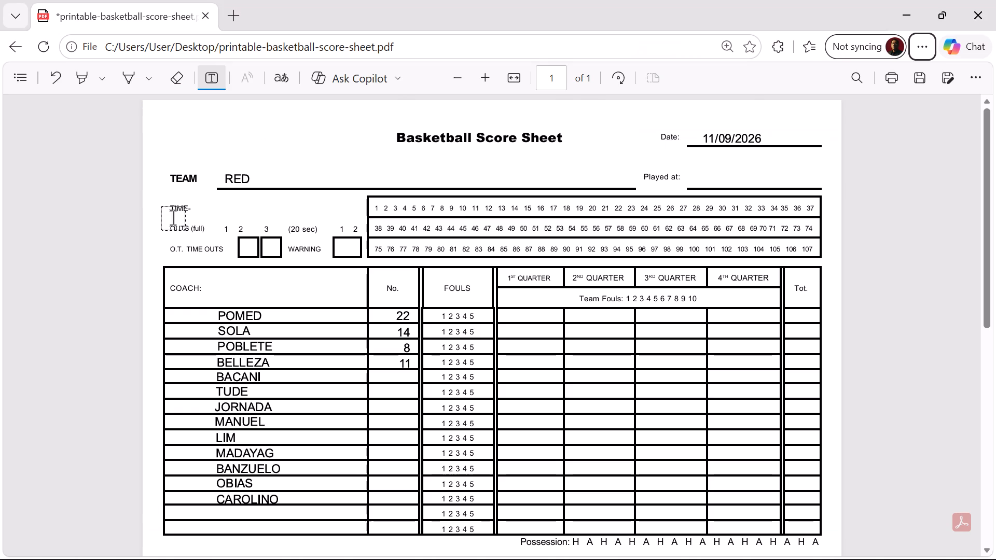
key("alt+Tab")
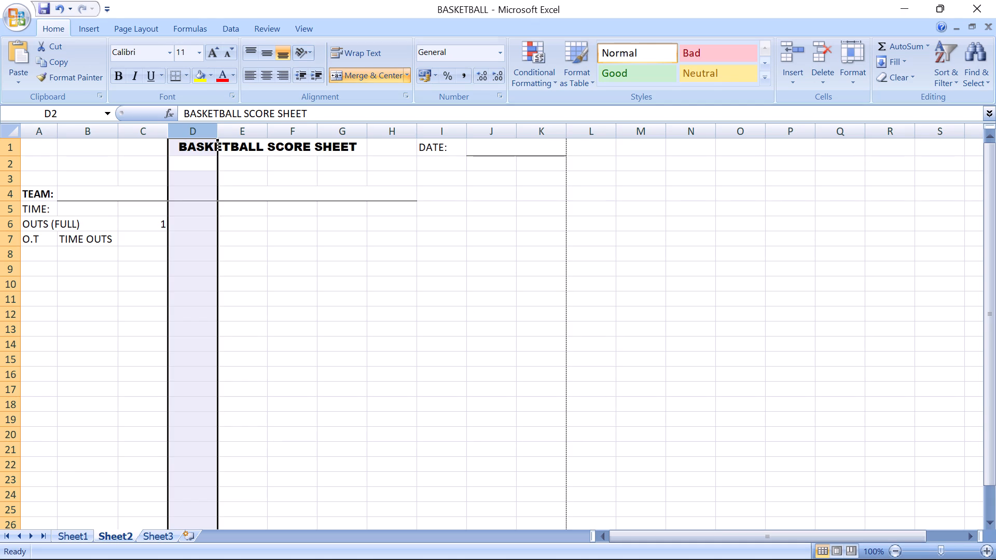
left_click(201, 193)
left_click(193, 209)
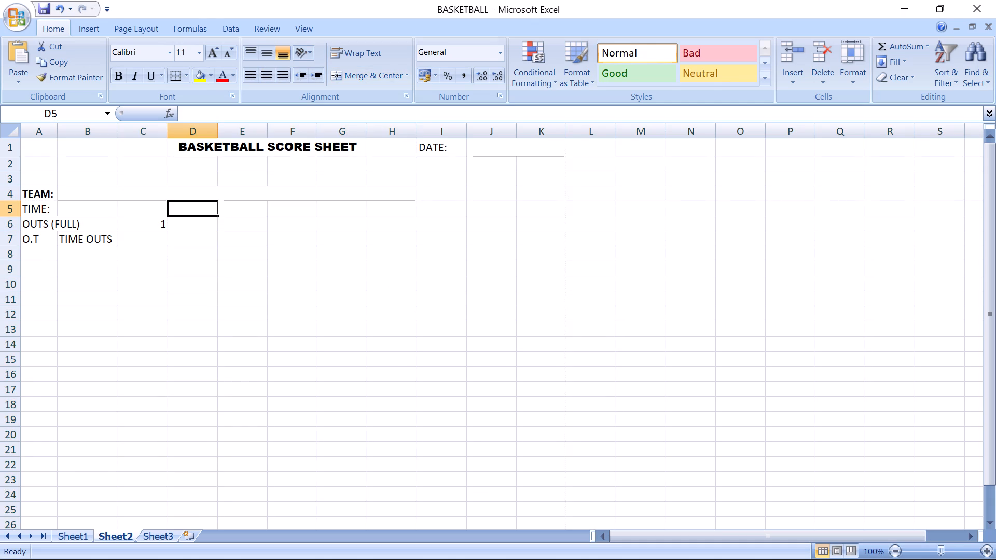
left_click_drag(167, 131, 143, 131)
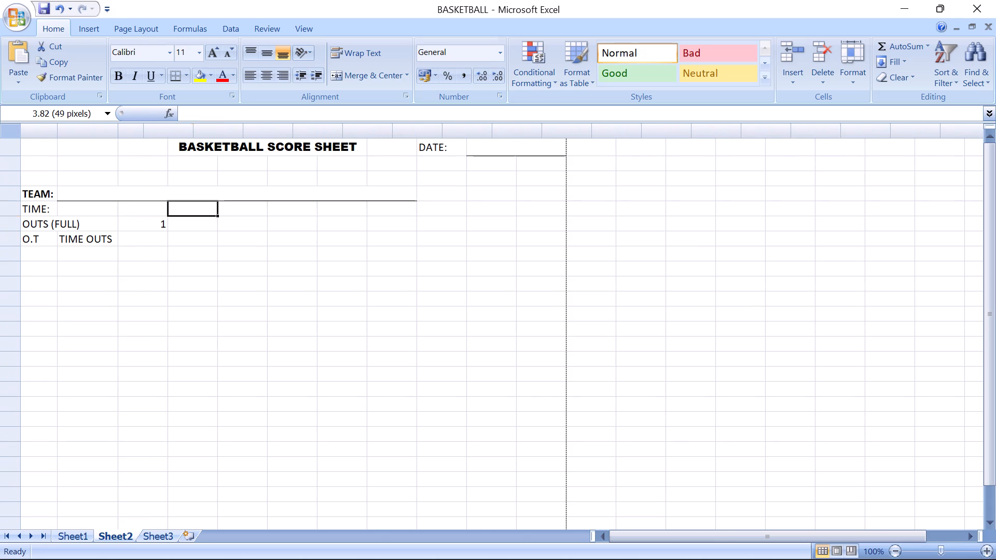
Narrow columns D and E to about column C's width, entering 2 in D6 and 3 in E6.
left_click(169, 220)
left_click_drag(194, 127, 176, 127)
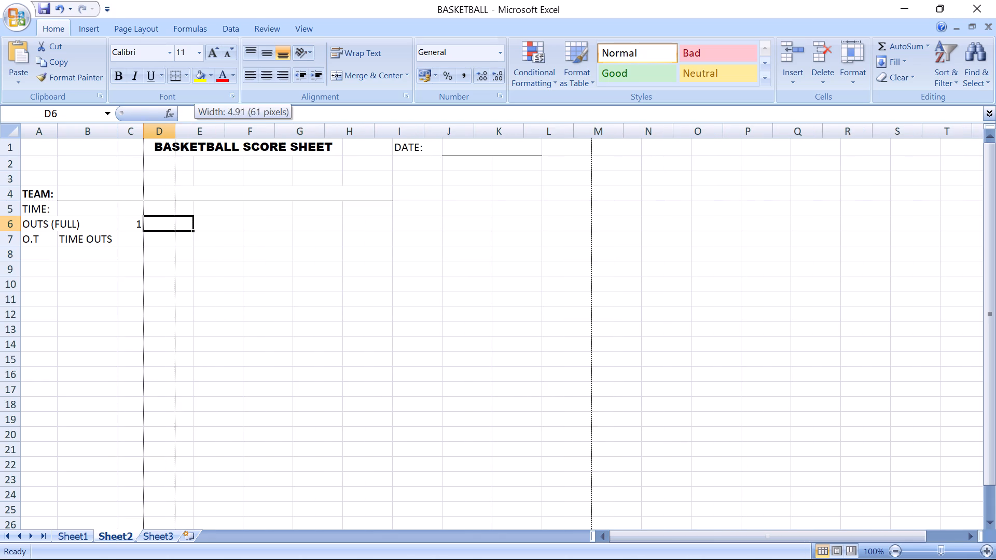
left_click_drag(176, 127, 170, 127)
key("2")
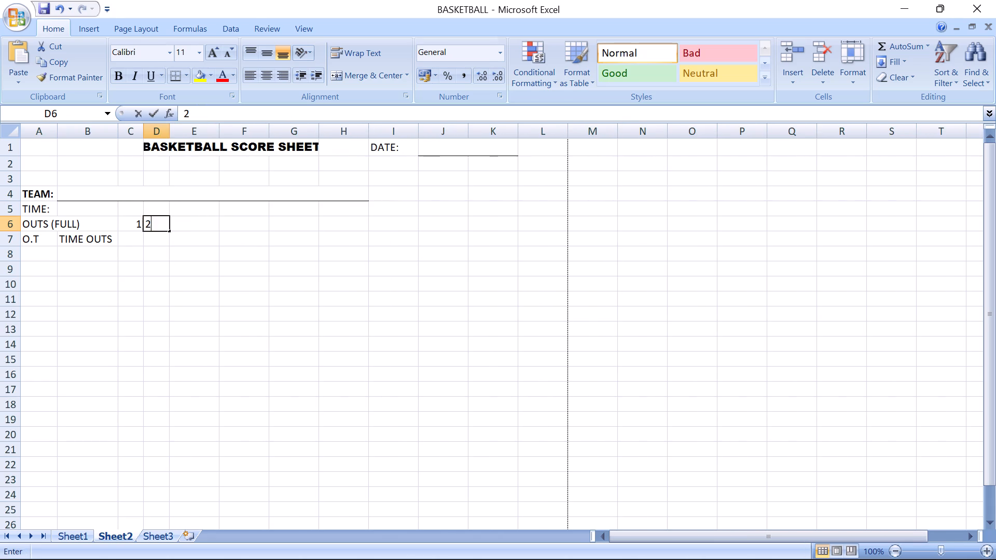
left_click(191, 227)
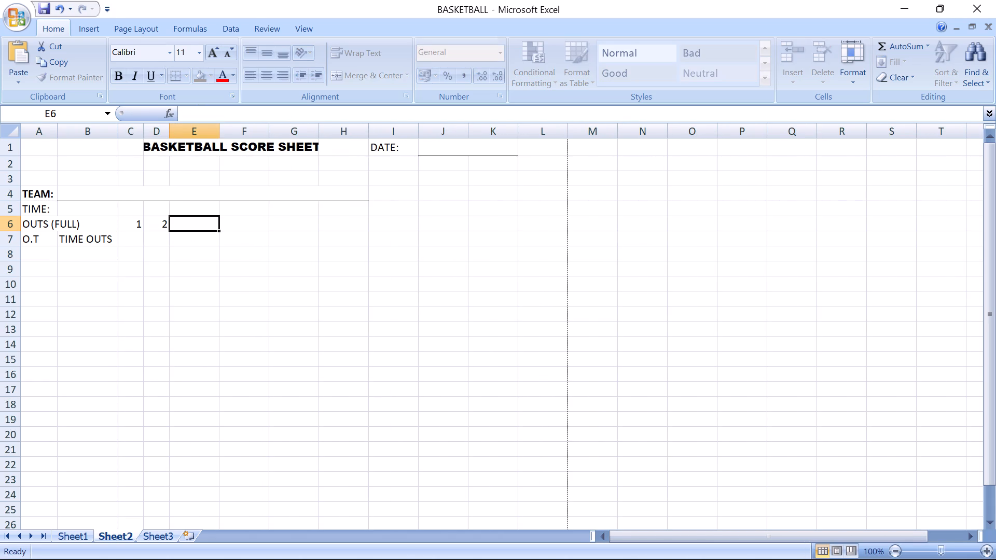
left_click_drag(224, 135, 196, 135)
key("3")
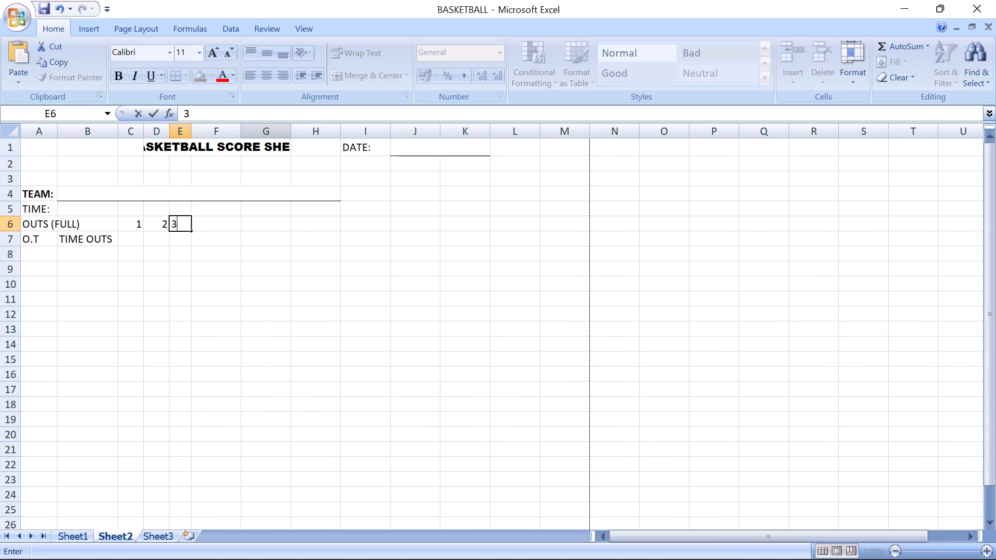
left_click(238, 242)
Widen column G until the merged BASKETBALL SCORE SHEET title fits in full.
left_click(232, 149)
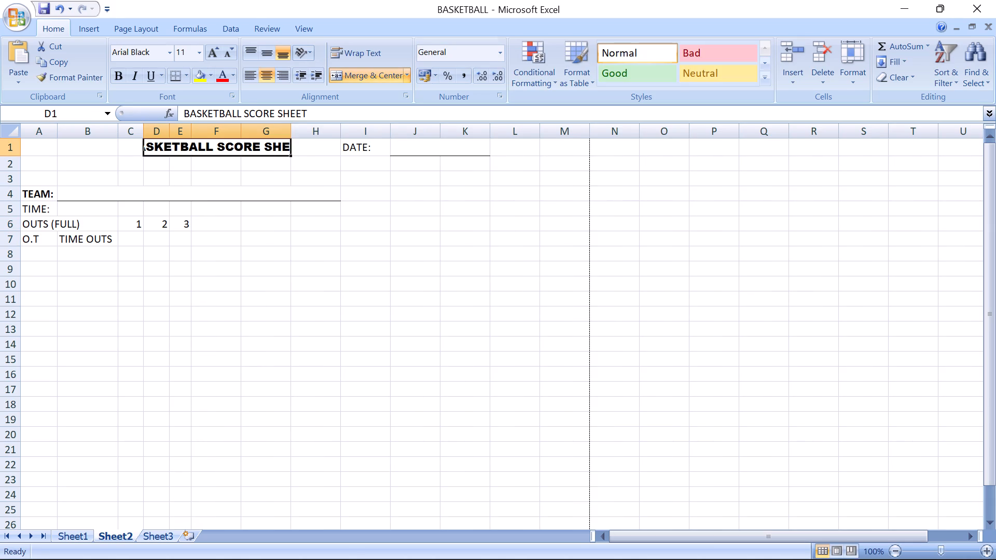
left_click_drag(289, 132, 306, 132)
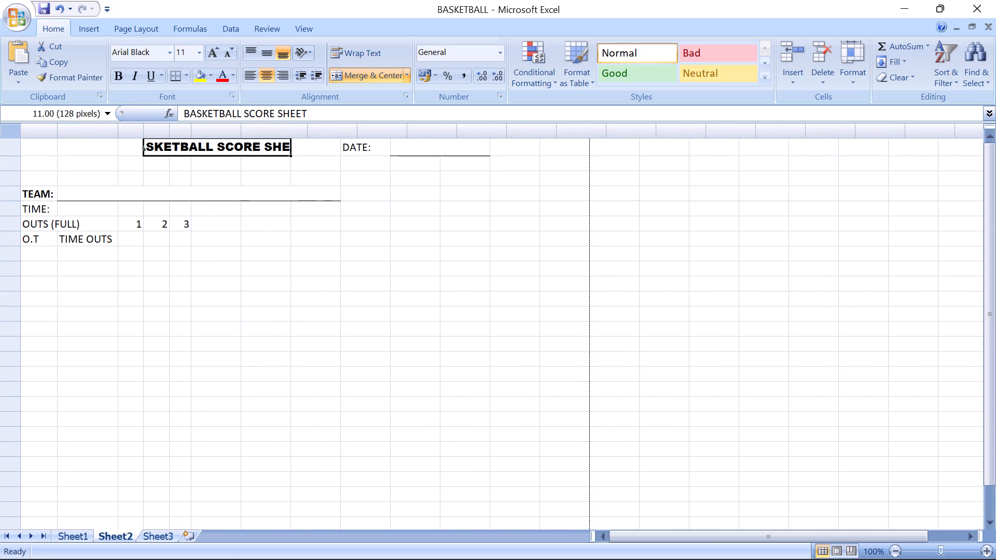
left_click_drag(306, 132, 324, 133)
left_click(326, 131)
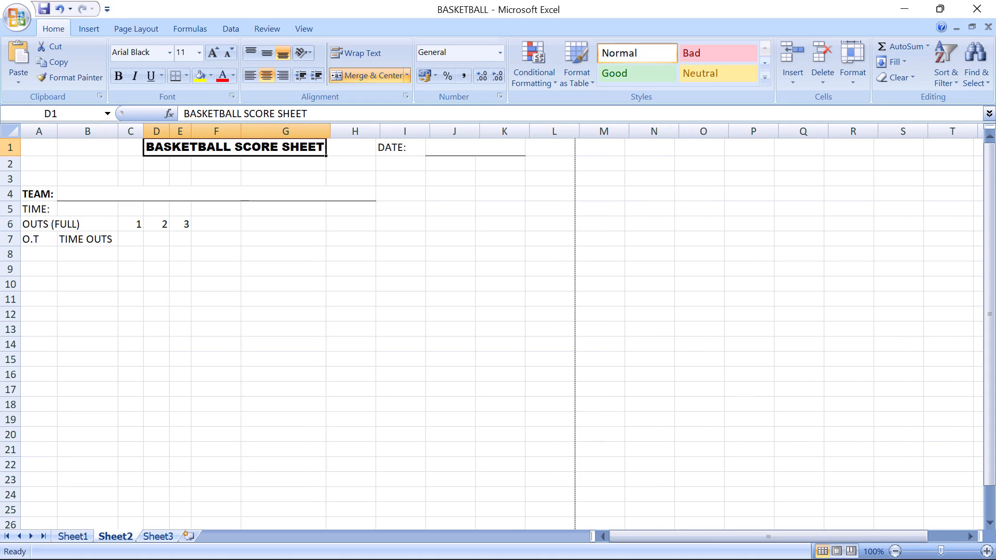
Compare the time-out number spacing with the PDF in Edge, and narrow column D slightly.
key("alt+Tab")
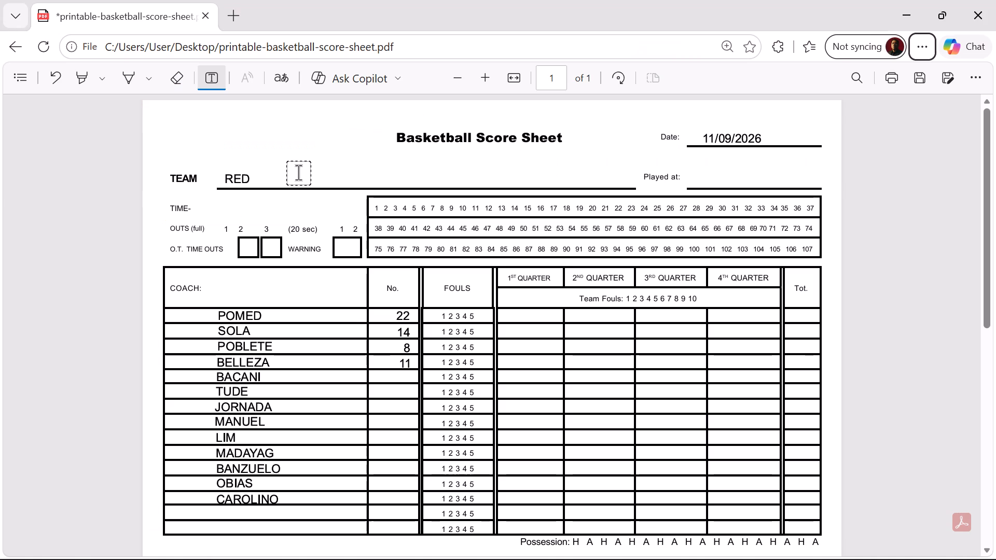
key("alt+Tab")
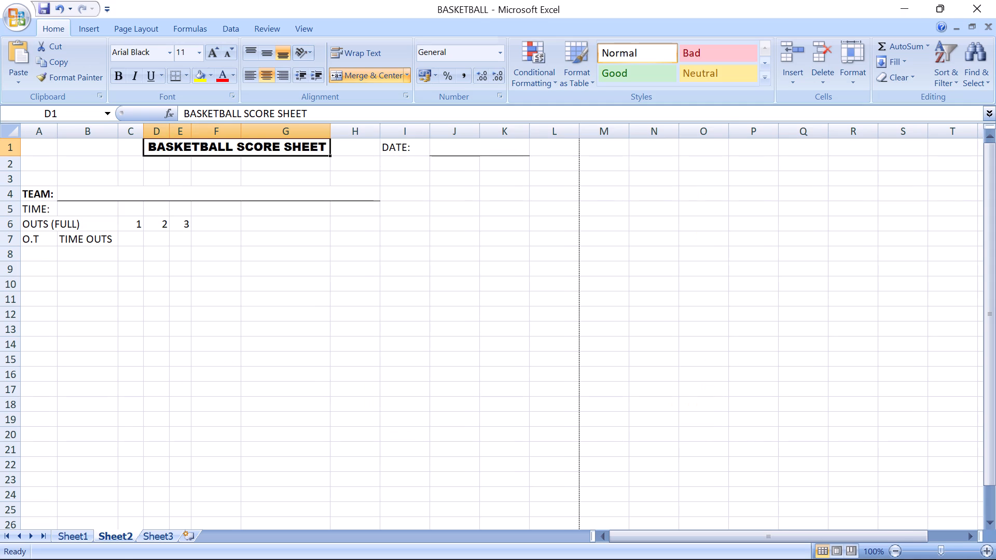
left_click(170, 129)
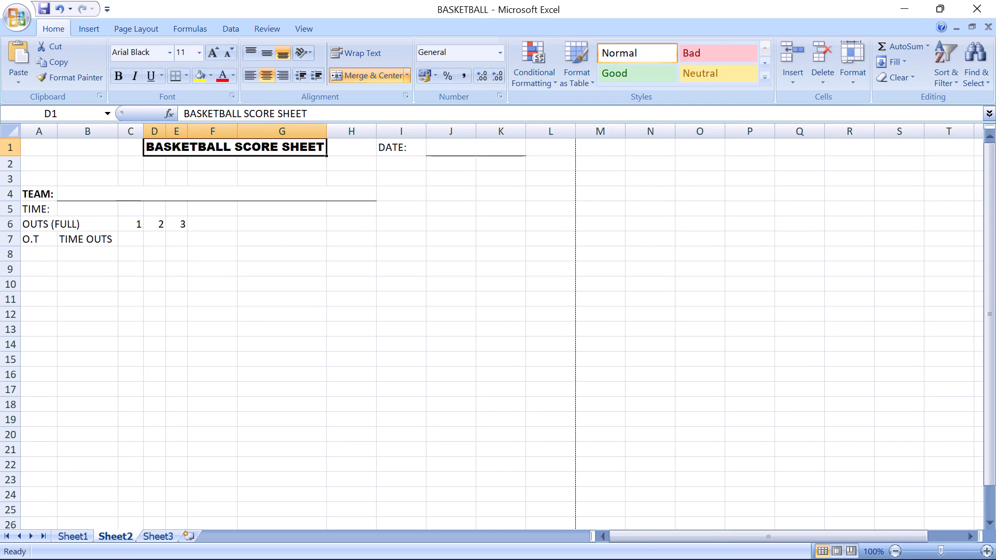
Look up the label after the 3 in the PDF in Edge, and enter "(20SEC)" in cell F6.
left_click(227, 223)
key("alt+Tab")
key("alt+Tab")
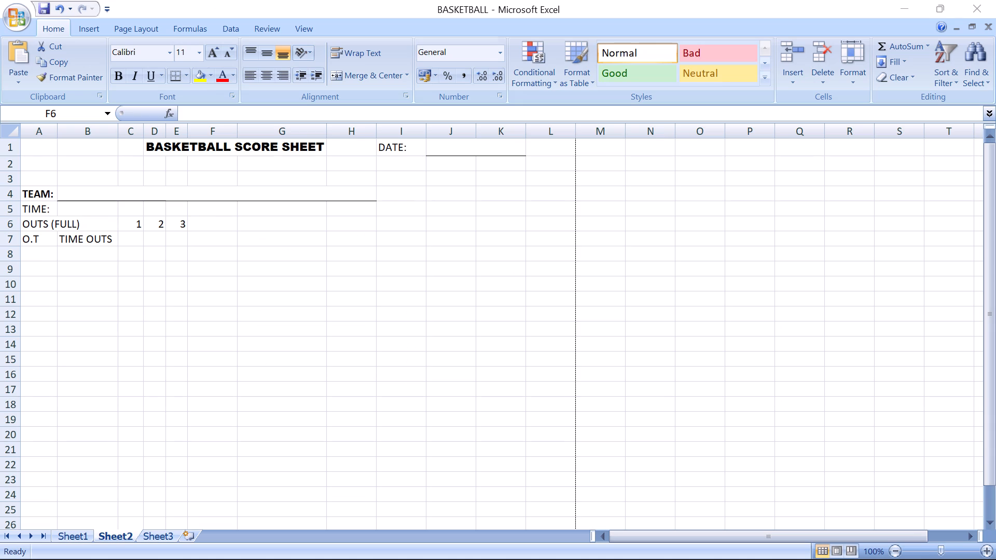
type("(20")
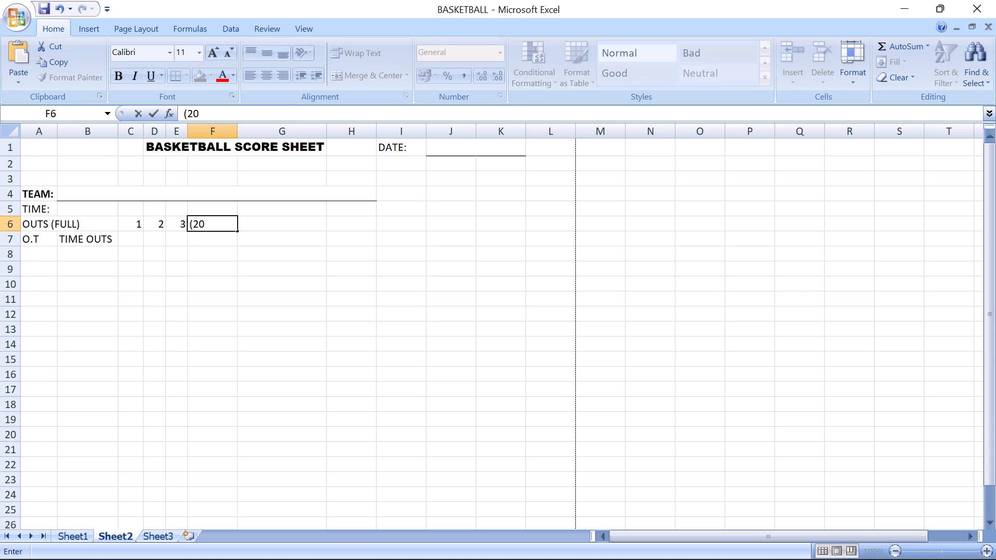
type("SEC)")
key("Return")
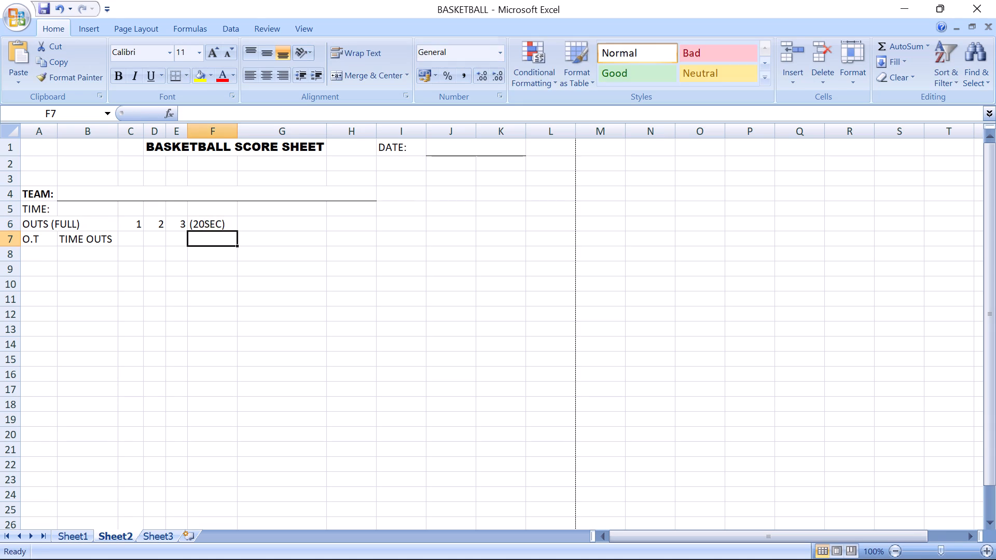
Set the font size of the time-out rows, cells A5 to F7, to 8.
left_click_drag(39, 208, 217, 242)
left_click(200, 51)
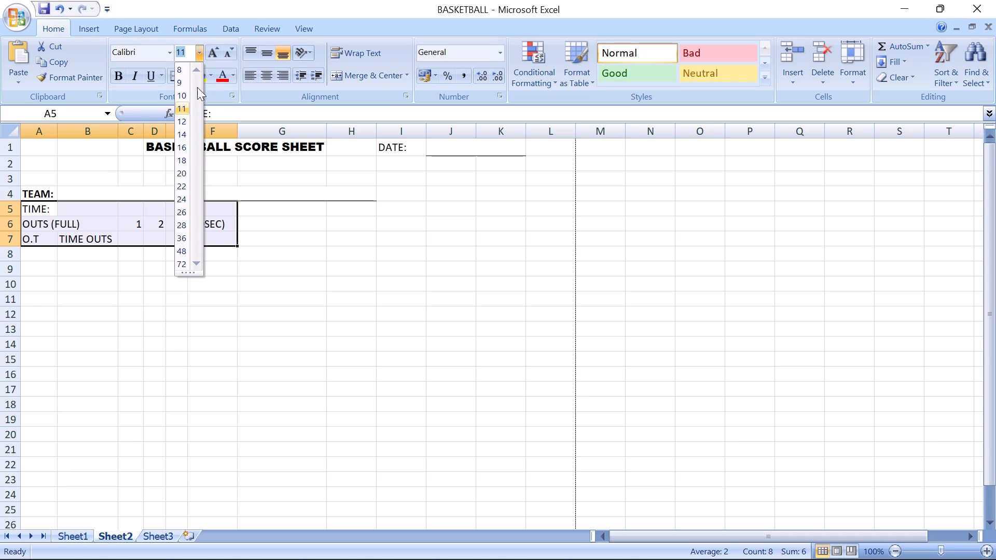
left_click(184, 80)
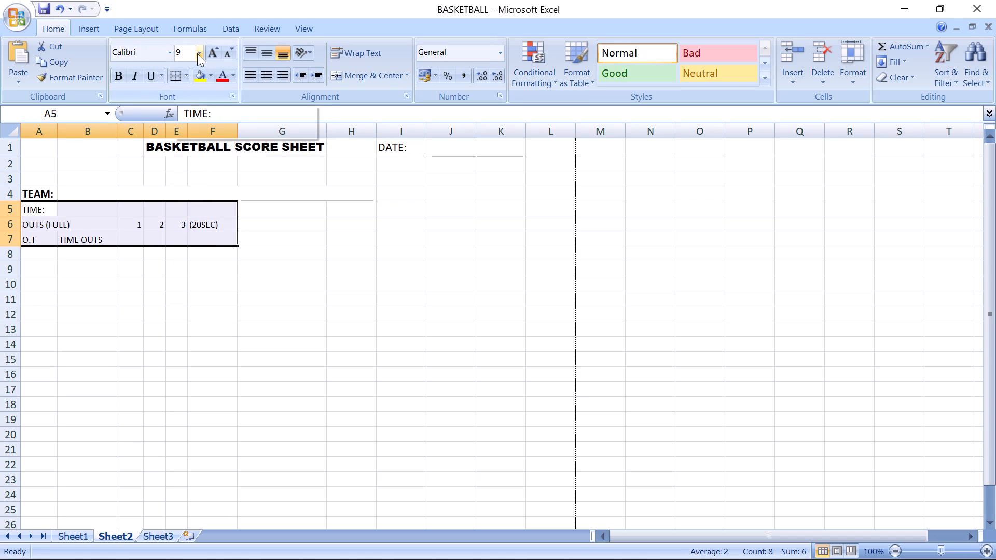
left_click(197, 53)
left_click(179, 71)
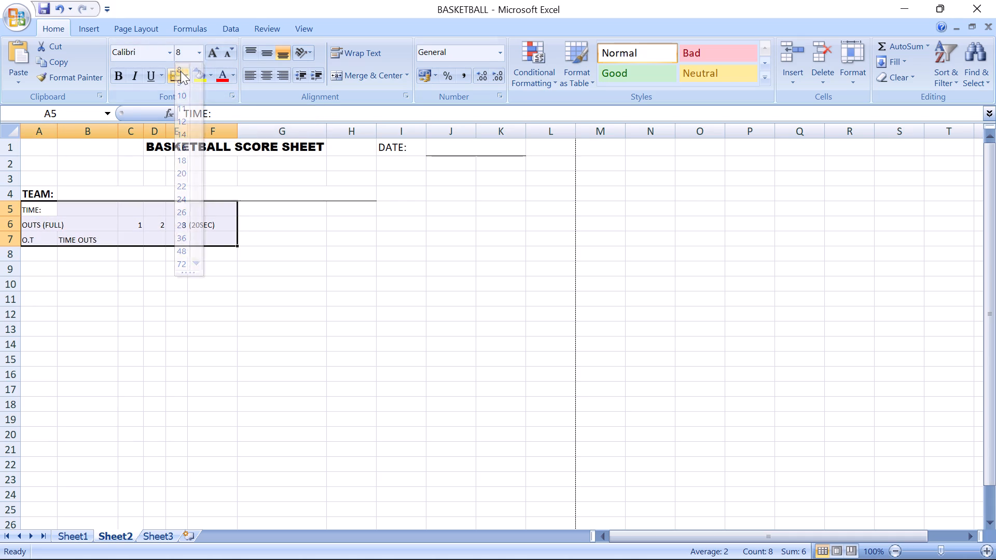
left_click(269, 286)
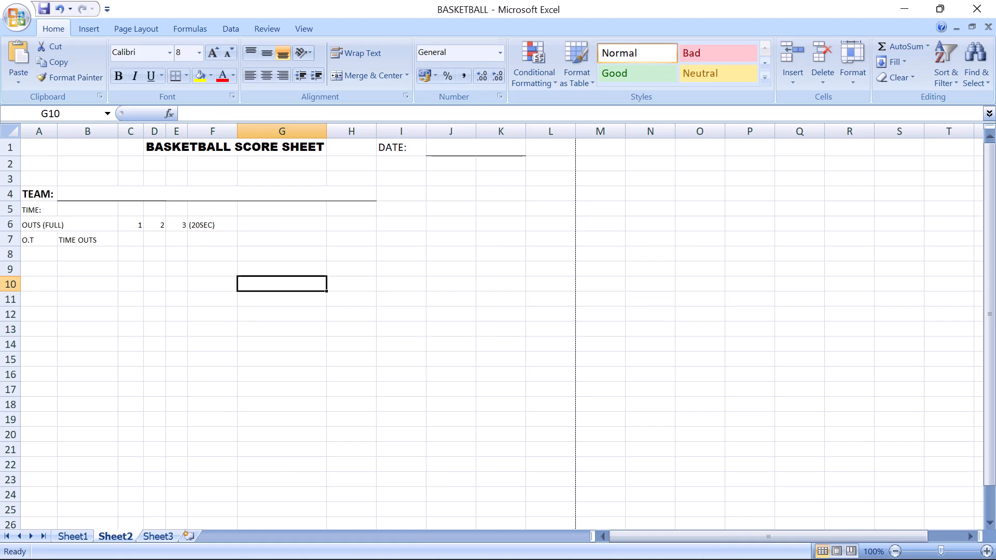
Review the PDF's header layout in Edge, and unmerge and clear the BASKETBALL SCORE SHEET title in row 1.
key("alt+Tab")
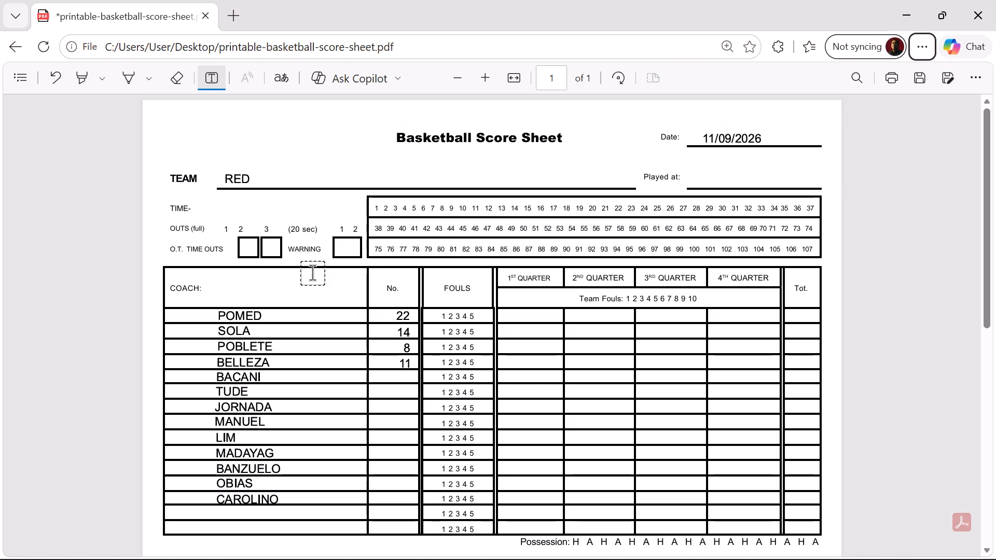
key("alt+Tab")
key("alt+Tab")
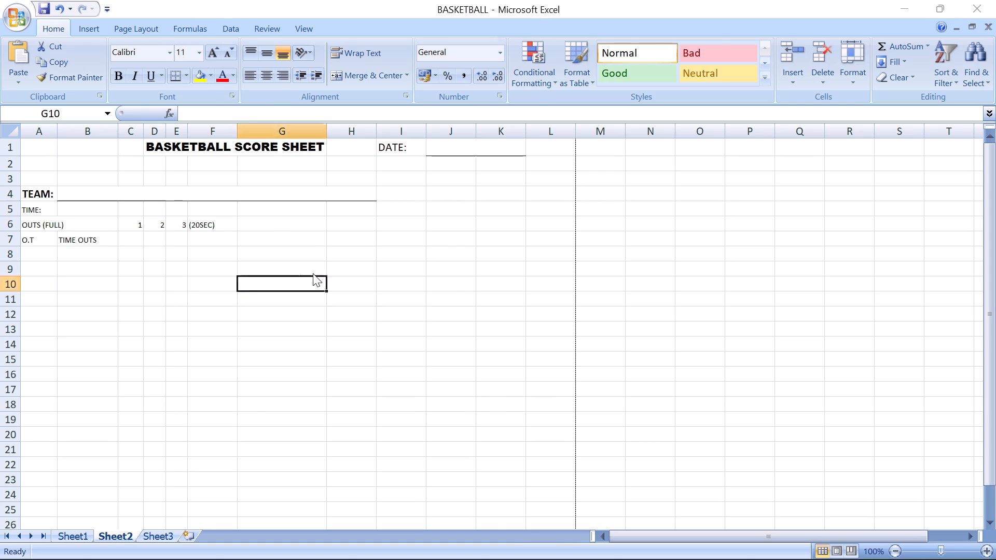
key("alt+Tab")
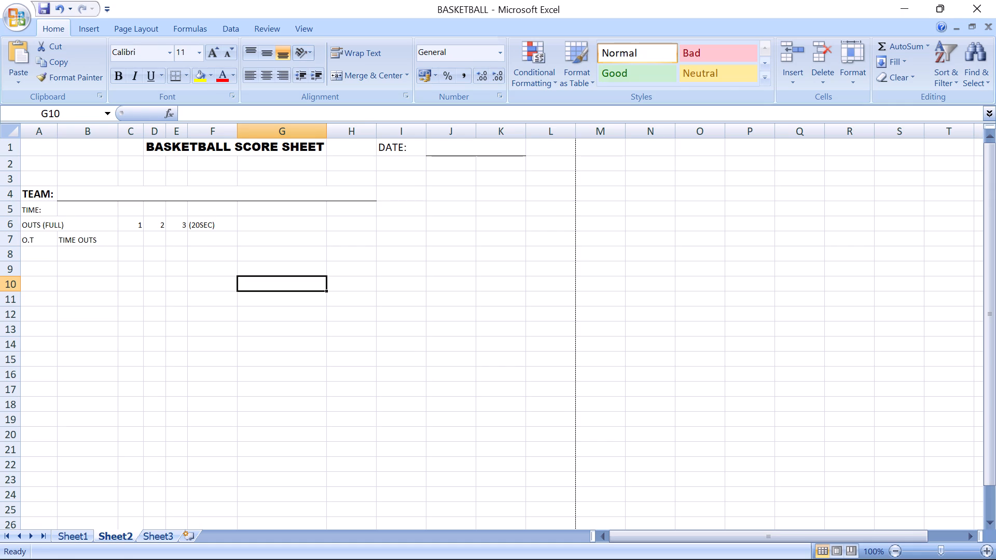
left_click(161, 149)
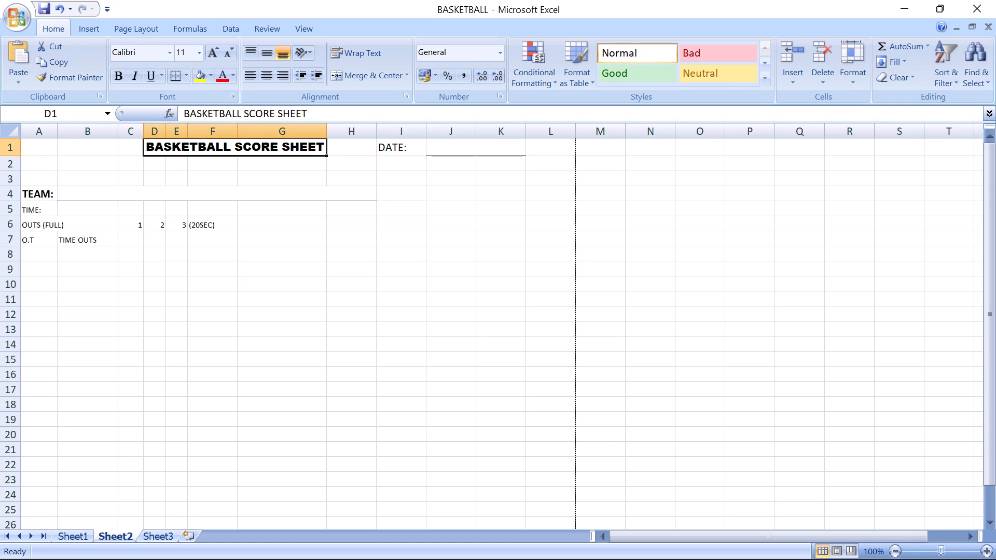
left_click(365, 80)
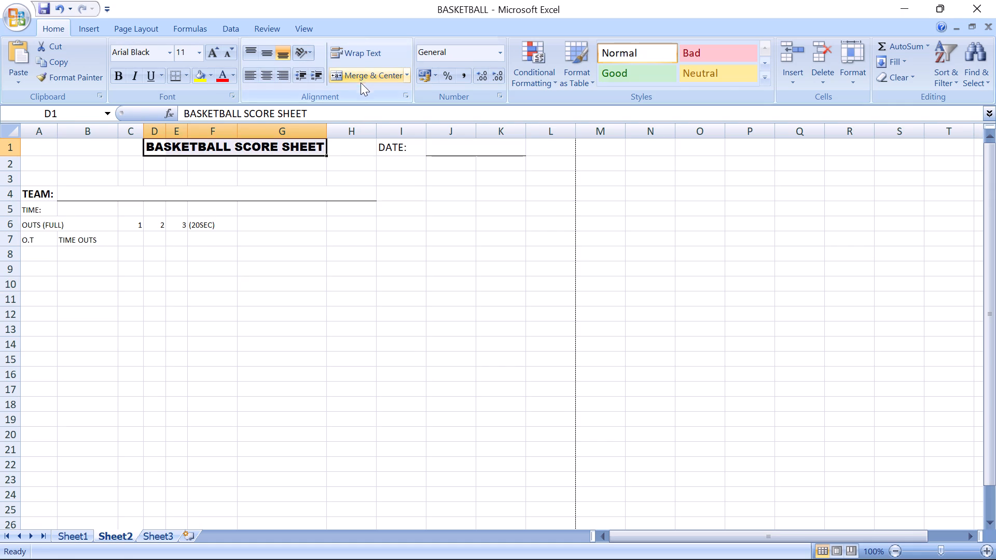
key("Delete")
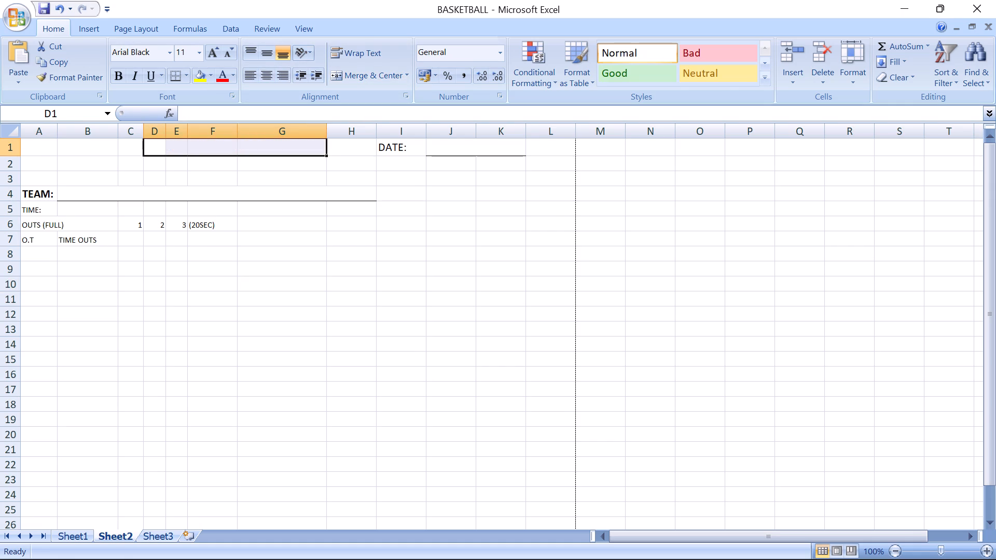
Clear the DATE: label in I1 and remove the border from the merged date cell J1:K1.
left_click_drag(401, 147, 497, 148)
key("Delete")
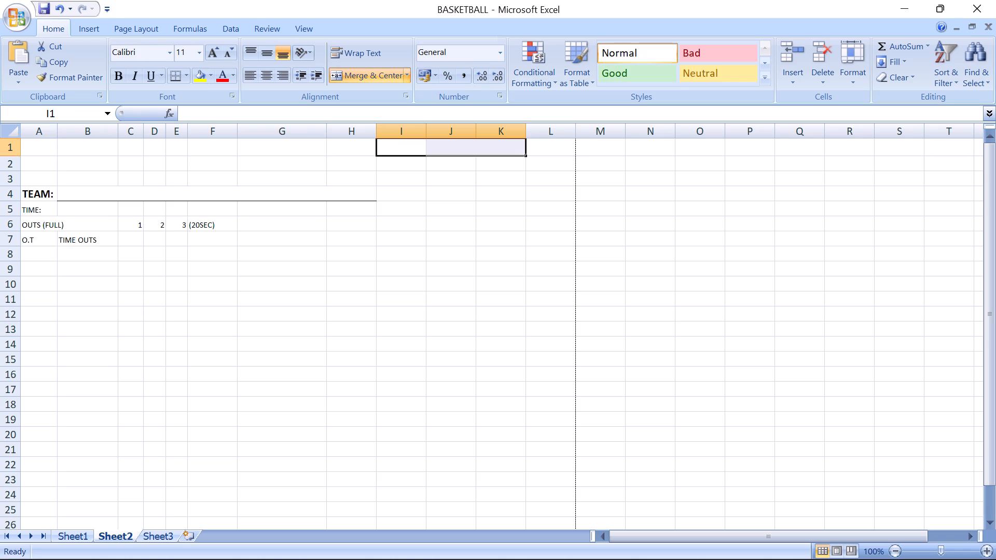
left_click(377, 239)
left_click(459, 152)
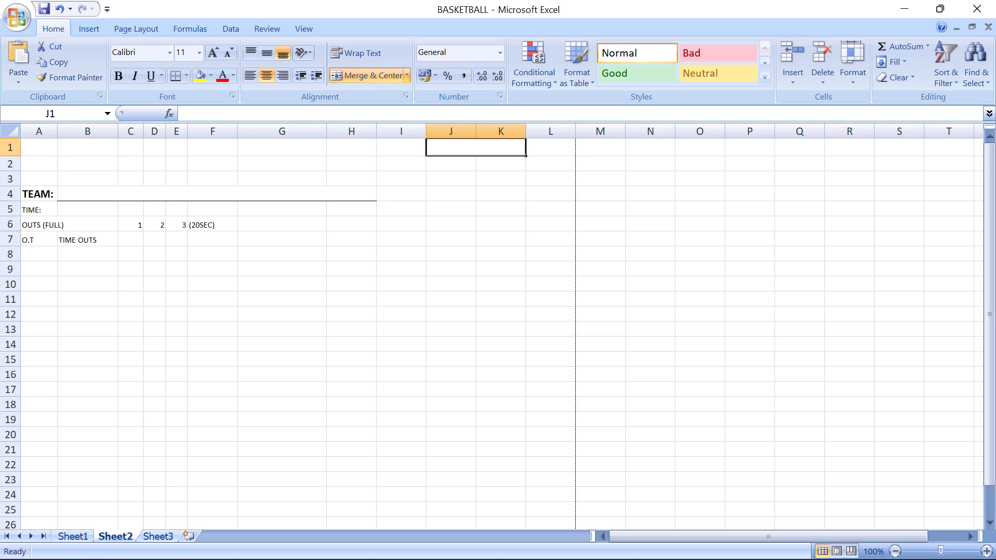
left_click(187, 71)
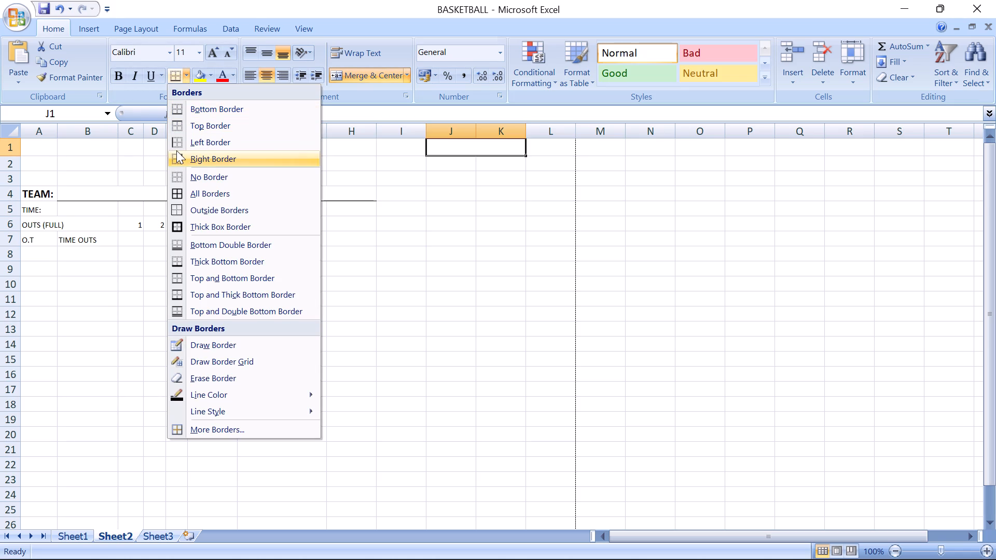
left_click(175, 176)
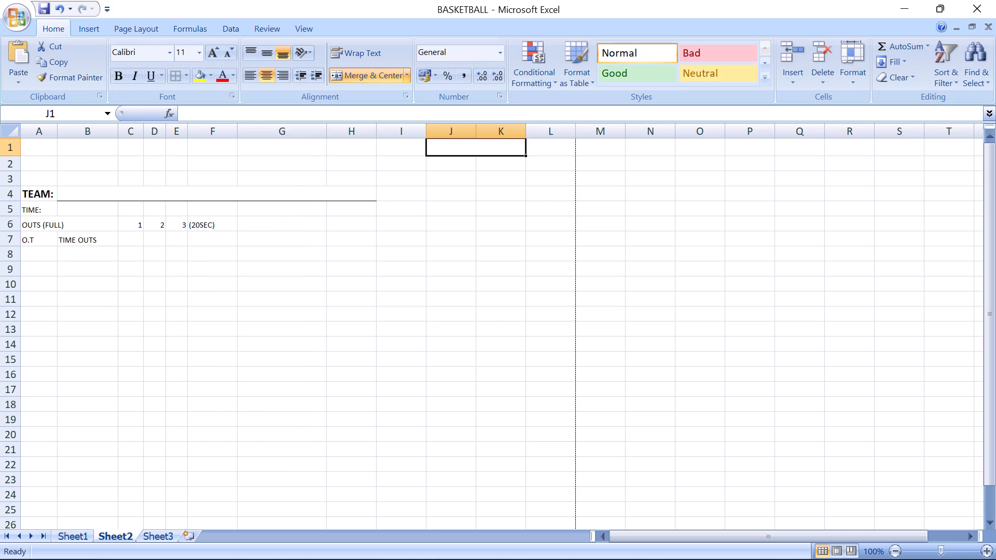
left_click(243, 228)
Check the labels beside the O.T. time-out boxes in the PDF in Edge, and enter "WARNING" in cell F7.
key("alt+Tab")
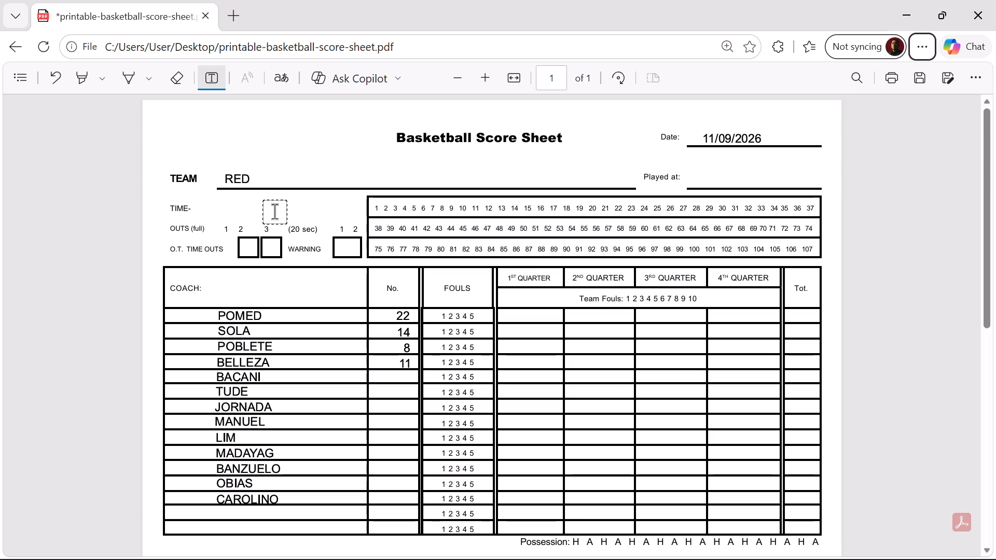
key("alt+Tab")
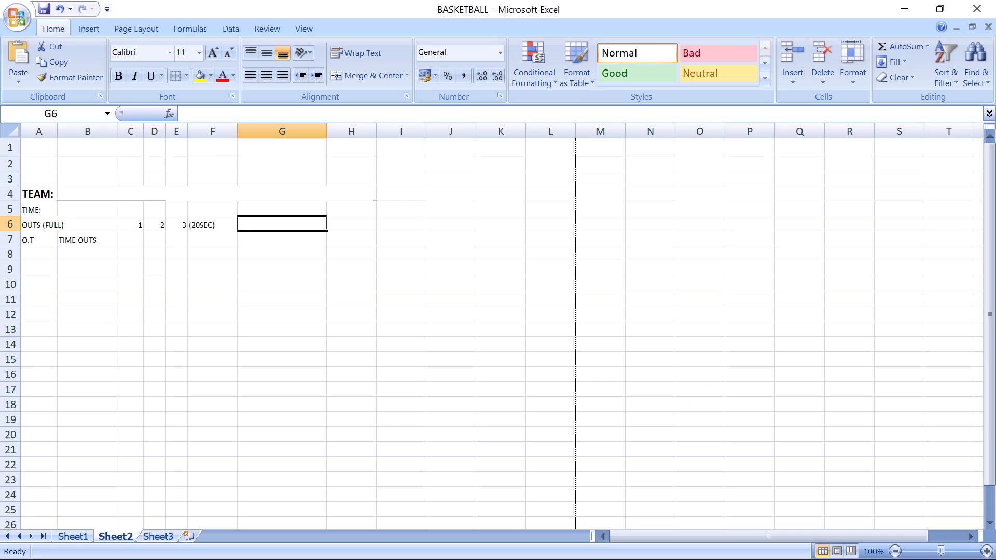
left_click(211, 240)
type("WA")
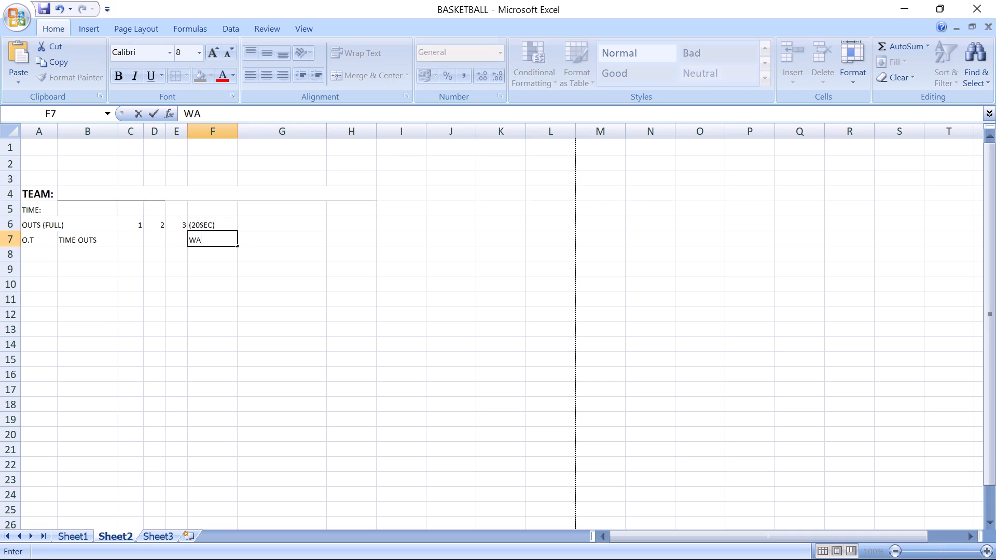
type("RNING")
key("alt+Tab")
key("alt+Tab")
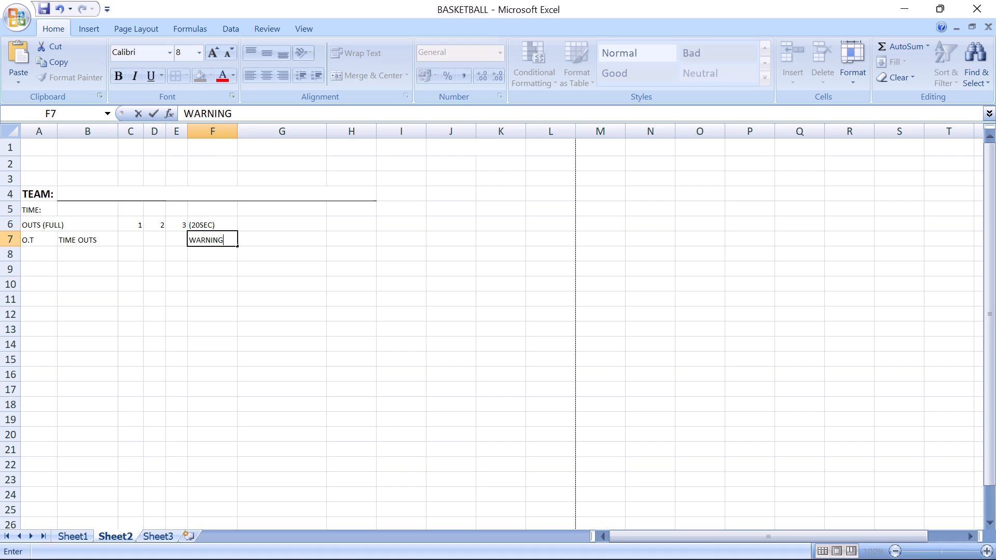
left_click(242, 230)
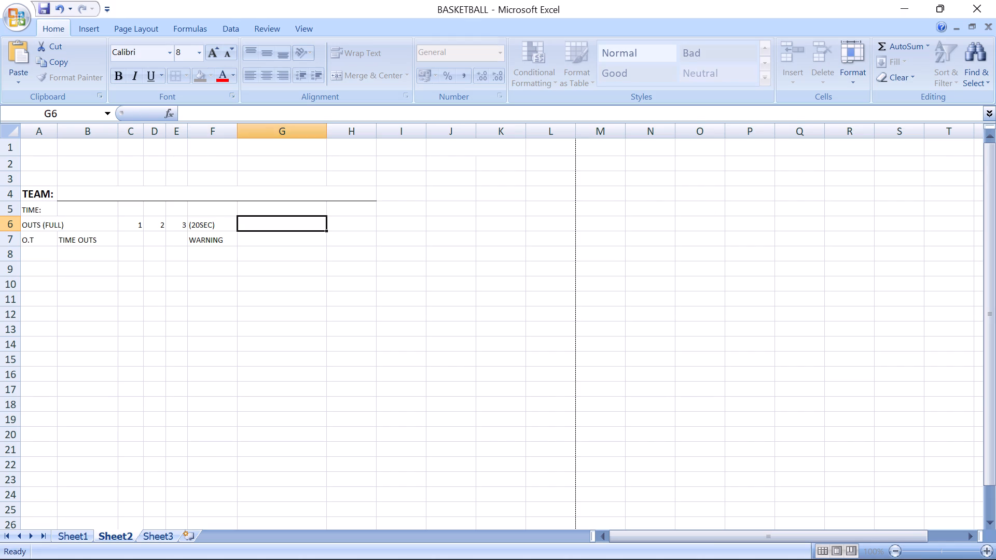
Narrow column F to fit its labels, and columns G and H to about the width of columns D and E.
left_click_drag(236, 131, 226, 130)
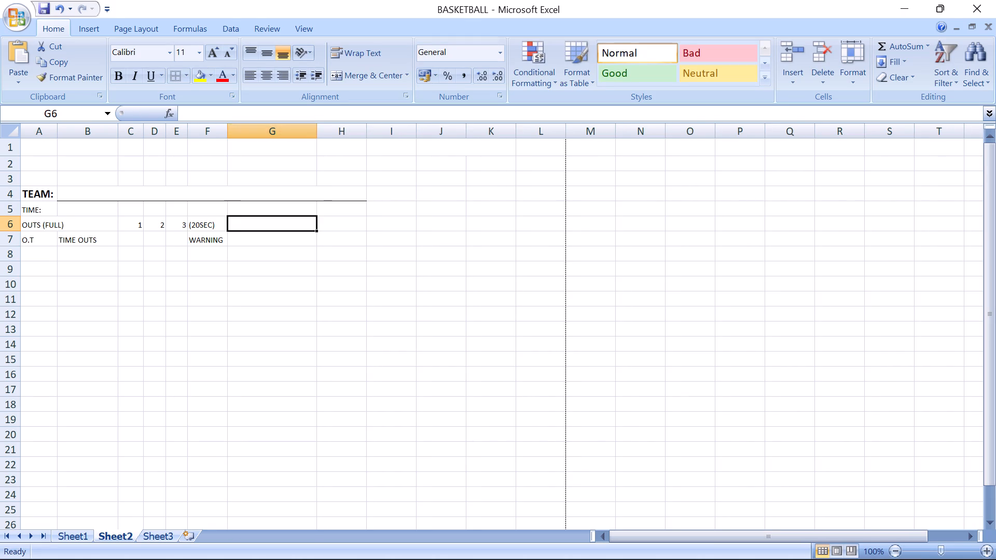
left_click(320, 136)
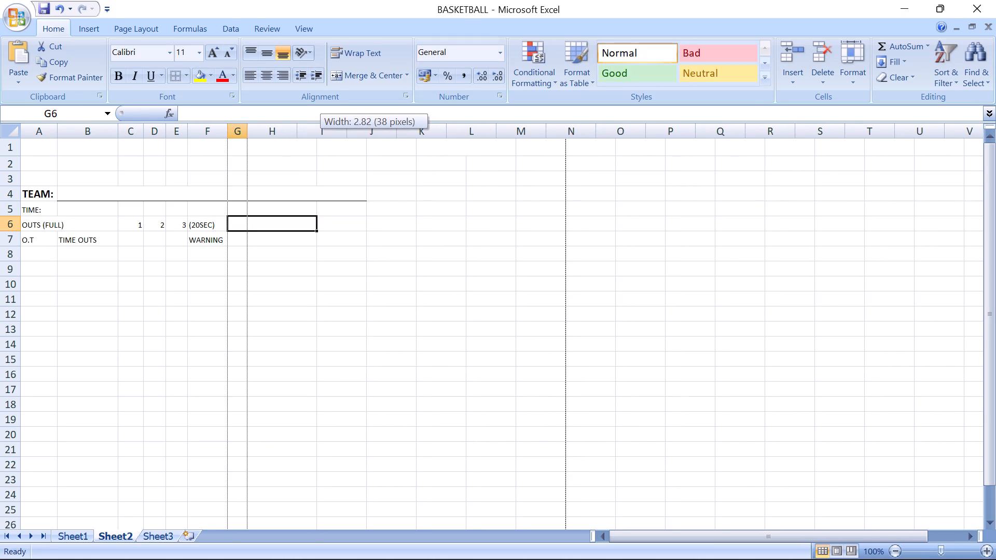
left_click_drag(295, 133, 343, 133)
left_click_drag(316, 131, 250, 132)
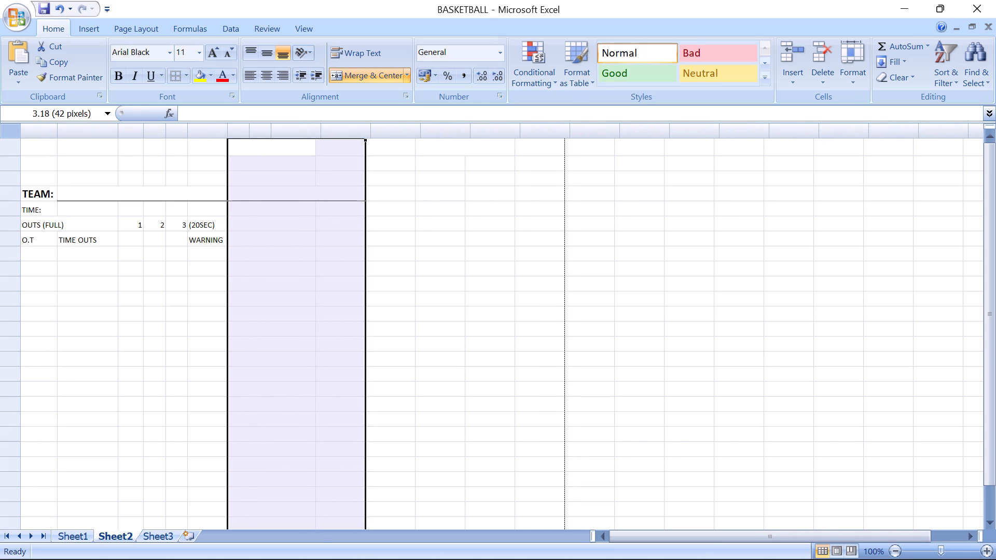
Enter the 20-second time-out numbers, 1 in cell G6 and 2 in cell H6.
left_click(239, 223)
key("1")
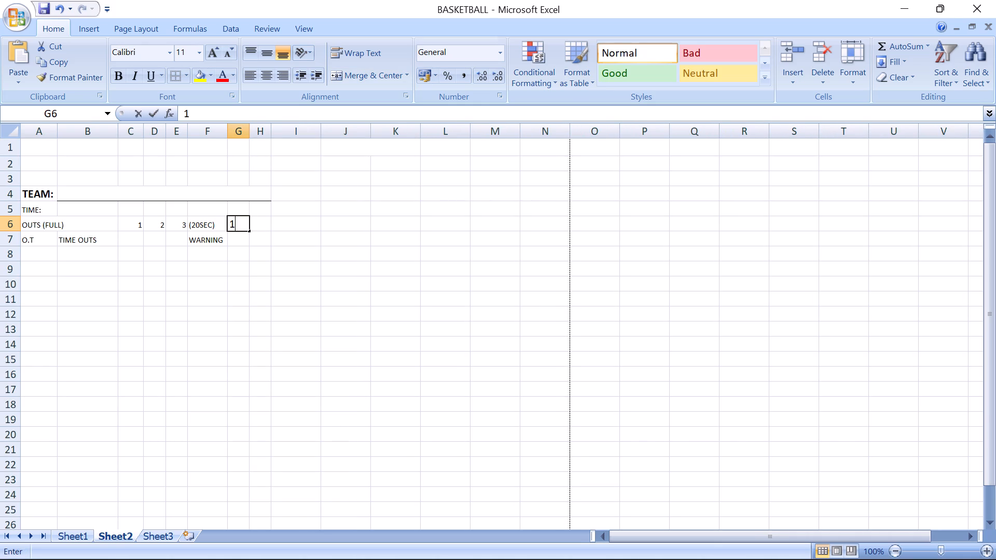
left_click(260, 227)
key("2")
left_click(322, 274)
Compare the O.T. time-outs row with the PDF in Edge, and increase row 7's height to 23.00.
key("alt+Tab")
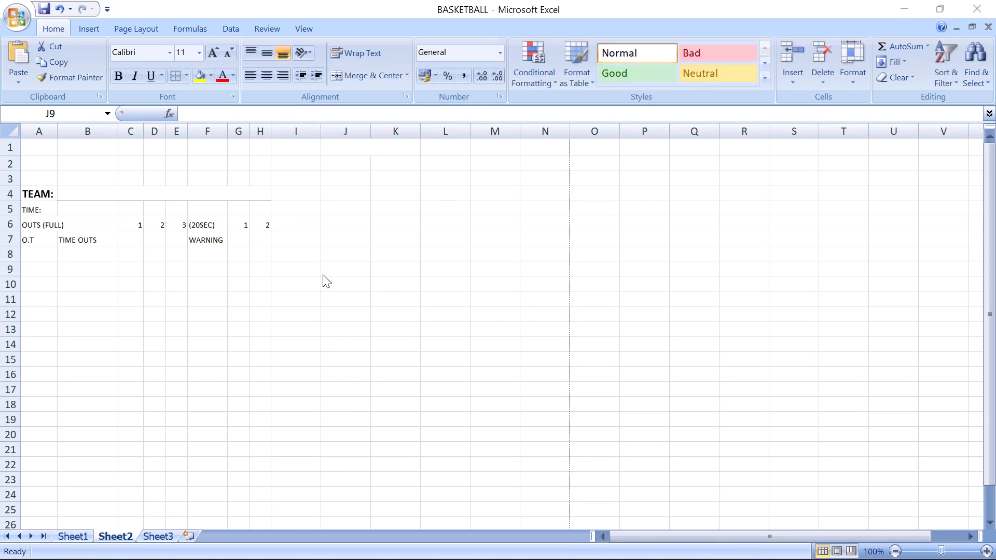
key("alt+Tab")
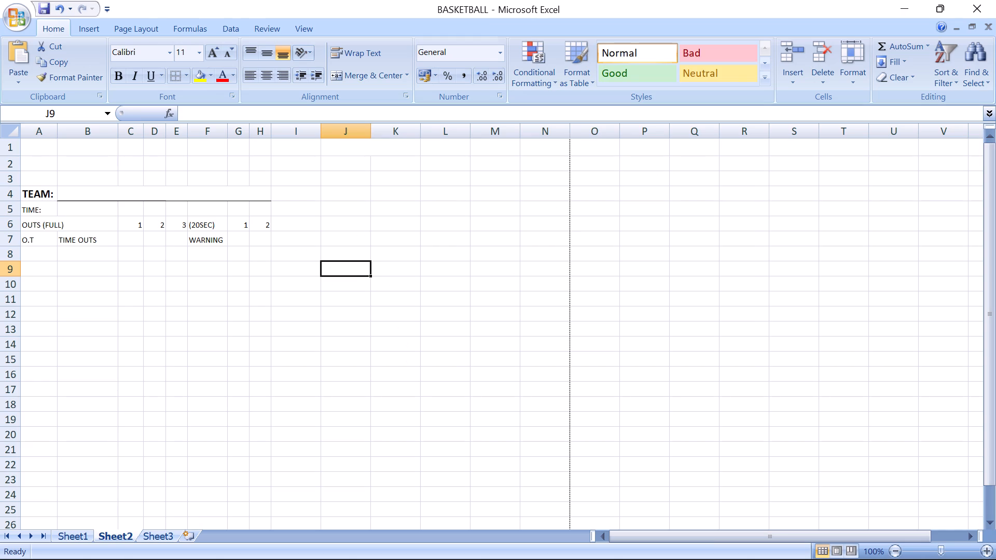
key("alt+Tab")
key("alt+Tab")
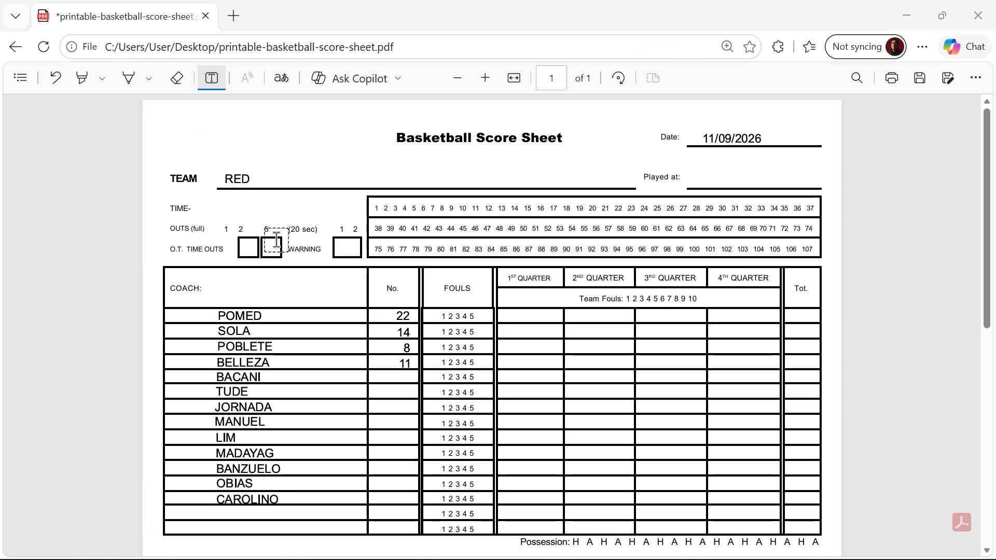
left_click_drag(20, 246, 20, 255)
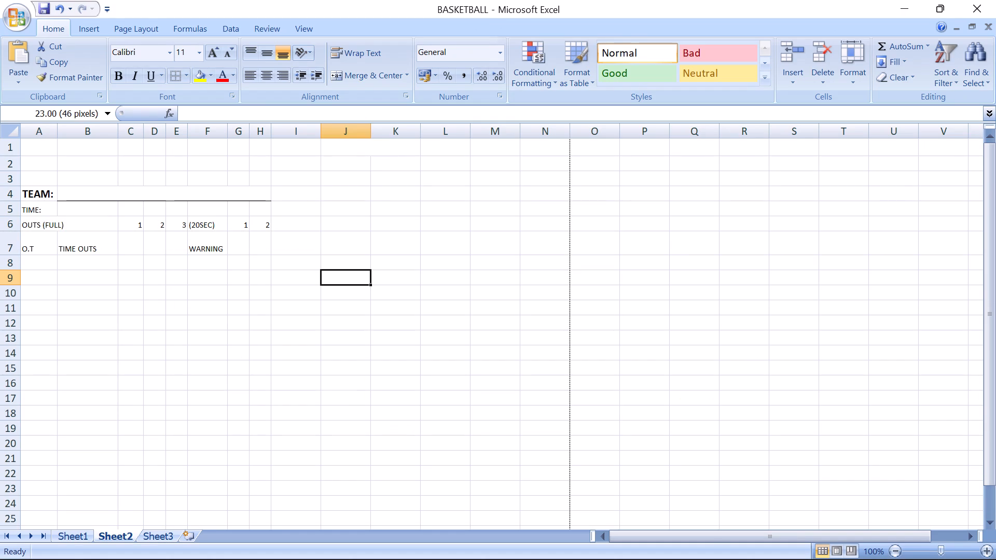
Check the O.T. time-out box proportions in the PDF in Edge, and widen columns D and E equally for near-square boxes.
left_click(154, 240)
key("alt+Tab")
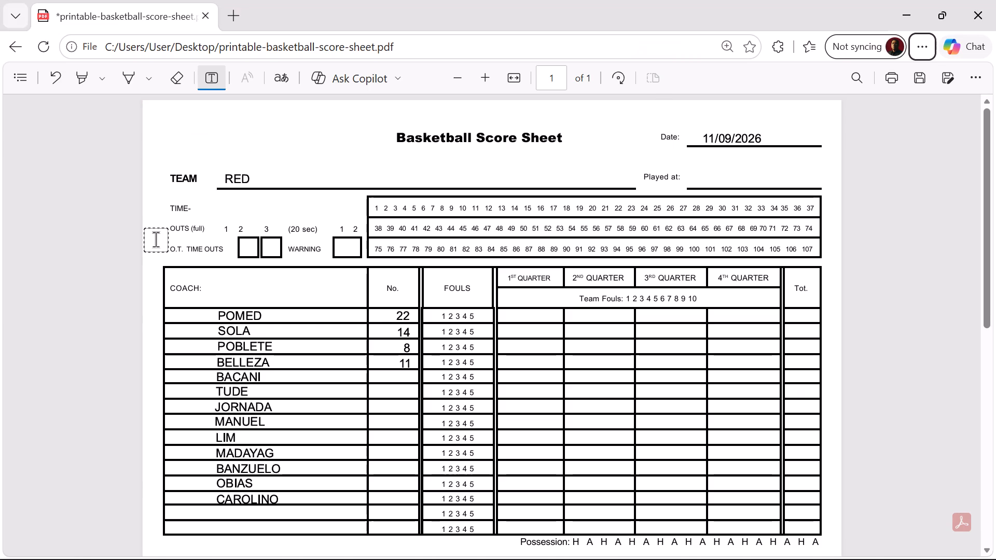
key("alt+Tab")
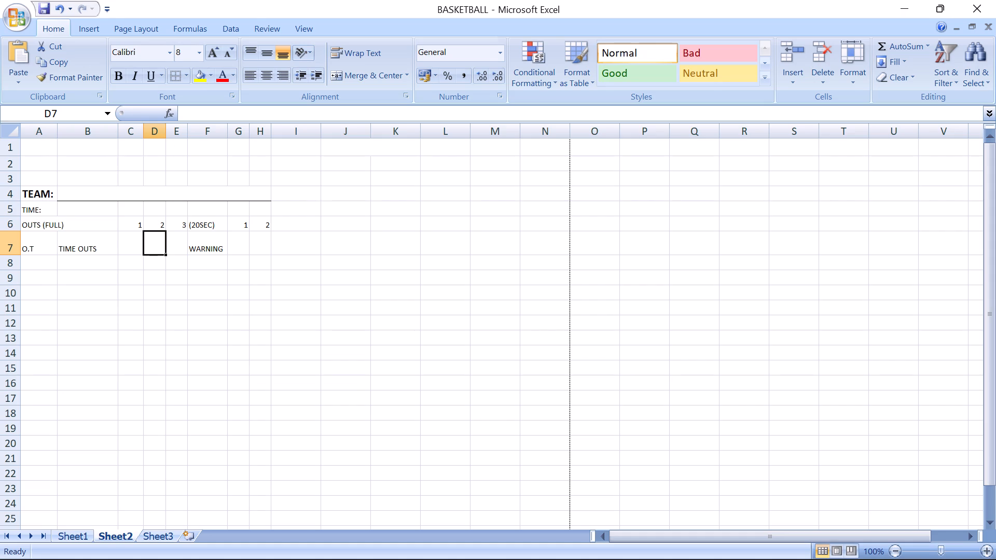
left_click_drag(158, 131, 181, 132)
left_click_drag(187, 132, 193, 133)
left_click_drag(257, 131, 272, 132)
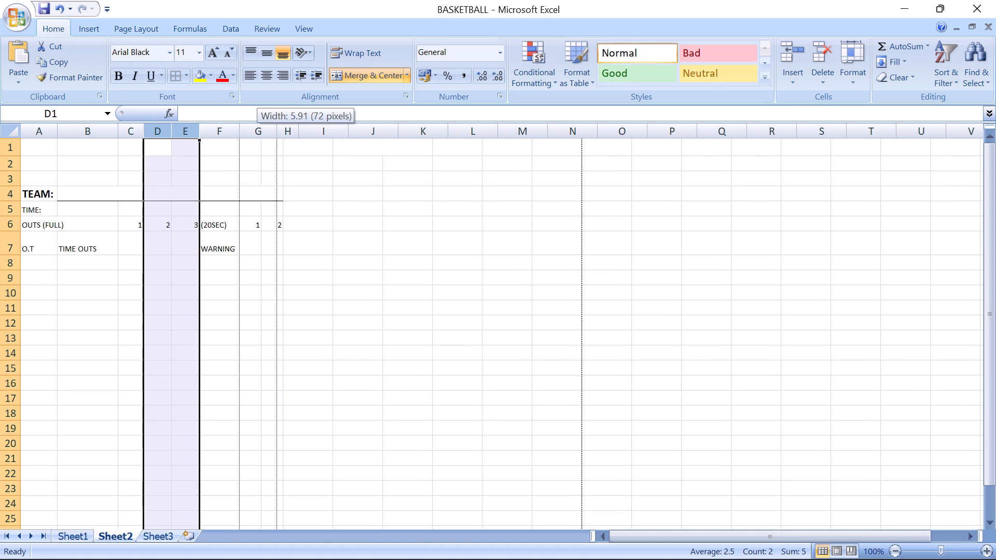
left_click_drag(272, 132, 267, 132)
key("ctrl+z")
Widen columns G and H together to about the width of columns D and E.
left_click_drag(255, 131, 266, 131)
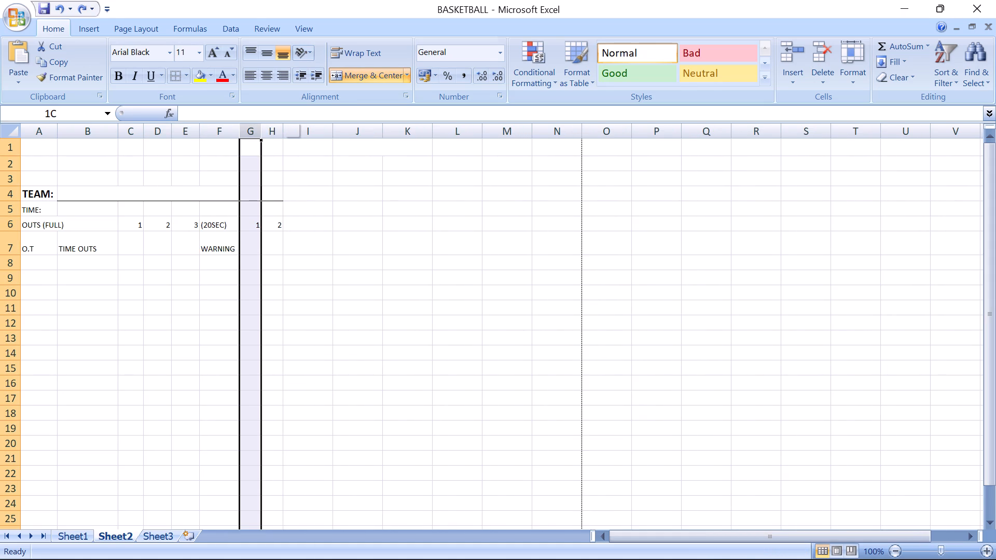
left_click_drag(266, 131, 271, 131)
left_click_drag(279, 133, 286, 133)
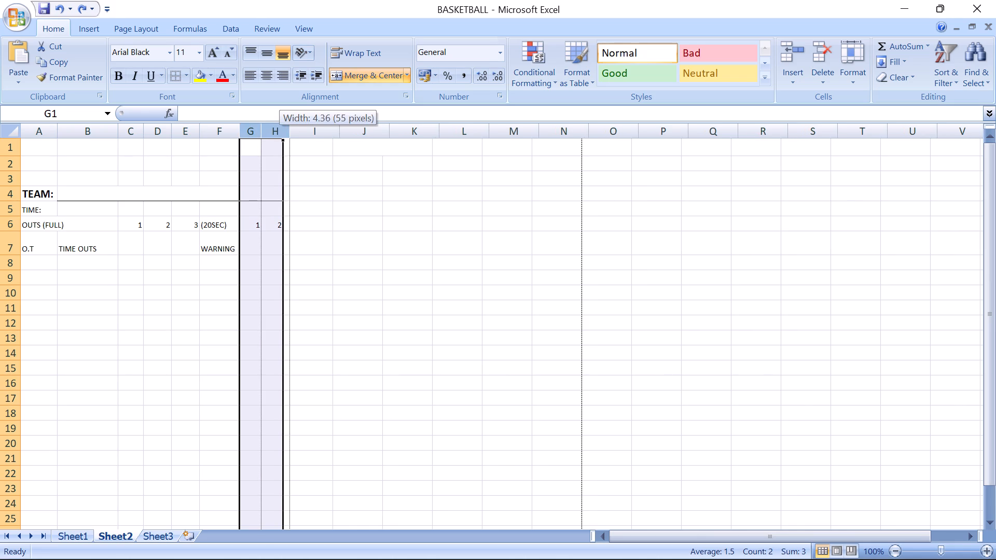
left_click_drag(286, 133, 287, 133)
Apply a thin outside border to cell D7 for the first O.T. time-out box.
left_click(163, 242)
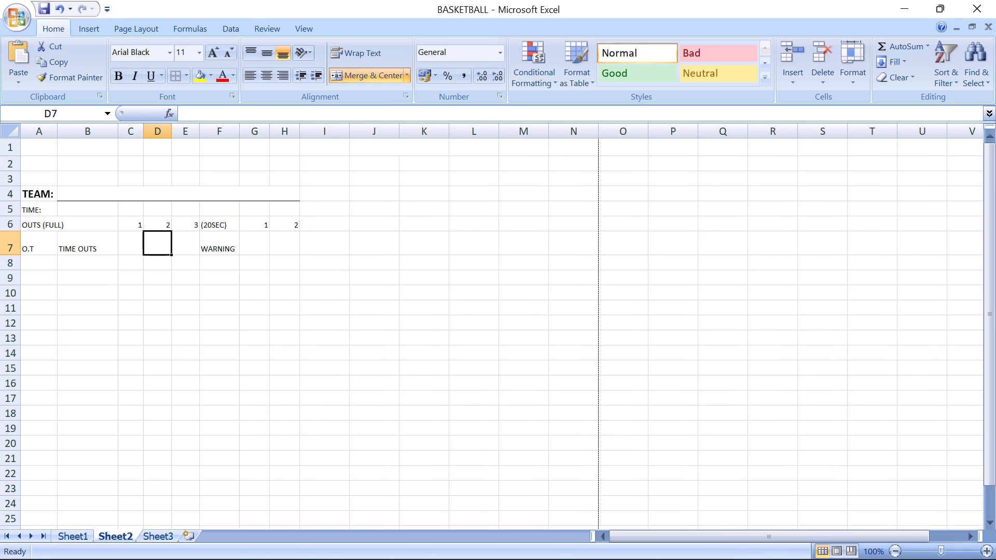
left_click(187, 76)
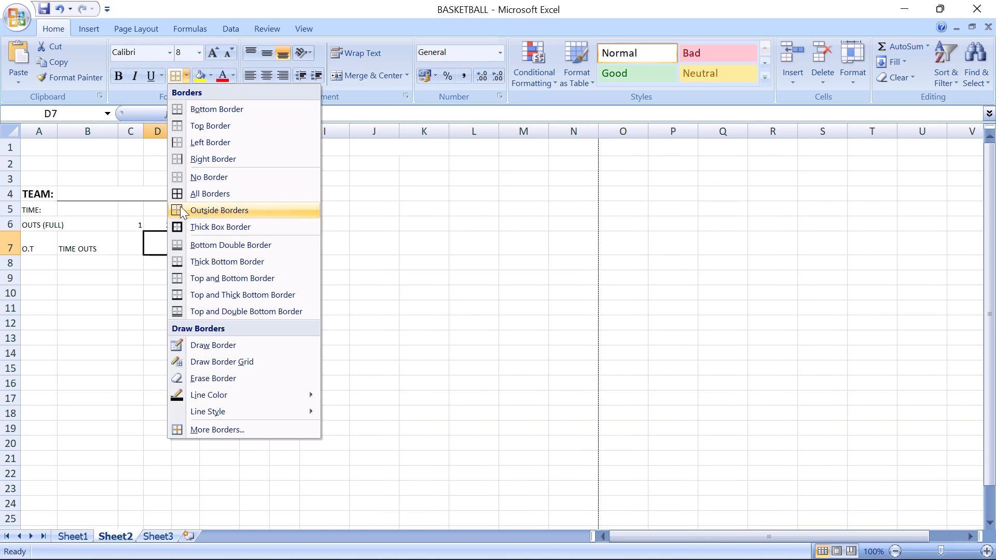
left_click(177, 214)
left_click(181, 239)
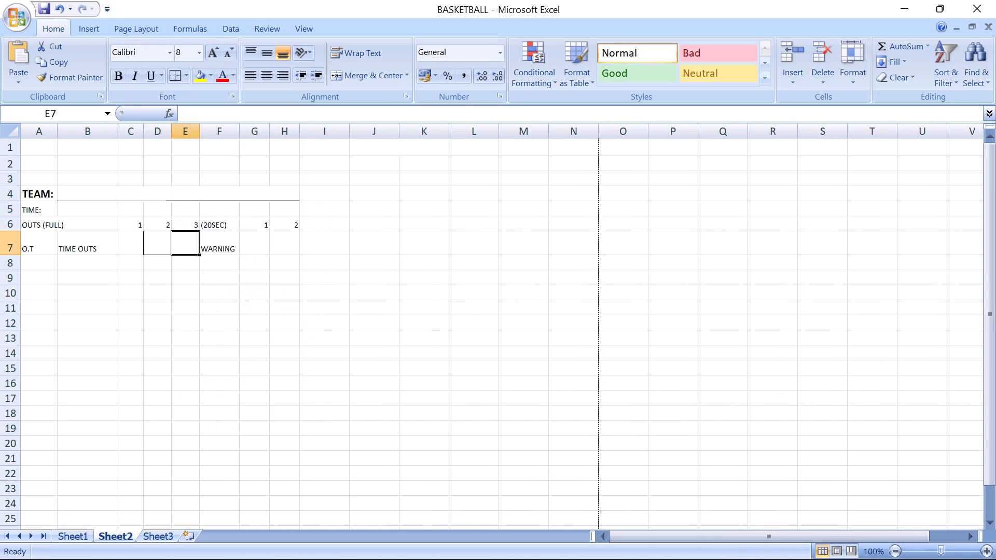
Check the O.T. time-out box outline in the PDF in Edge, and give cell D7 a thick box border.
key("alt+Tab")
key("alt+Tab")
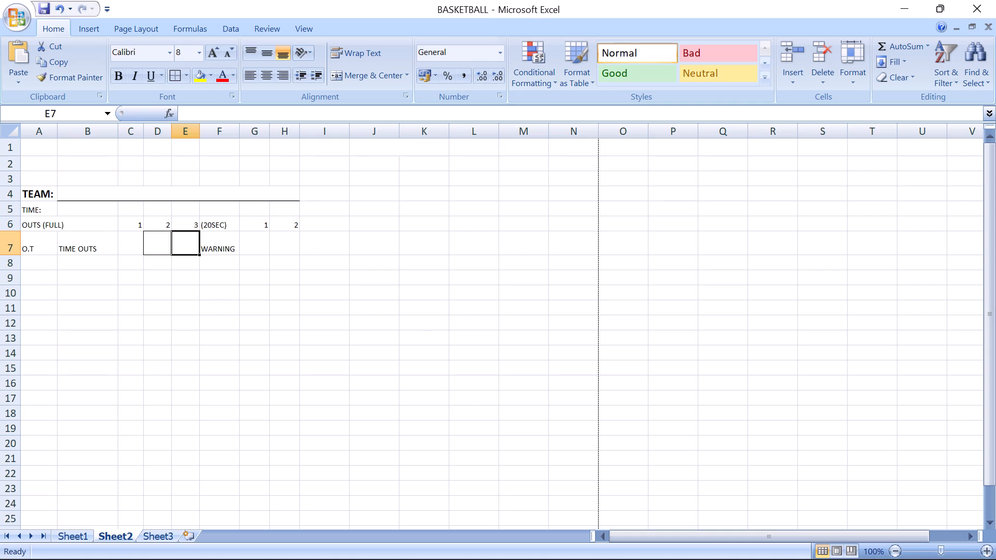
left_click(164, 250)
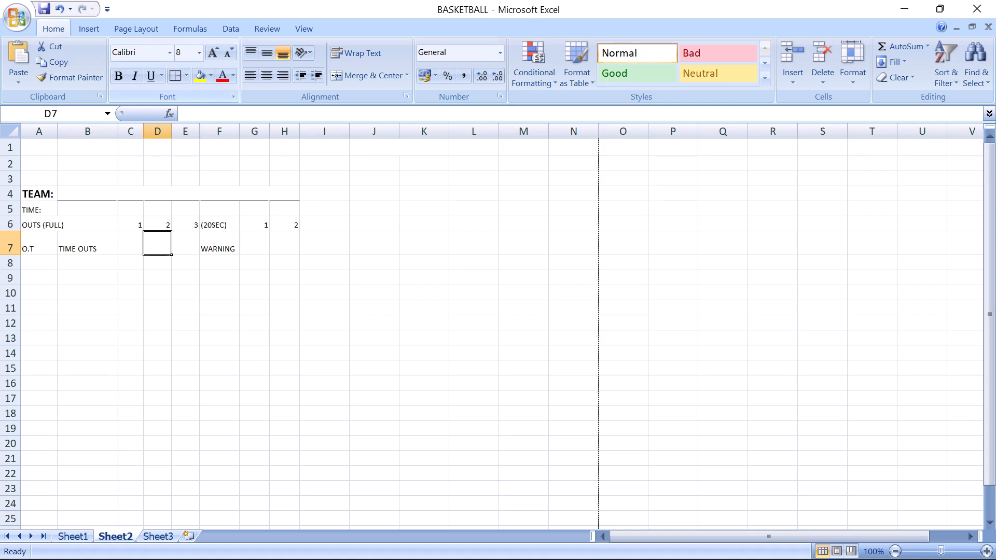
left_click(188, 78)
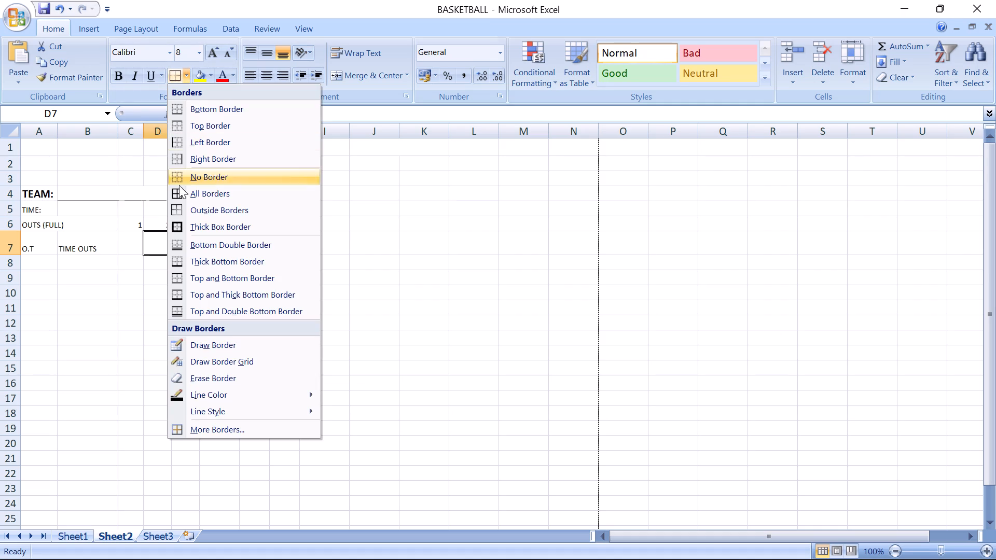
left_click(173, 224)
Insert a new column before column E and narrow it to a thin gap between the two O.T. time-out boxes.
left_click(186, 130)
right_click(186, 130)
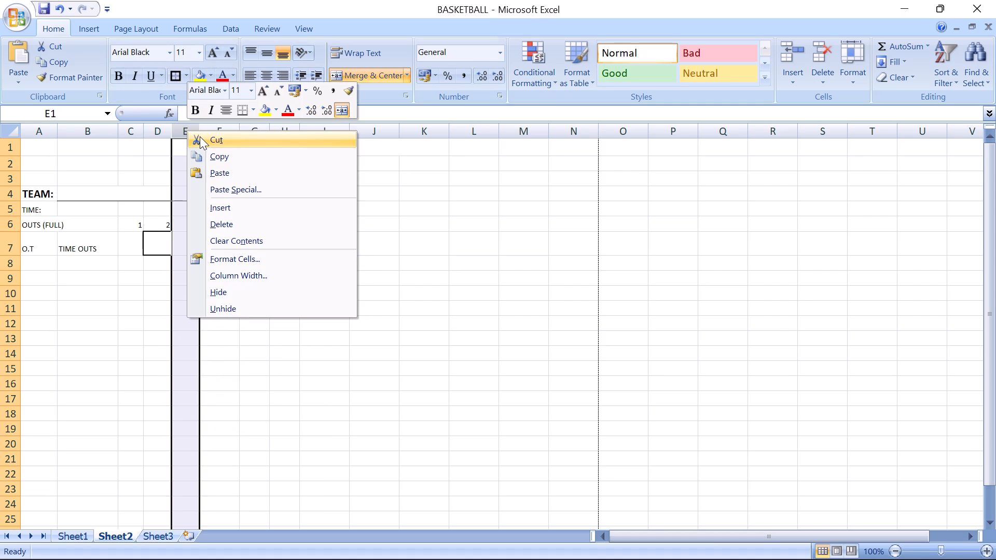
left_click(222, 209)
left_click_drag(198, 132, 196, 132)
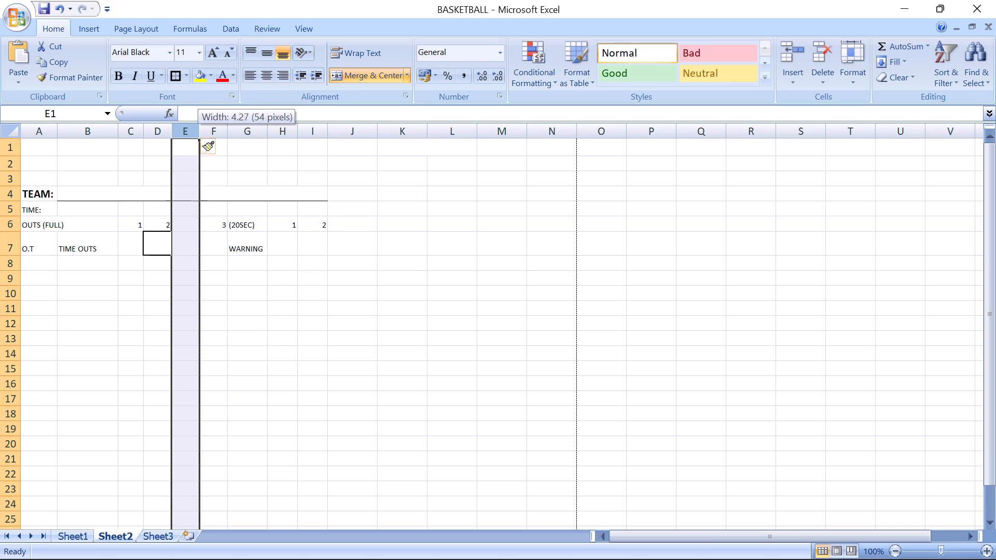
left_click_drag(196, 132, 174, 132)
Apply a thick box border to cell F7 for the second O.T. time-out box.
left_click(195, 242)
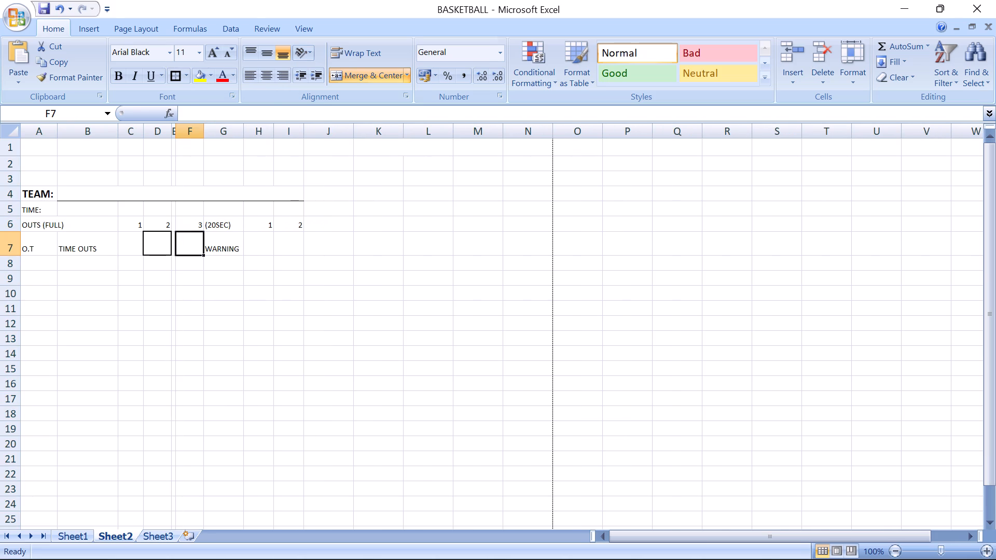
left_click(172, 75)
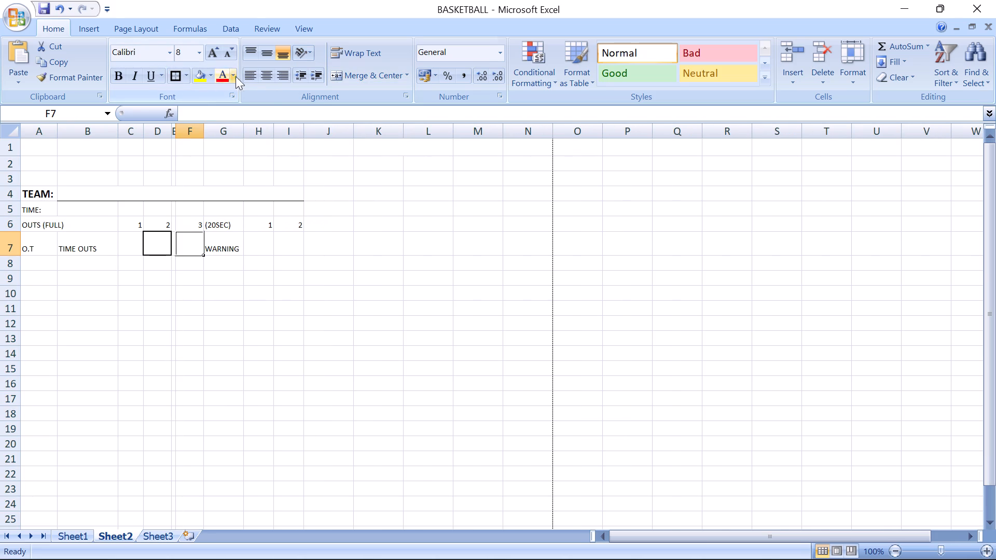
left_click(238, 315)
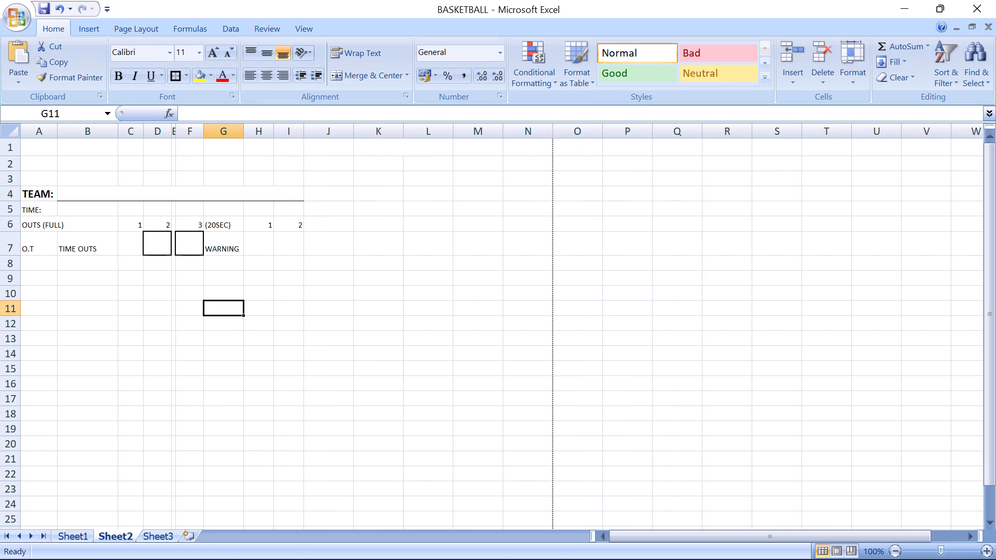
Check the WARNING box in the PDF in Edge, and merge cells H7:I7 with a thick box border.
key("alt+Tab")
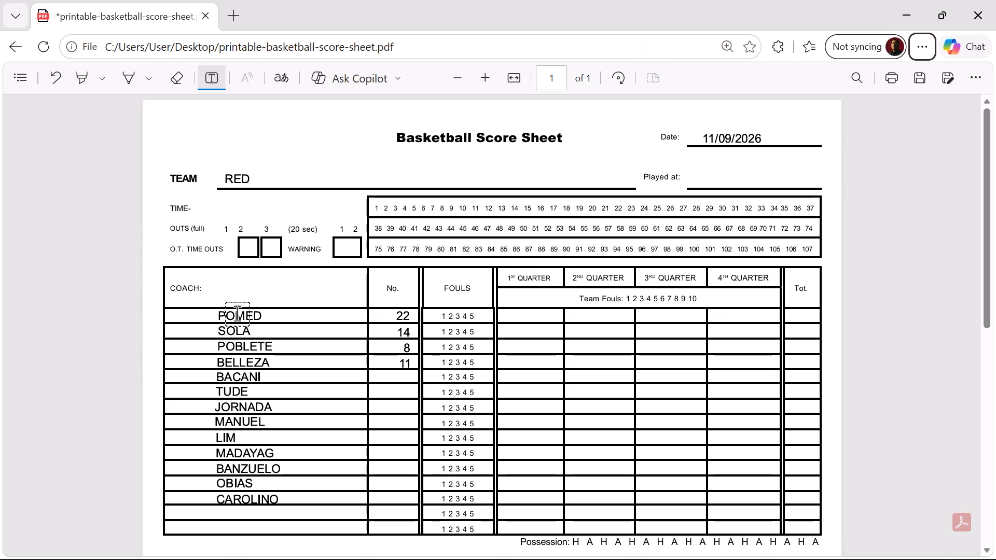
key("alt+Tab")
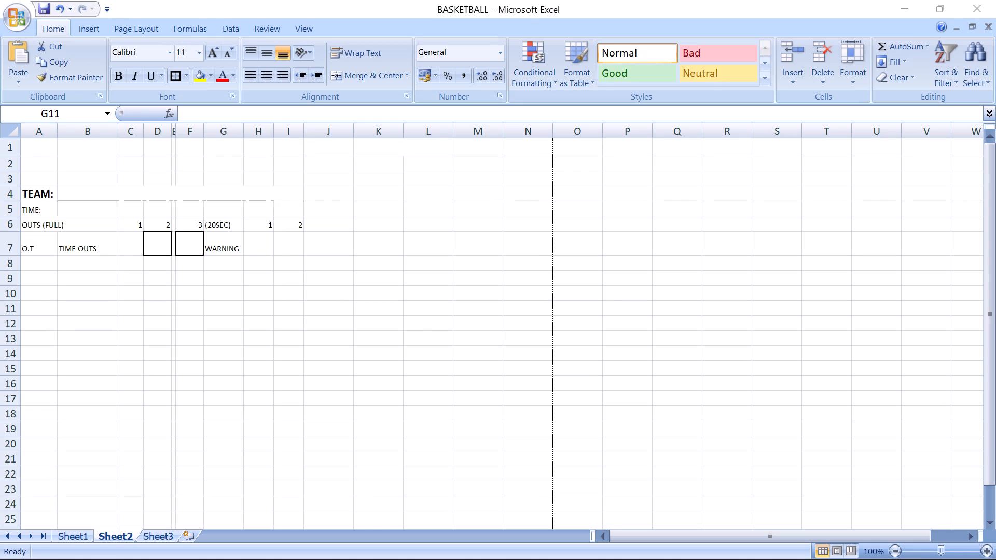
left_click(269, 249)
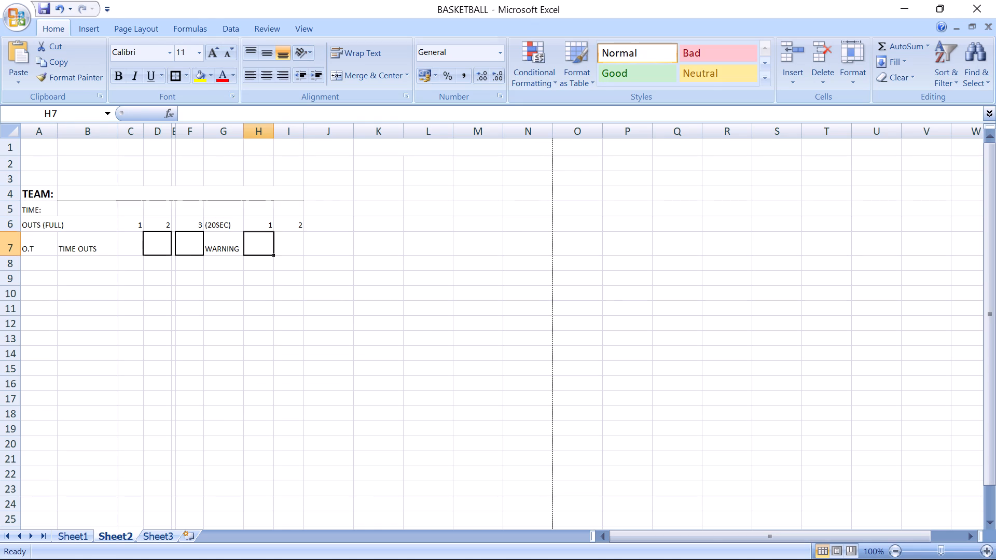
key("alt+Tab")
key("alt+Tab")
left_click_drag(265, 240, 286, 241)
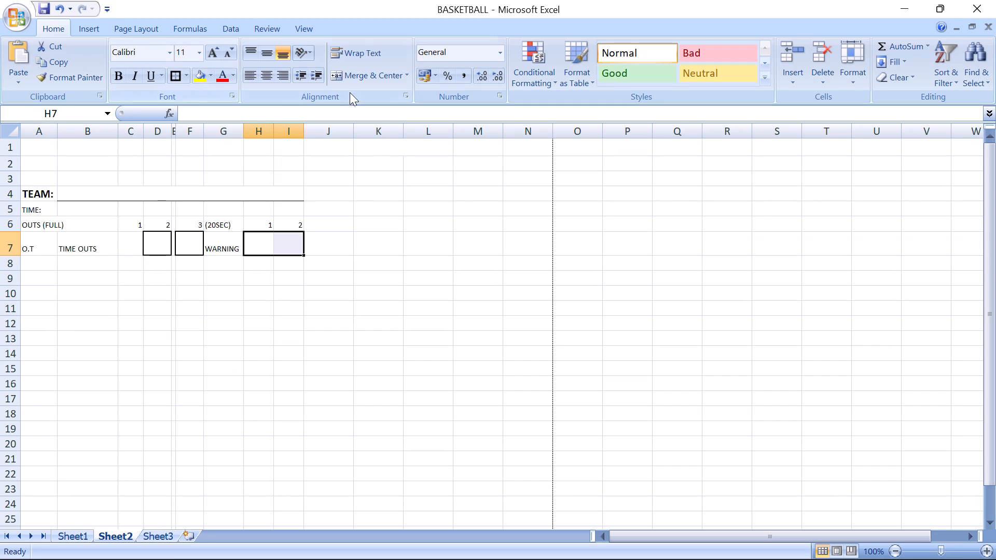
left_click(379, 68)
left_click(176, 69)
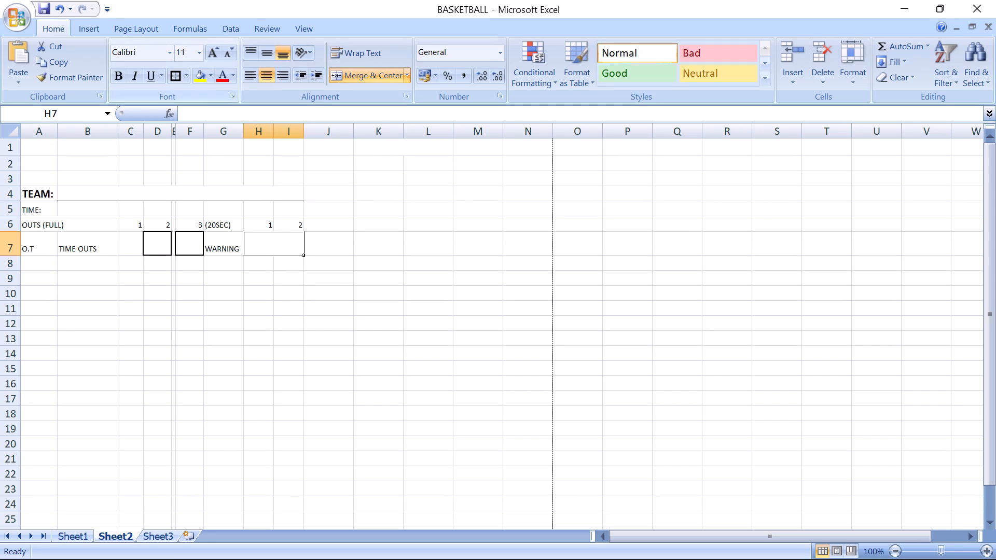
left_click(297, 298)
Compare the team line, time-out rows and adjacent number grid in the PDF in Edge with the sheet's layout.
key("alt+Tab")
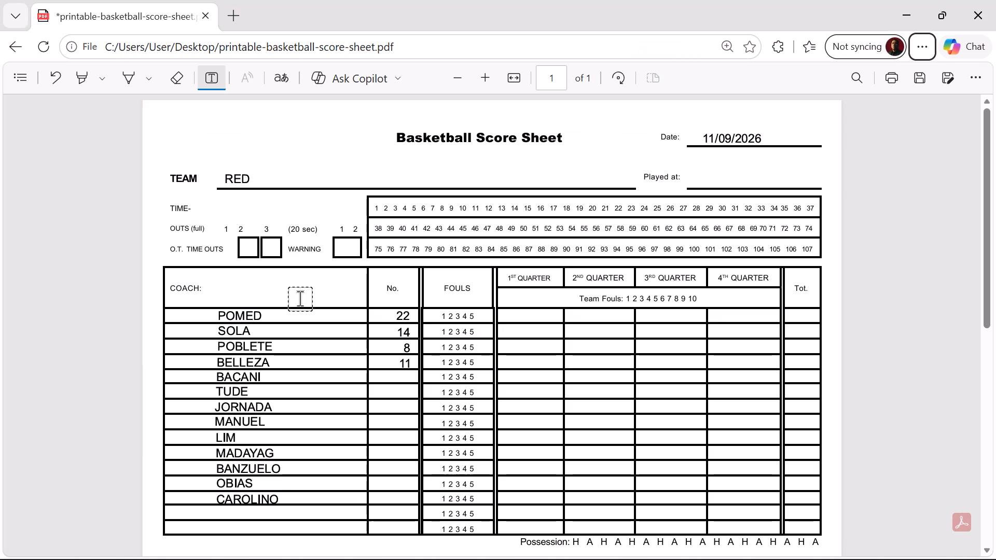
key("alt+Tab")
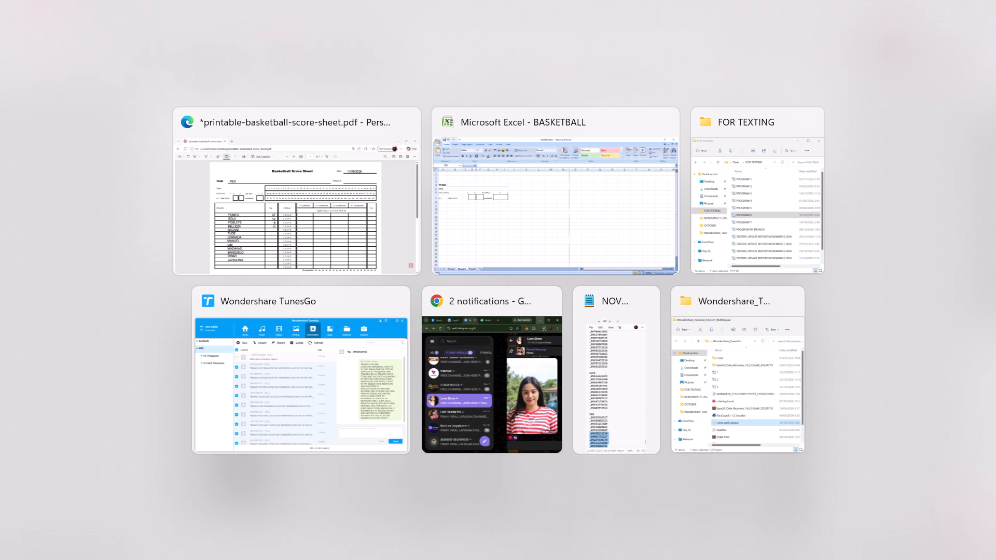
key("alt+Tab")
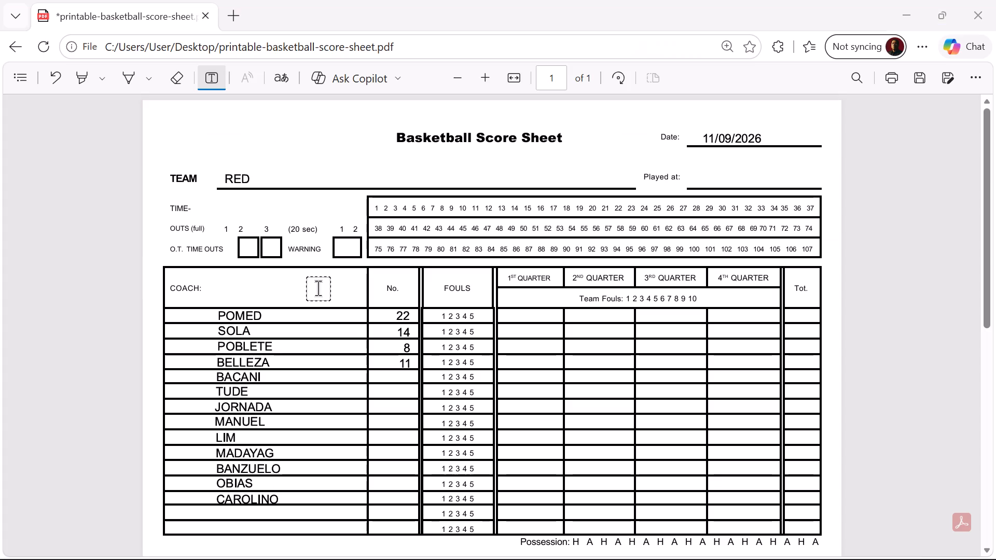
key("alt+Tab")
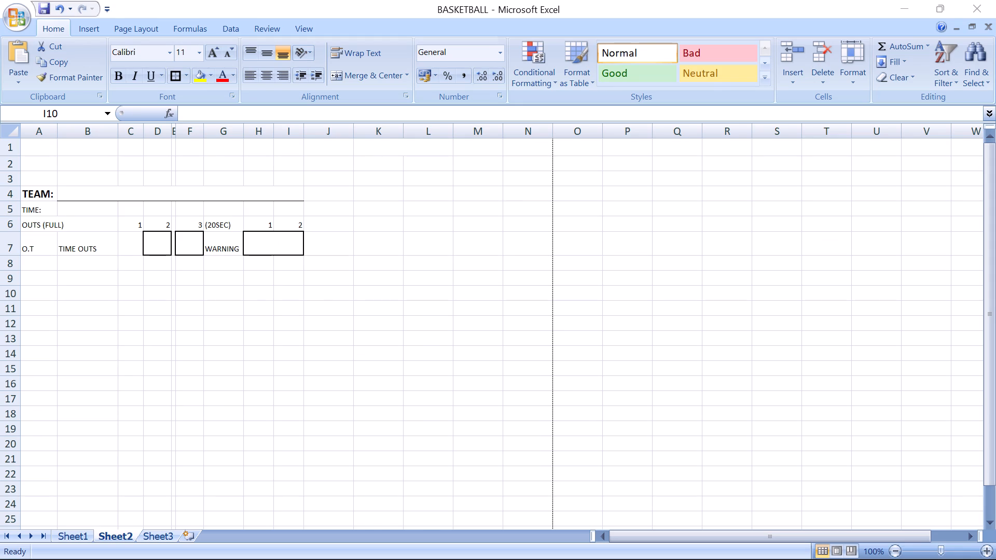
key("alt+Tab")
key("alt+Tab")
key("alt+Tab")
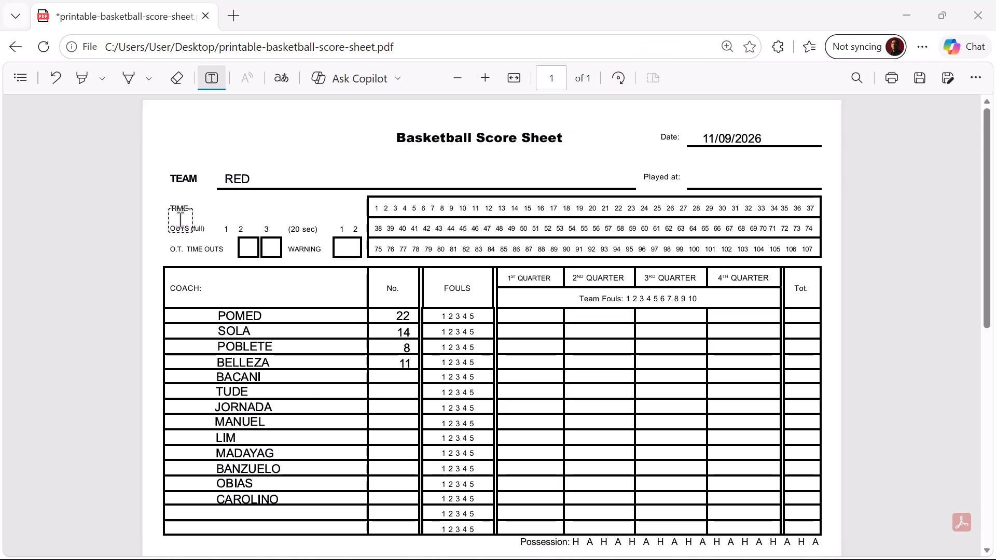
key("alt+Tab")
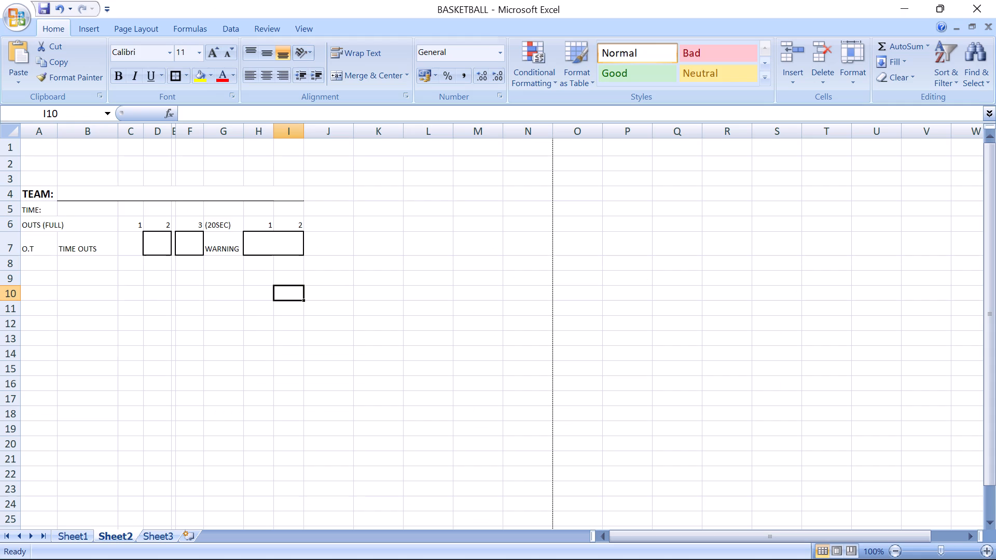
left_click_drag(329, 207, 329, 236)
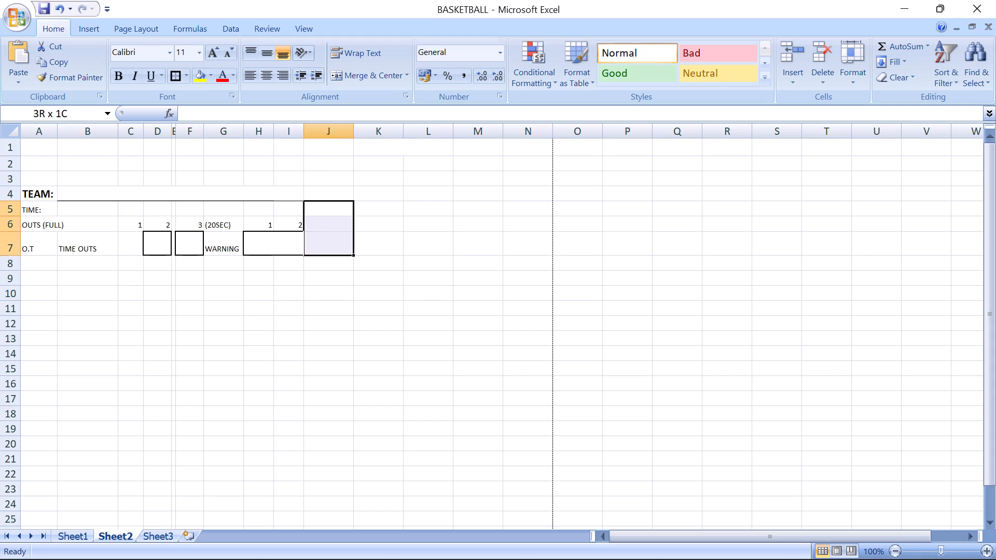
left_click_drag(329, 236, 329, 247)
Move the TEAM: label and its underline from row 4 up to row 3, leaving row 4 blank.
left_click_drag(48, 191, 109, 199)
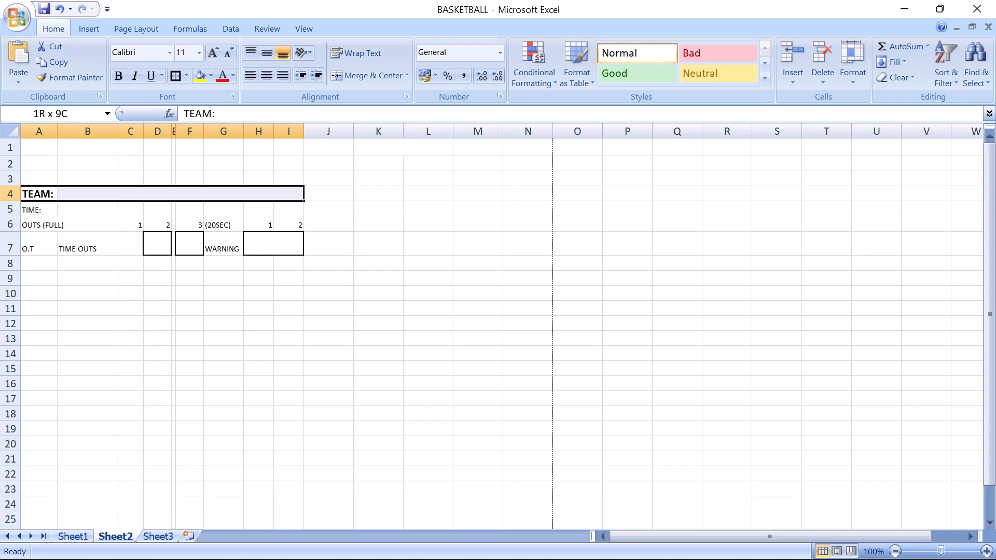
left_click_drag(109, 199, 118, 200)
key("ctrl+x")
left_click(40, 179)
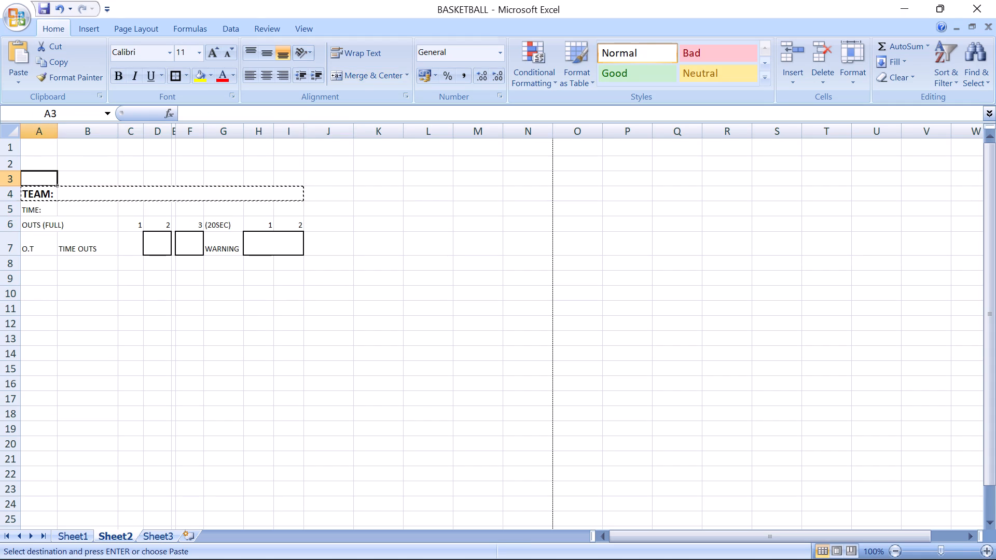
key("ctrl+v")
left_click(404, 283)
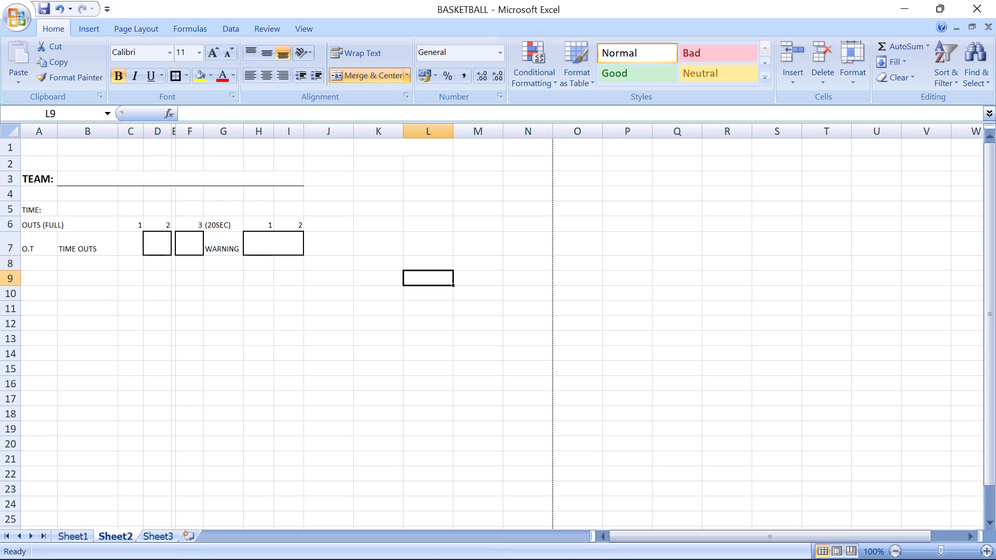
Check the gap beside the WARNING box in the PDF in Edge, and narrow column J to a thin spacer.
left_click_drag(320, 211, 332, 236)
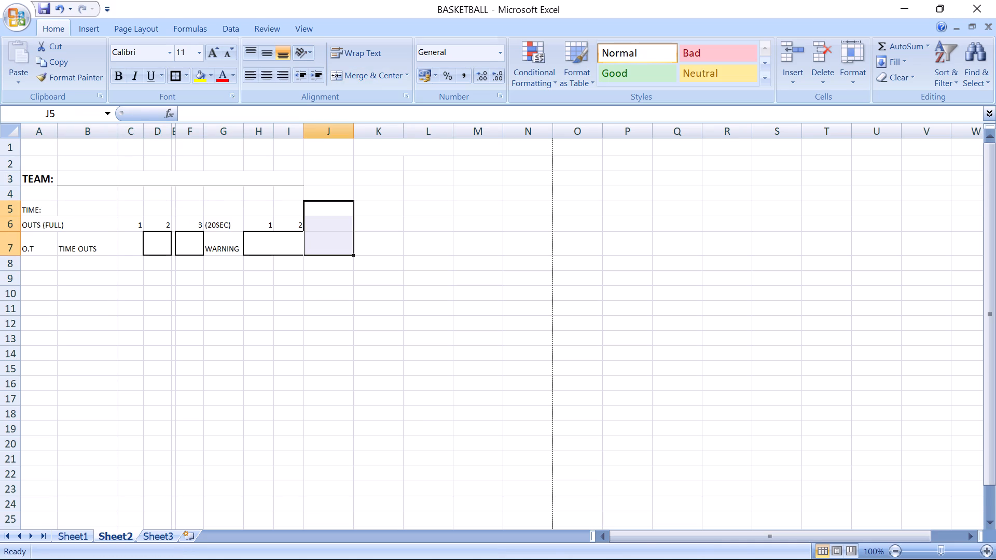
key("alt+Tab")
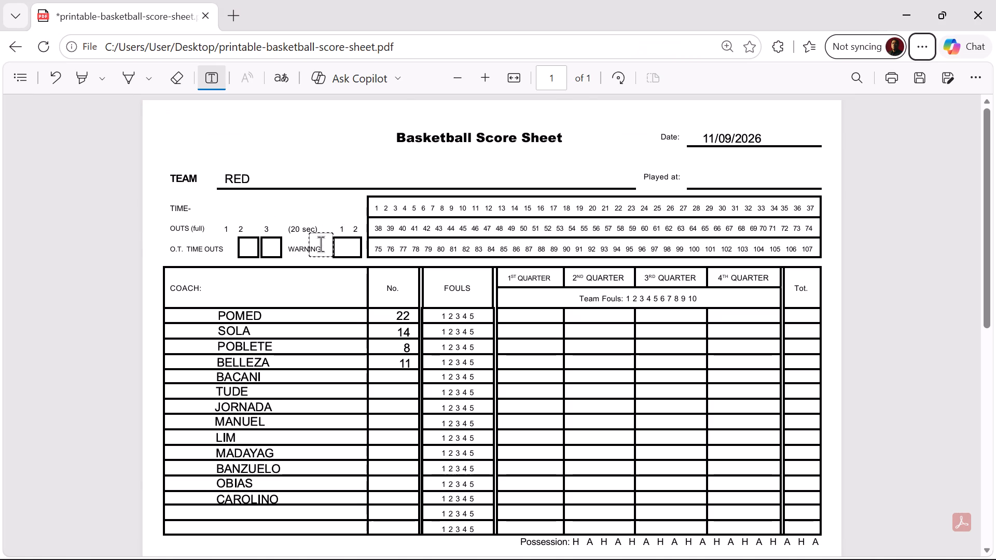
key("alt+Tab")
left_click_drag(355, 137, 331, 137)
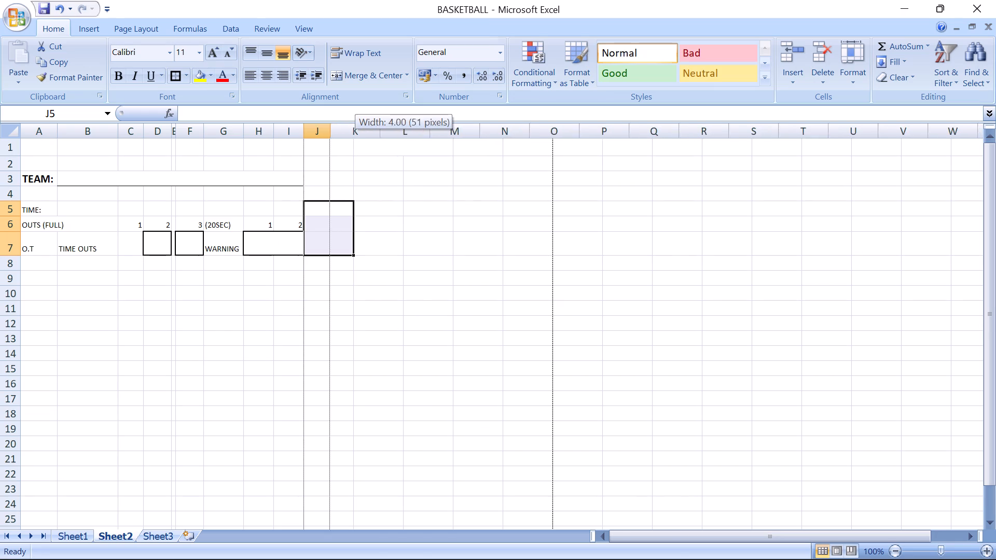
left_click_drag(331, 137, 312, 136)
Compare the time-out boxes with the PDF in Edge, and reduce row 7's height to 18.00 on the sheet.
key("alt+Tab")
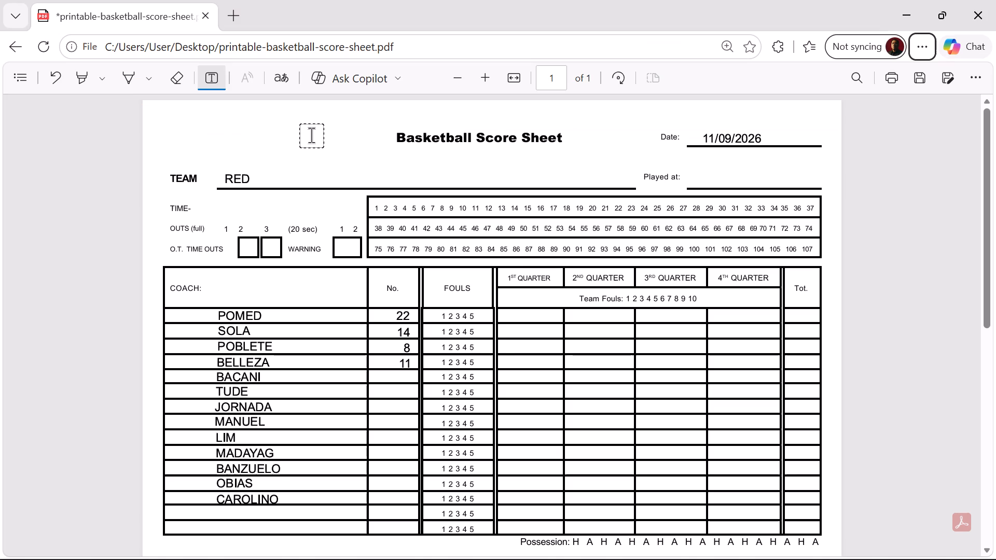
key("alt+Tab")
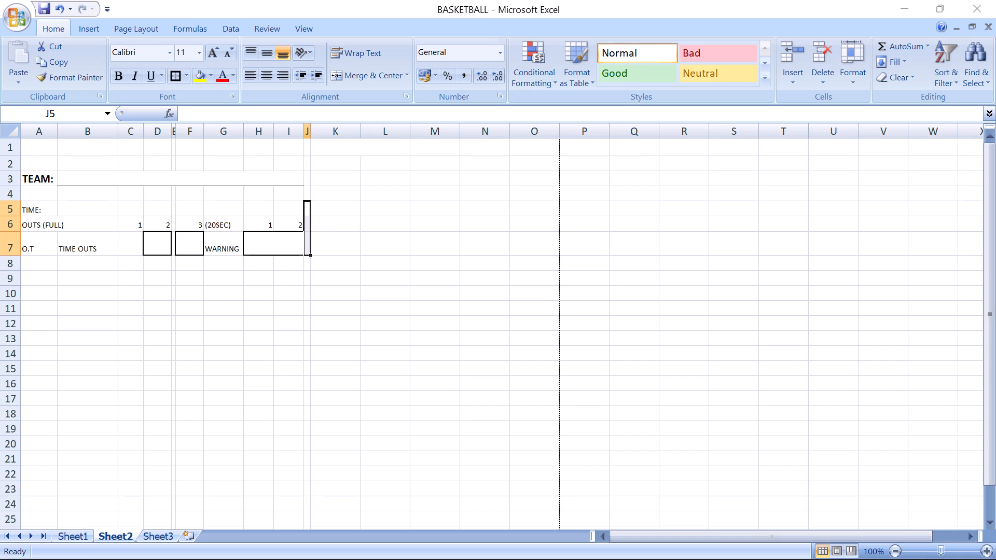
key("alt+Tab")
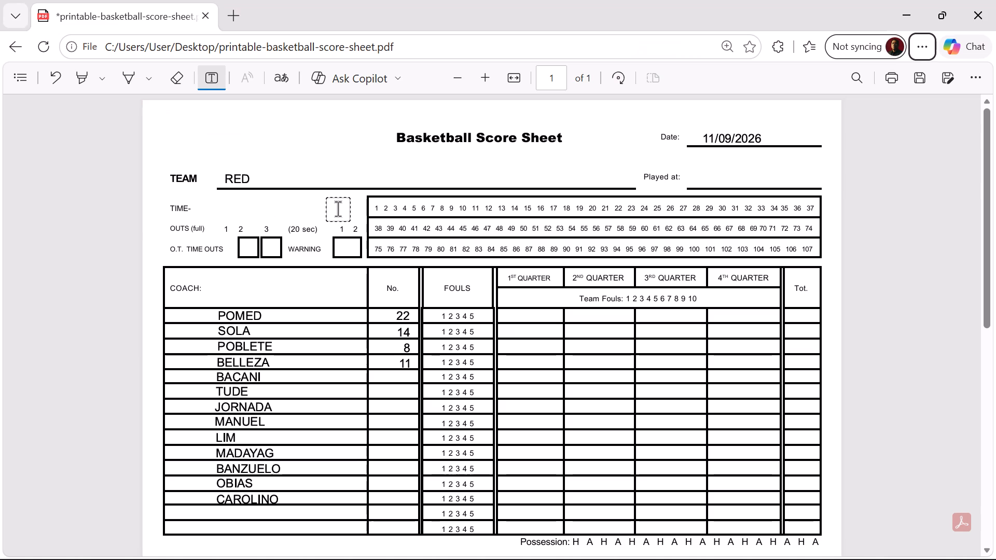
key("alt+Tab")
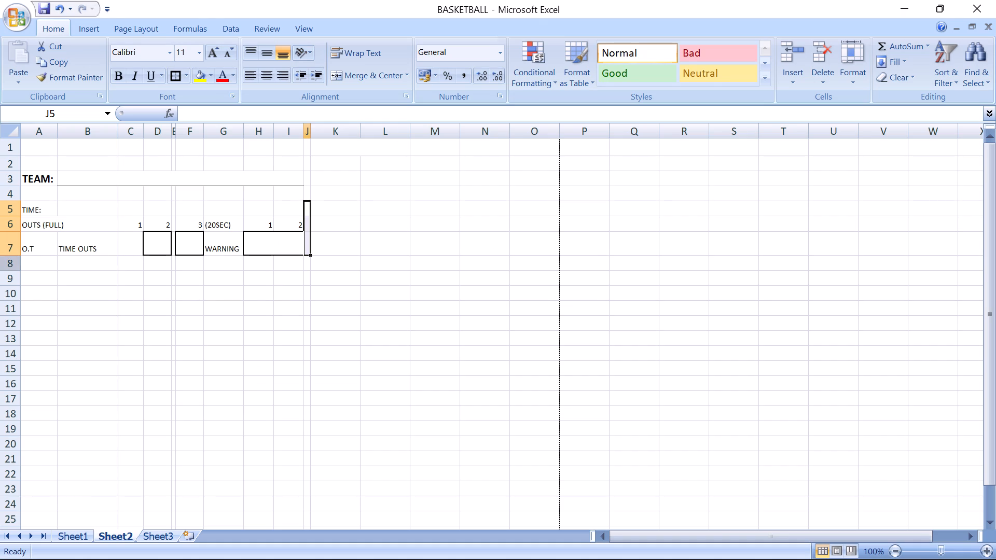
left_click_drag(8, 258, 8, 257)
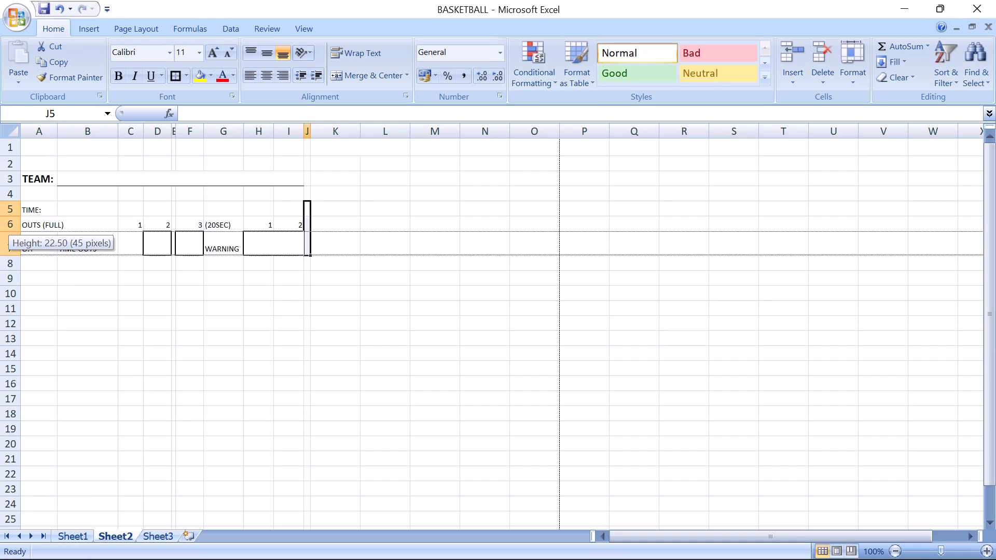
left_click_drag(8, 257, 8, 253)
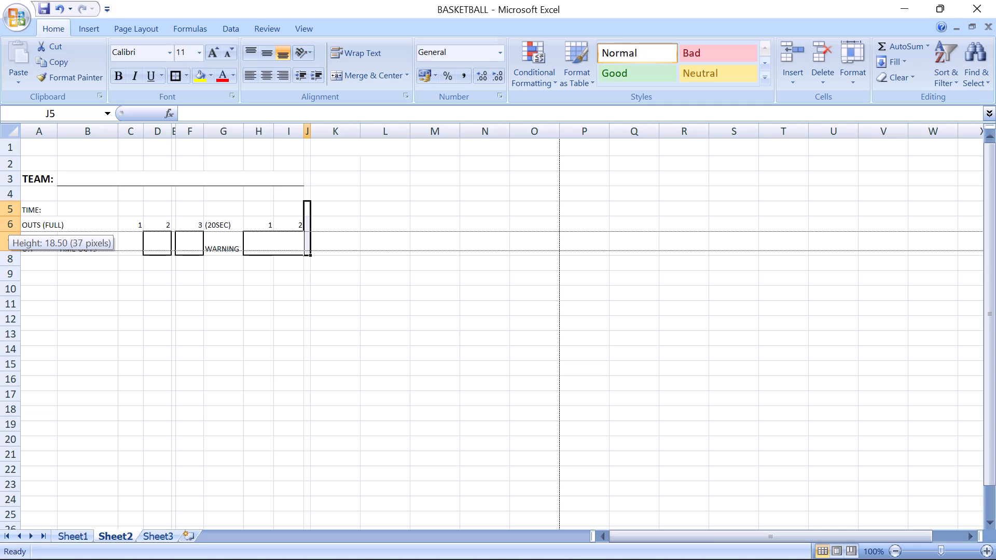
left_click_drag(8, 253, 8, 253)
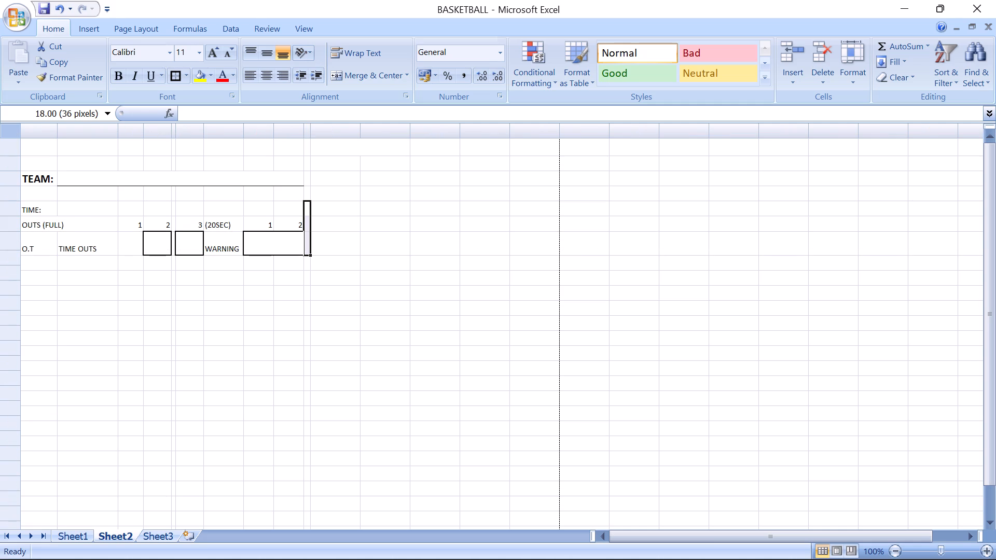
Narrow columns K through AU to equal slim widths for the 37-column running-score grid.
left_click(347, 131)
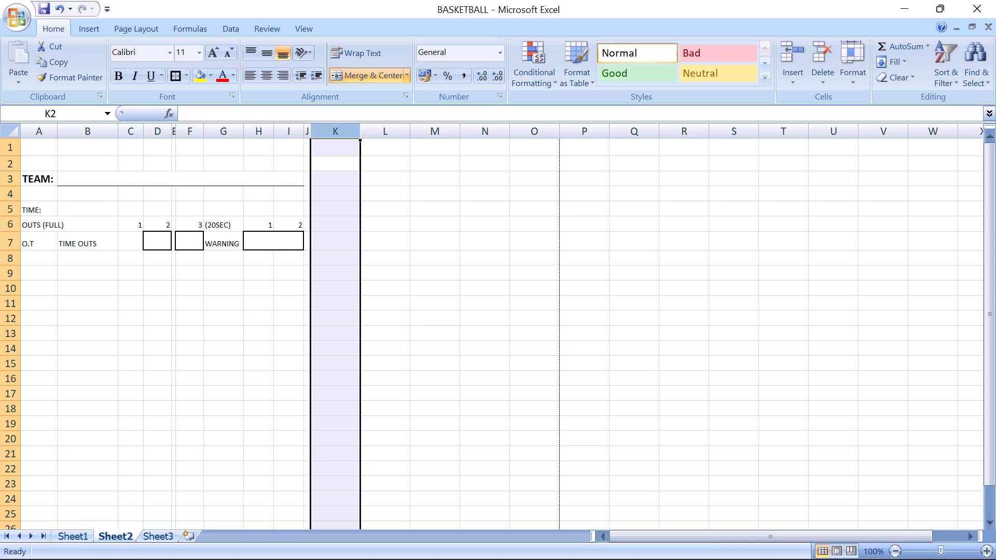
left_click_drag(351, 132, 407, 135)
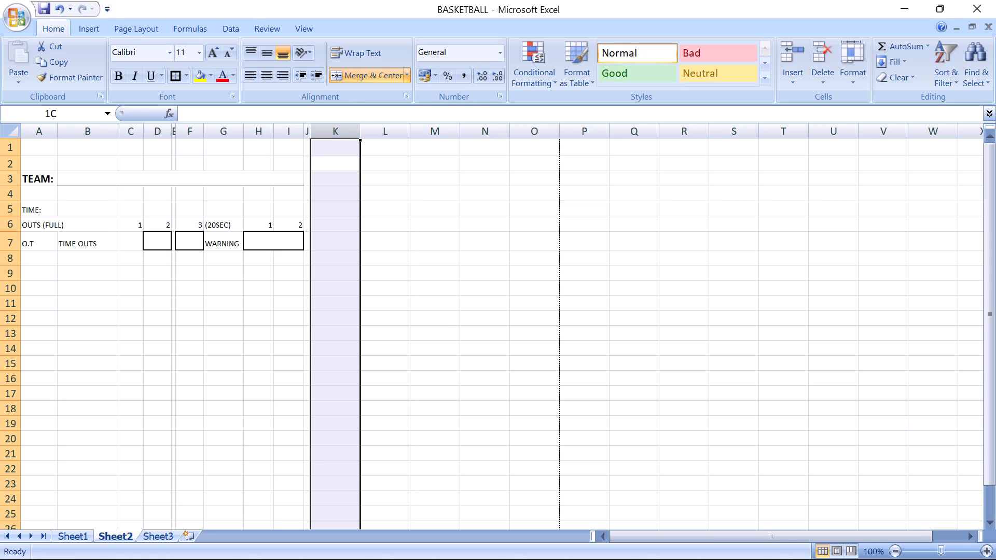
left_click_drag(407, 135, 995, 129)
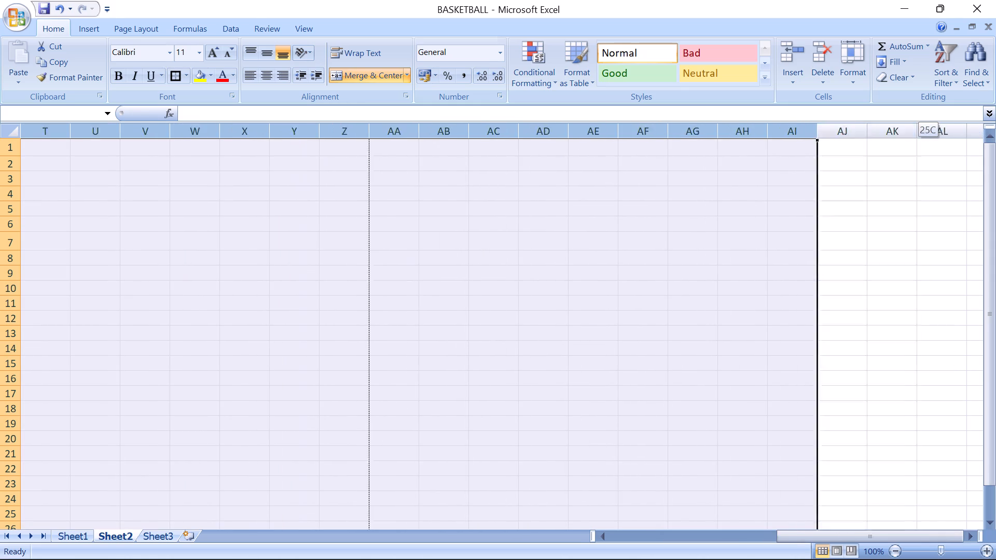
left_click_drag(995, 129, 453, 139)
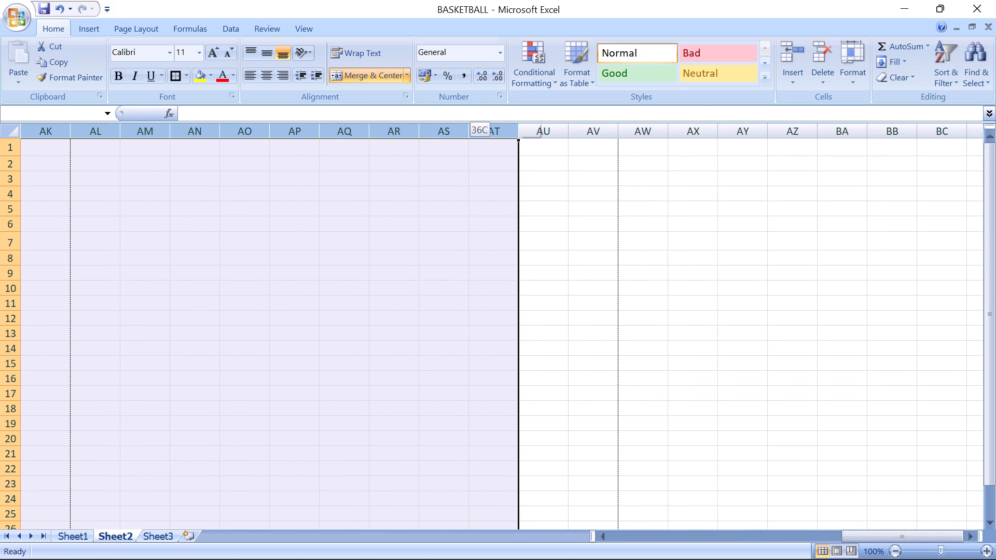
left_click_drag(453, 139, 547, 142)
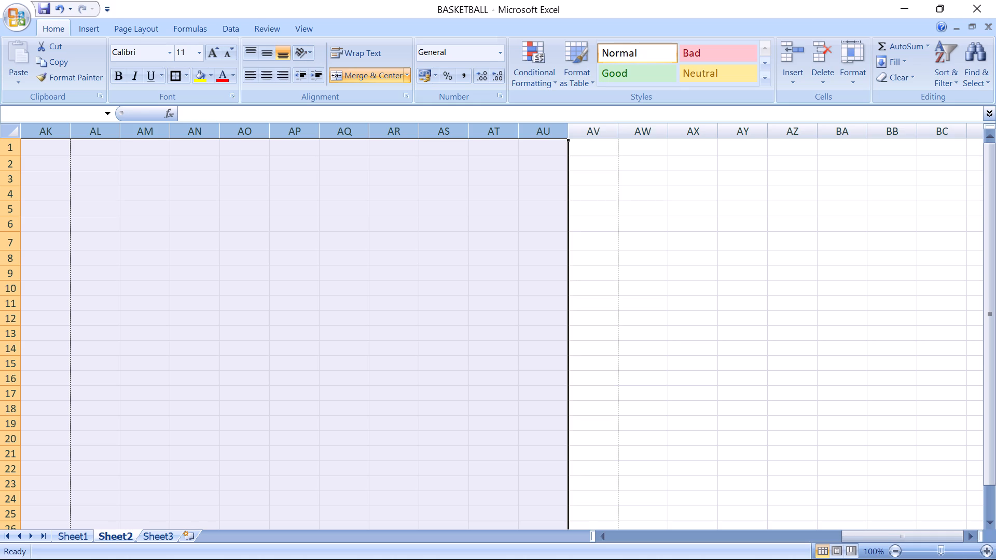
left_click_drag(863, 534, 632, 542)
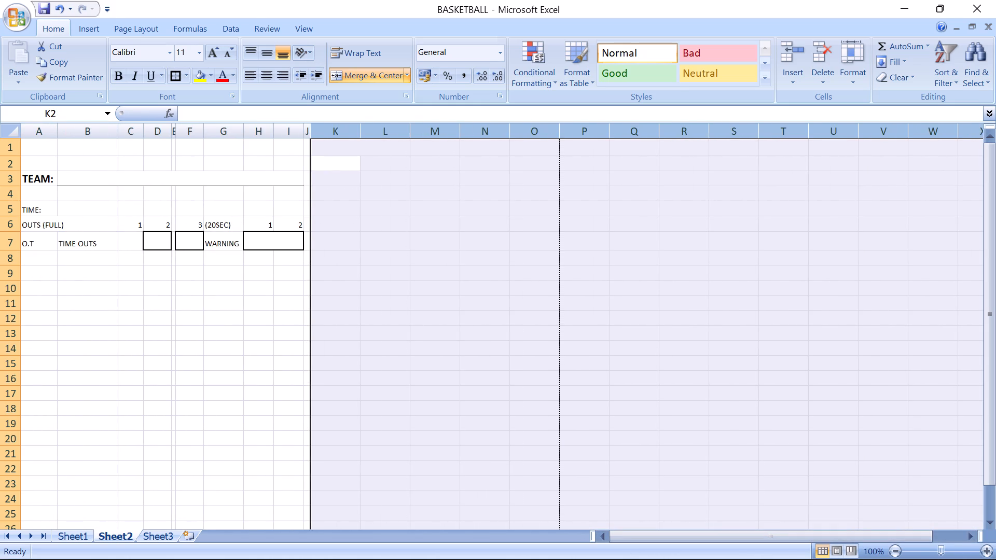
left_click_drag(358, 135, 325, 135)
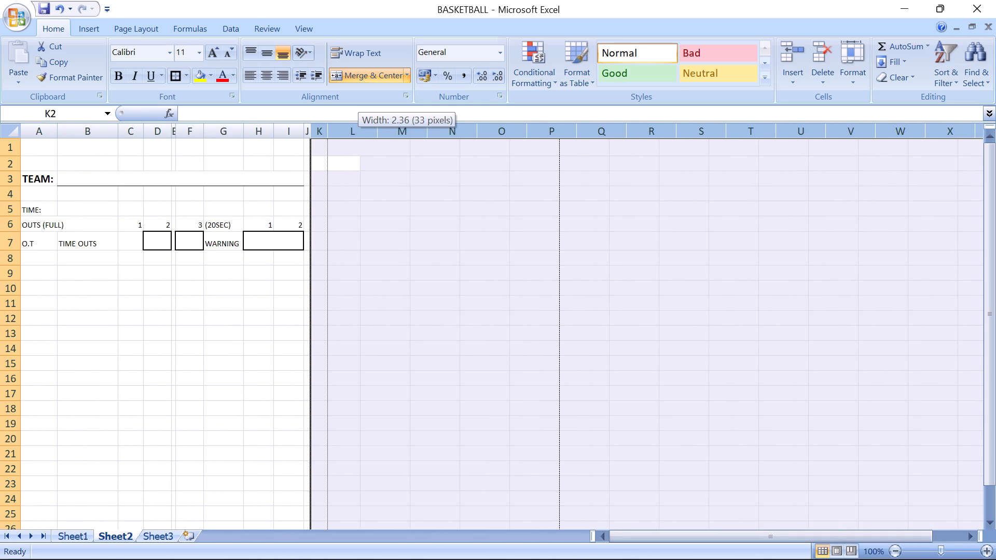
left_click_drag(325, 135, 322, 135)
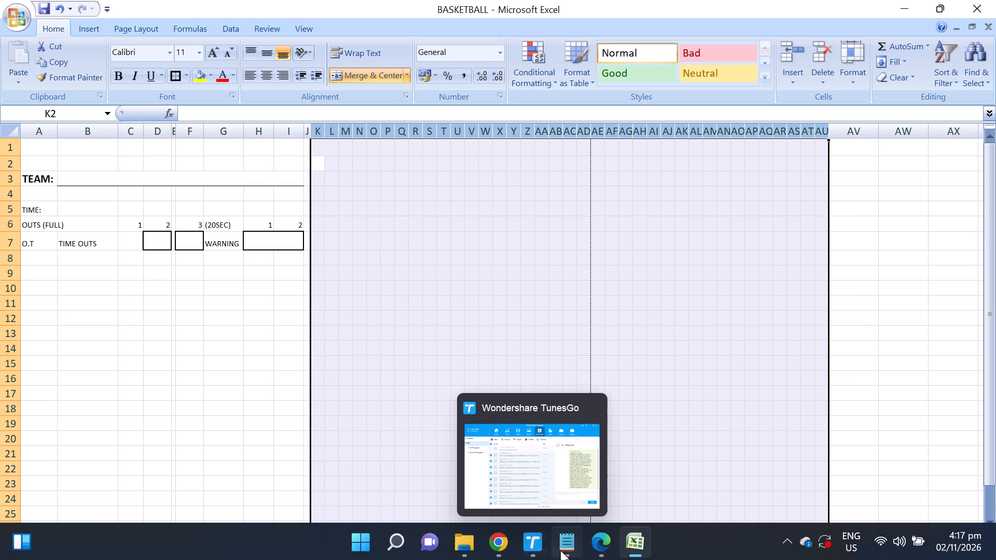
Check the running-score number grid beside the time-out rows in the PDF in Edge.
left_click(594, 542)
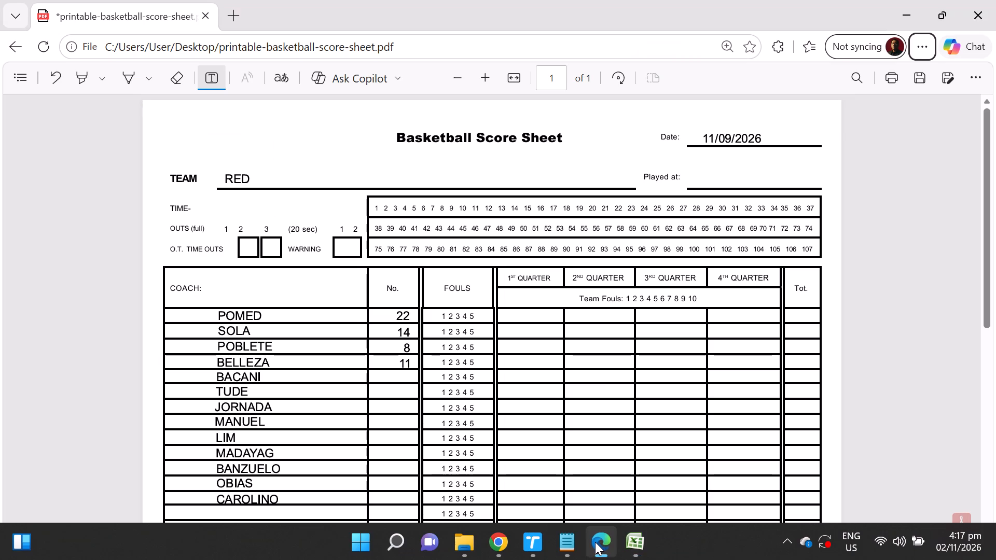
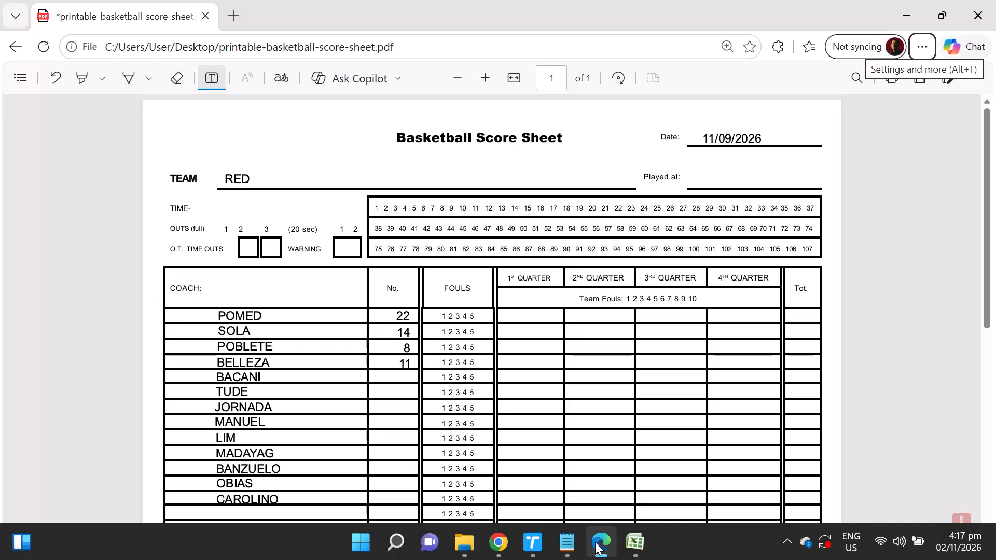
Switch back to the BASKETBALL workbook in Excel and narrow spacer column J to a width of 0.39.
left_click(499, 461)
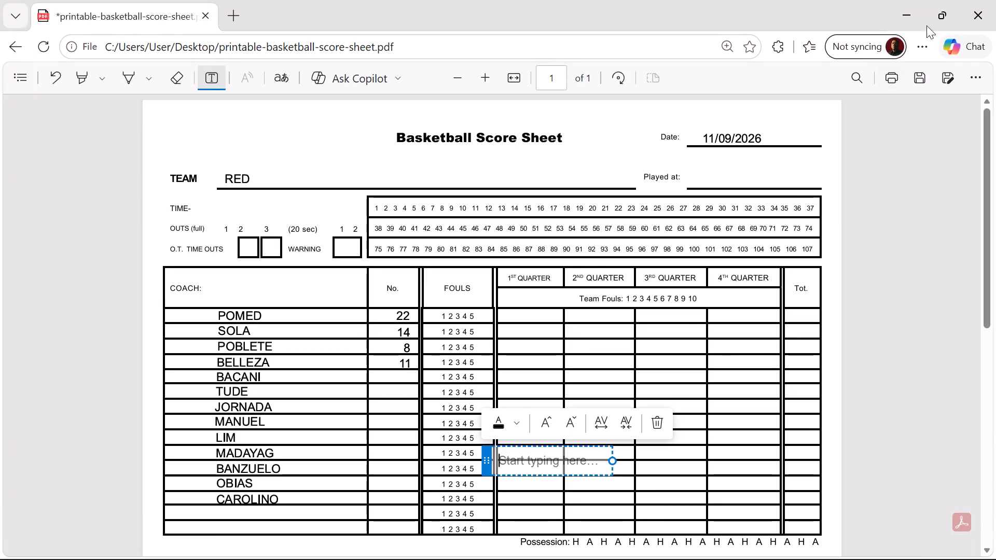
left_click(905, 5)
left_click(407, 237)
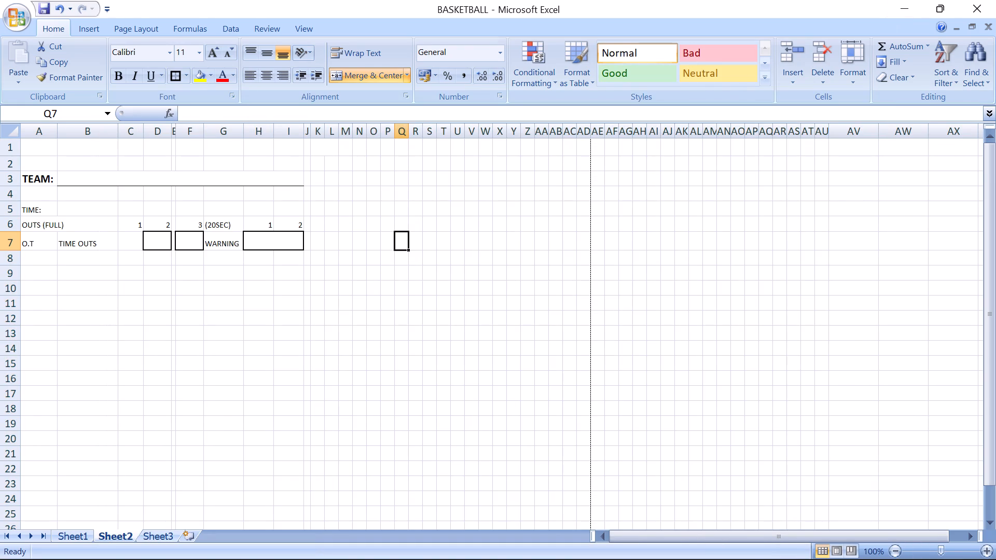
left_click(312, 132)
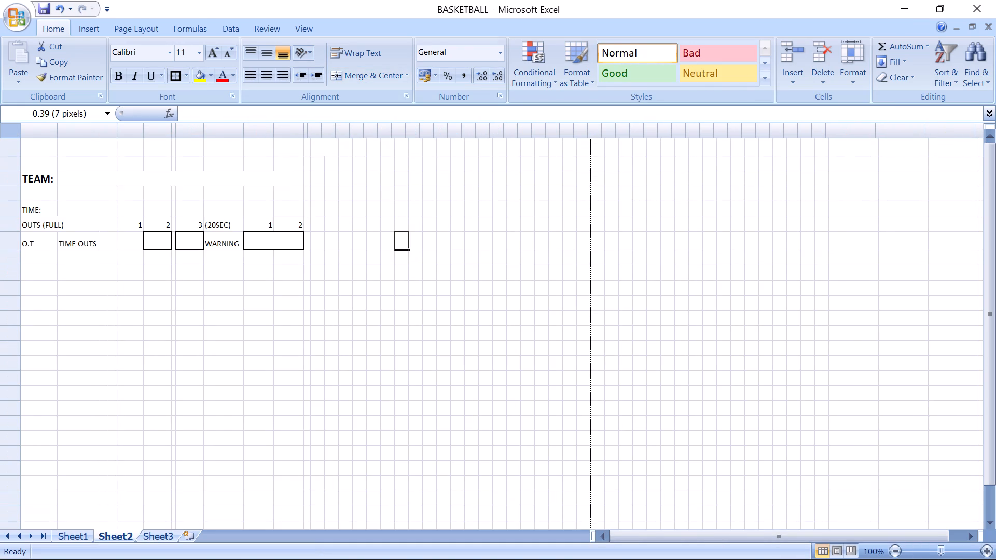
Number cells K4 through AE4 from 1 to 21 as a filled series at font size 8.
left_click(320, 195)
key("1")
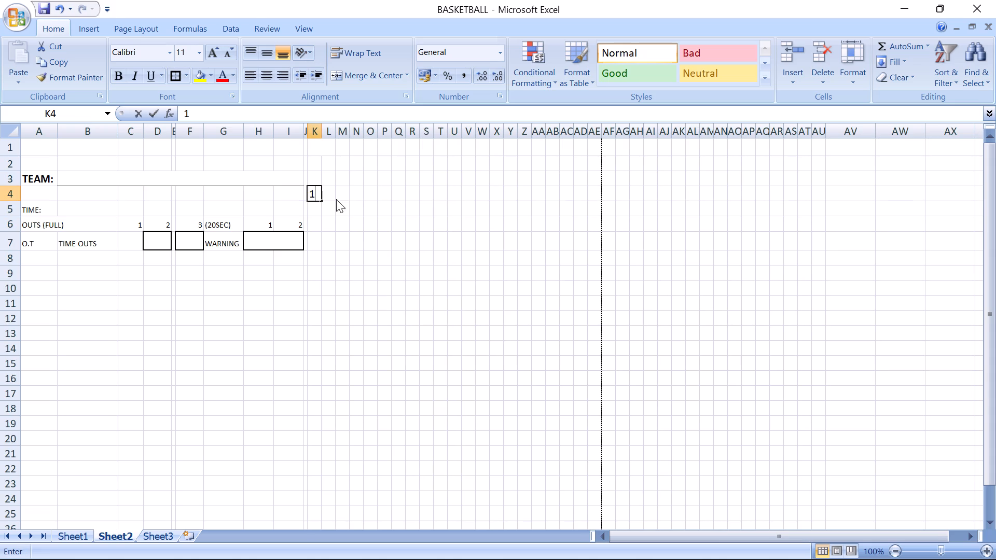
left_click(328, 195)
key("2")
left_click(344, 195)
key("3")
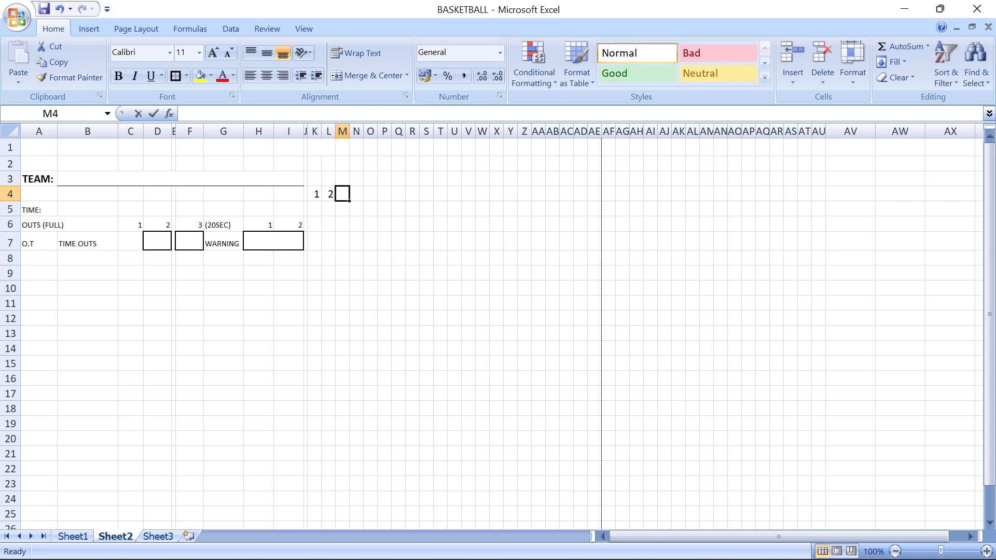
left_click(356, 194)
left_click_drag(316, 193, 319, 193)
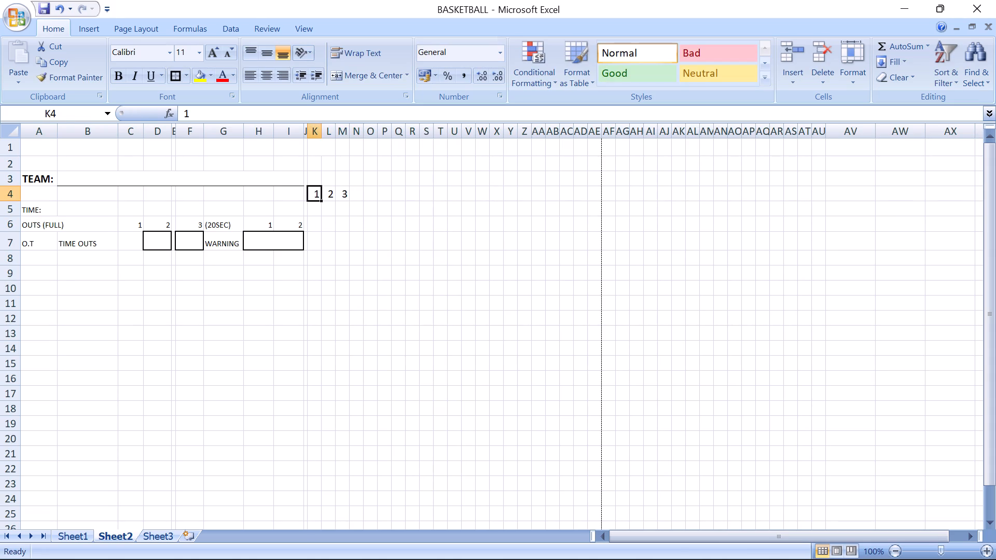
left_click_drag(319, 193, 342, 194)
left_click_drag(349, 202, 511, 203)
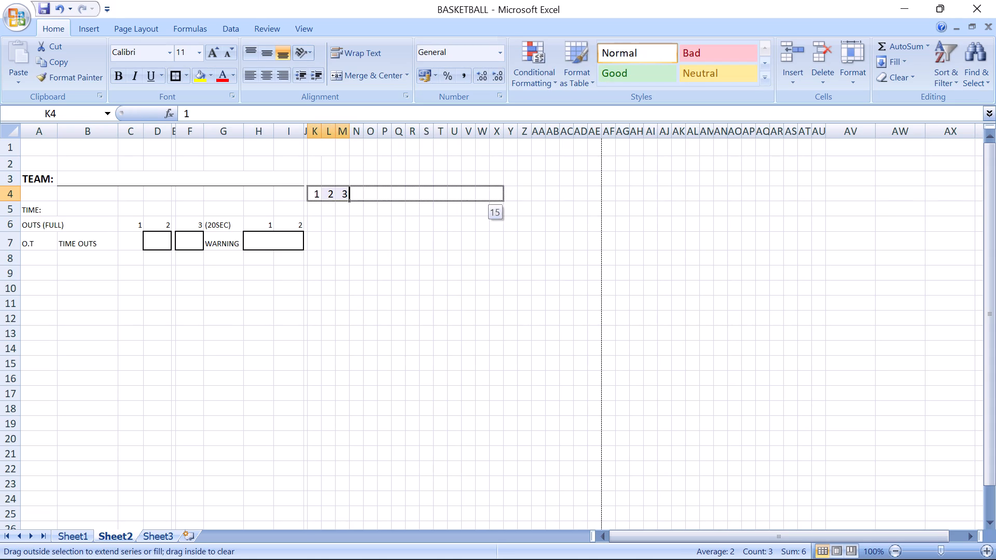
left_click_drag(511, 203, 596, 202)
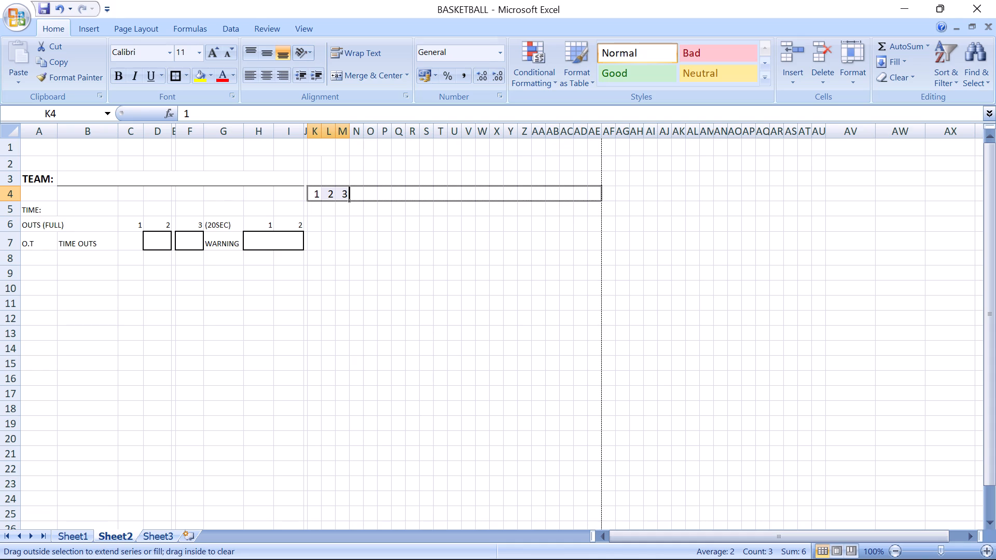
left_click(197, 49)
left_click(183, 67)
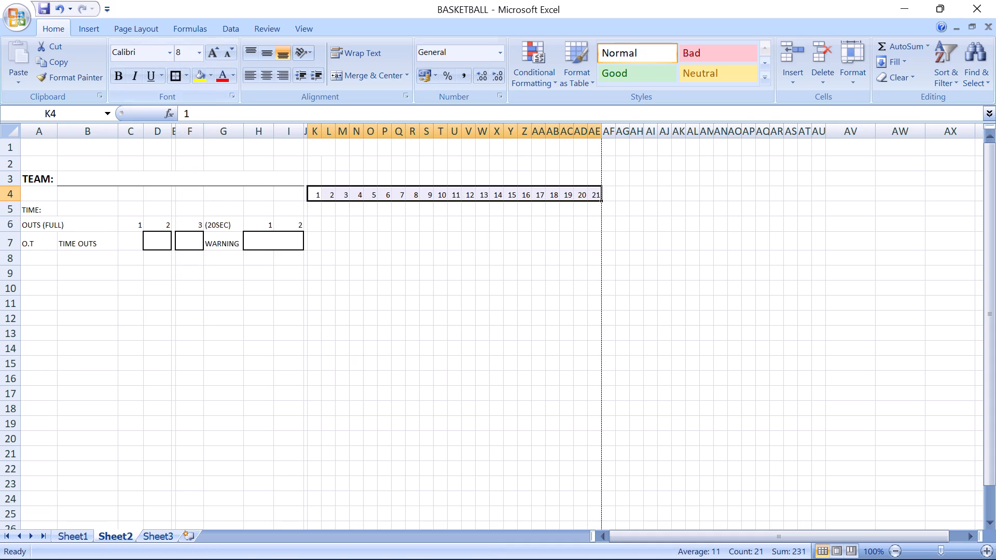
Number cells K5 through AE5 from 22 to 42 as a filled series at font size 8.
left_click(317, 209)
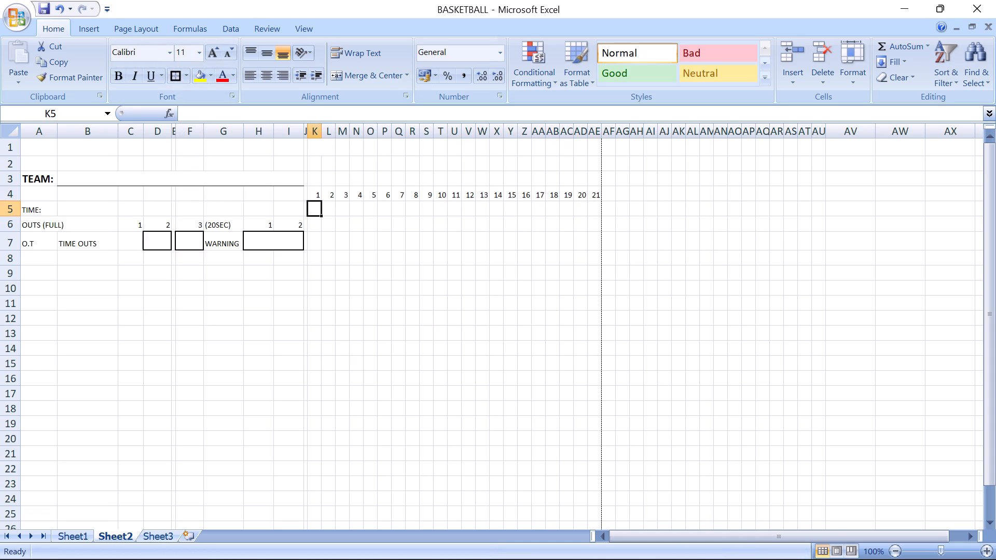
key("2")
key("2")
left_click(328, 210)
key("2")
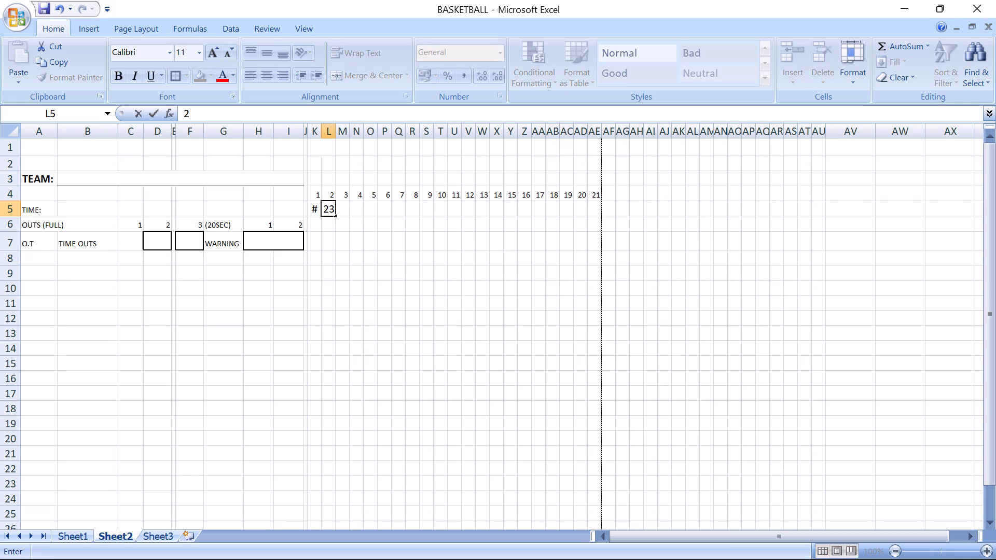
key("3")
left_click(347, 209)
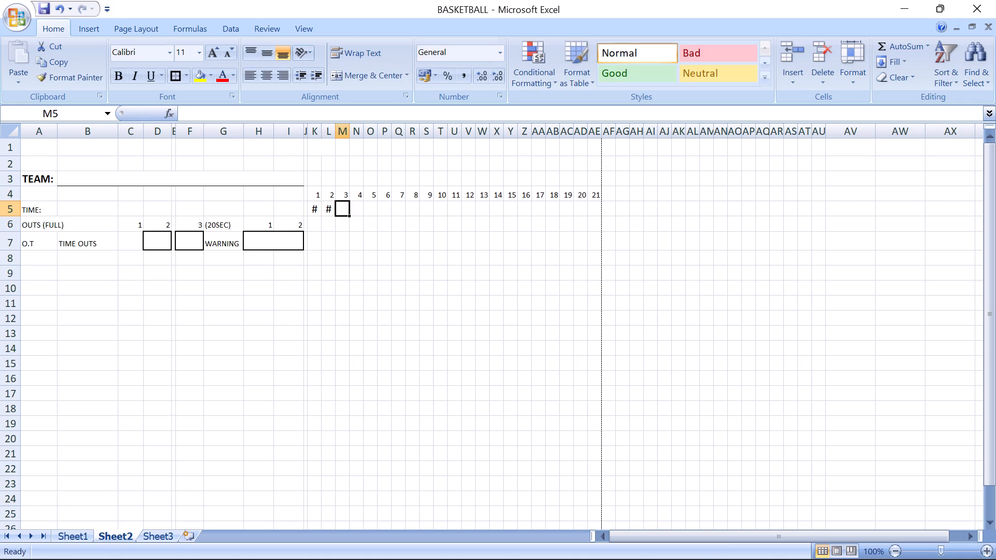
left_click_drag(315, 208, 325, 208)
left_click_drag(333, 214, 449, 218)
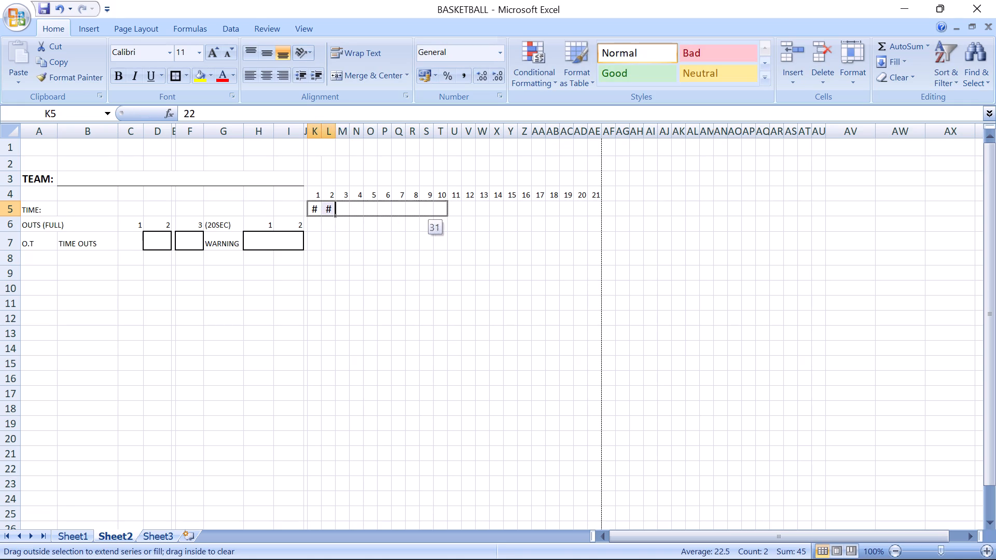
left_click_drag(449, 218, 598, 214)
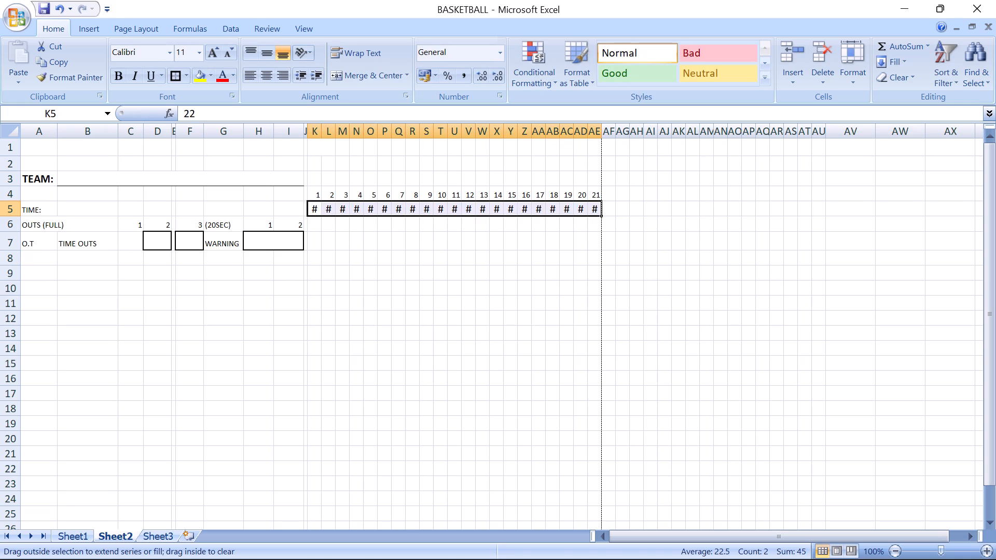
left_click(200, 54)
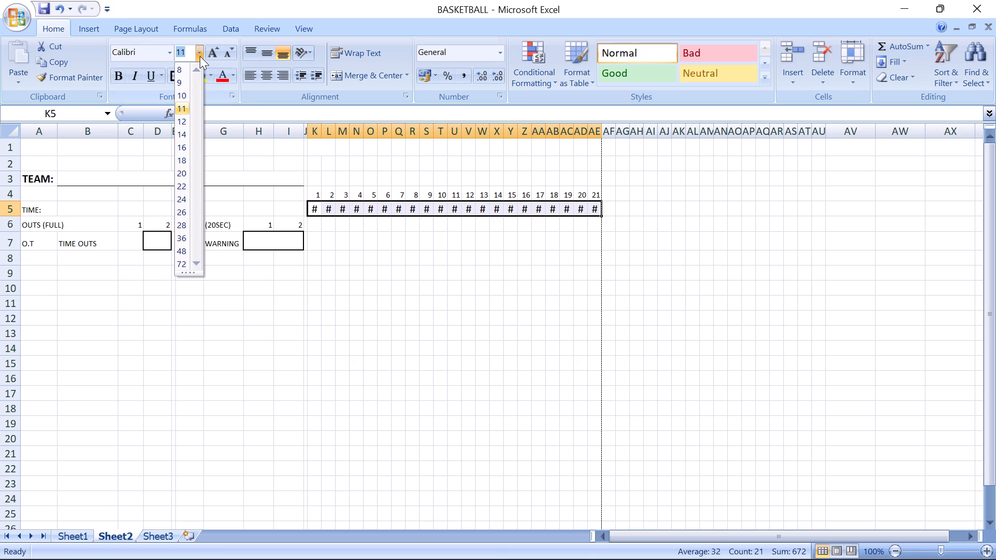
left_click(184, 71)
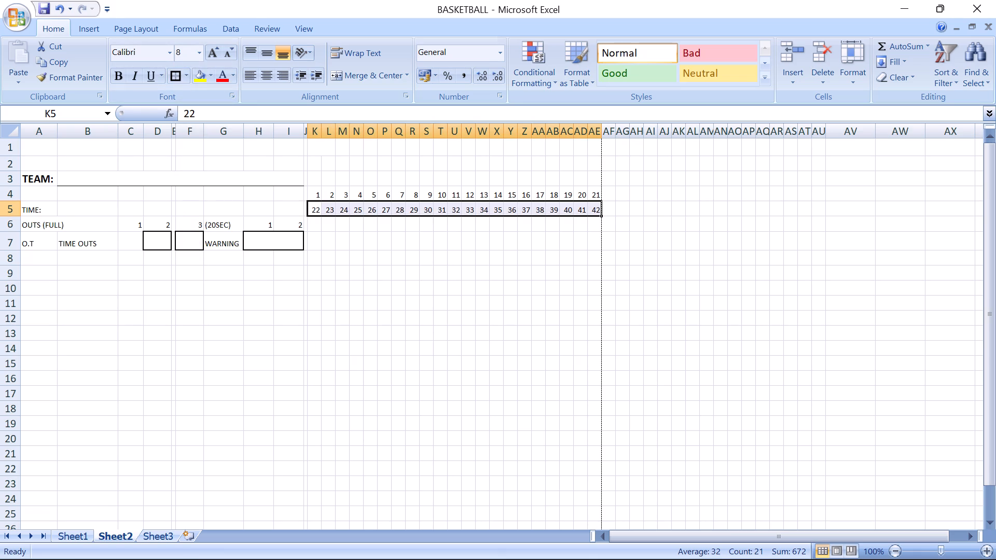
Enter 43 in K6 and 44 in L6 to start the third number row.
left_click(312, 228)
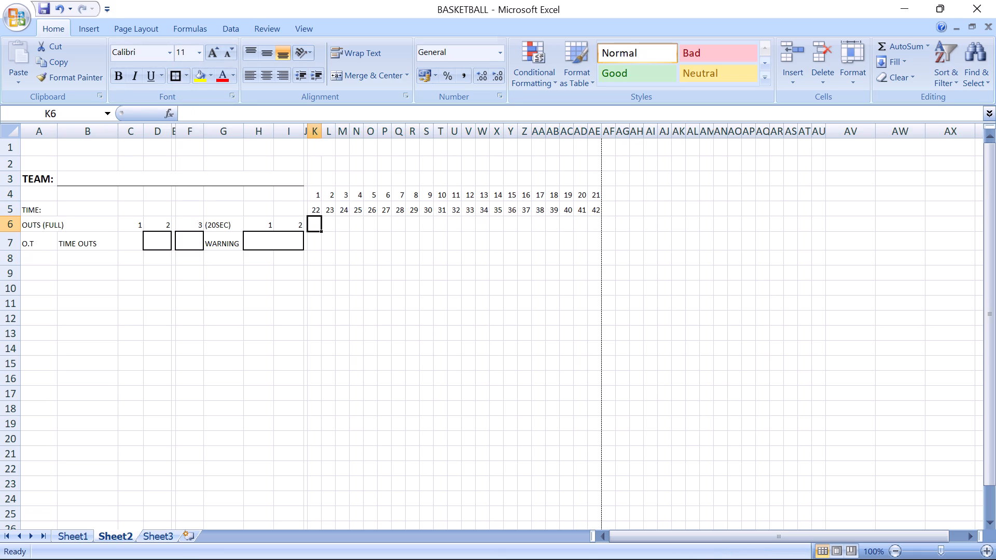
type("43")
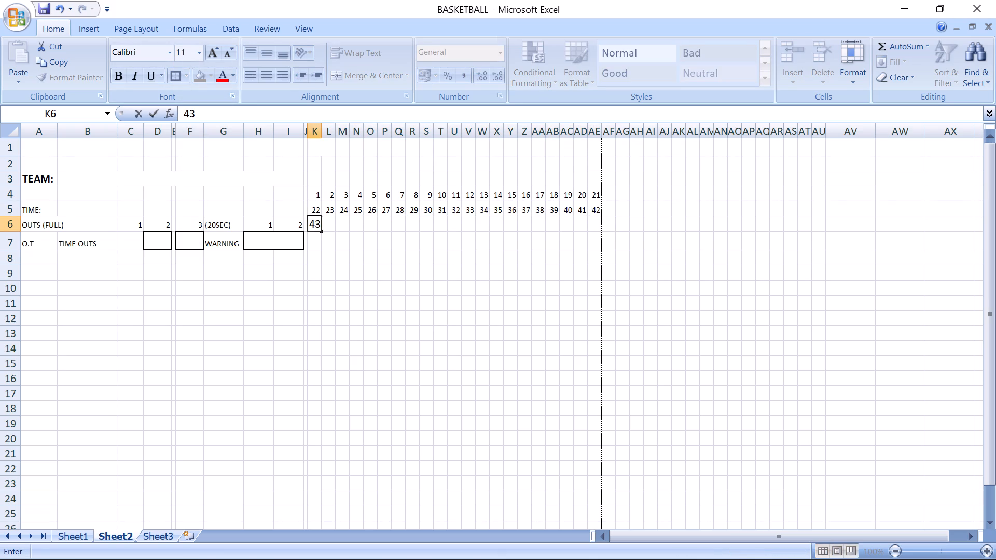
left_click(328, 225)
key("4")
key("4")
left_click(345, 226)
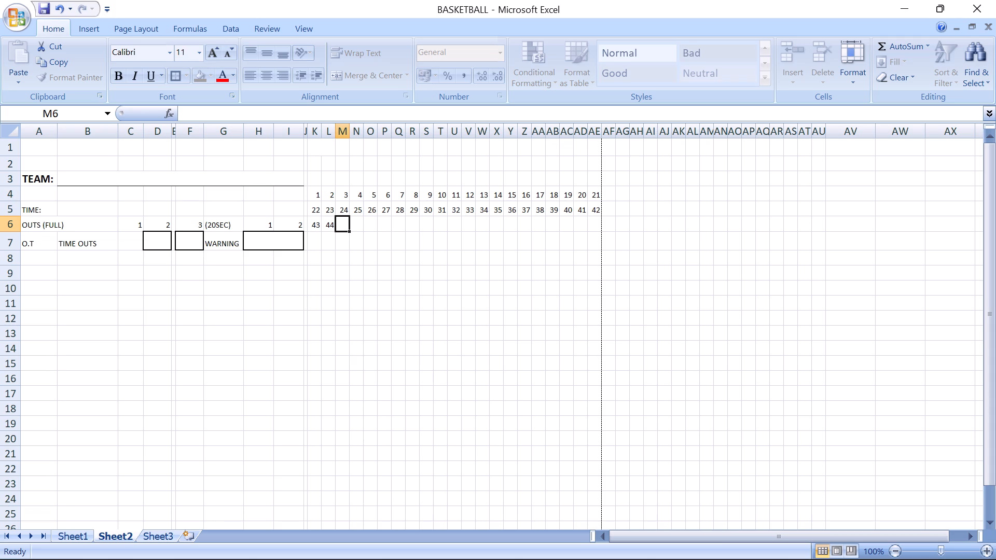
double_click(314, 225)
left_click(337, 250)
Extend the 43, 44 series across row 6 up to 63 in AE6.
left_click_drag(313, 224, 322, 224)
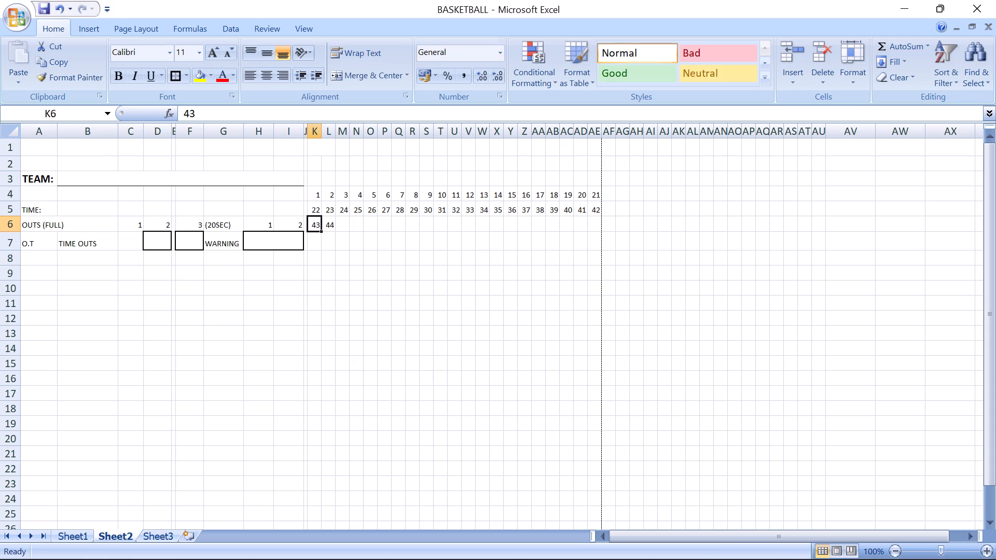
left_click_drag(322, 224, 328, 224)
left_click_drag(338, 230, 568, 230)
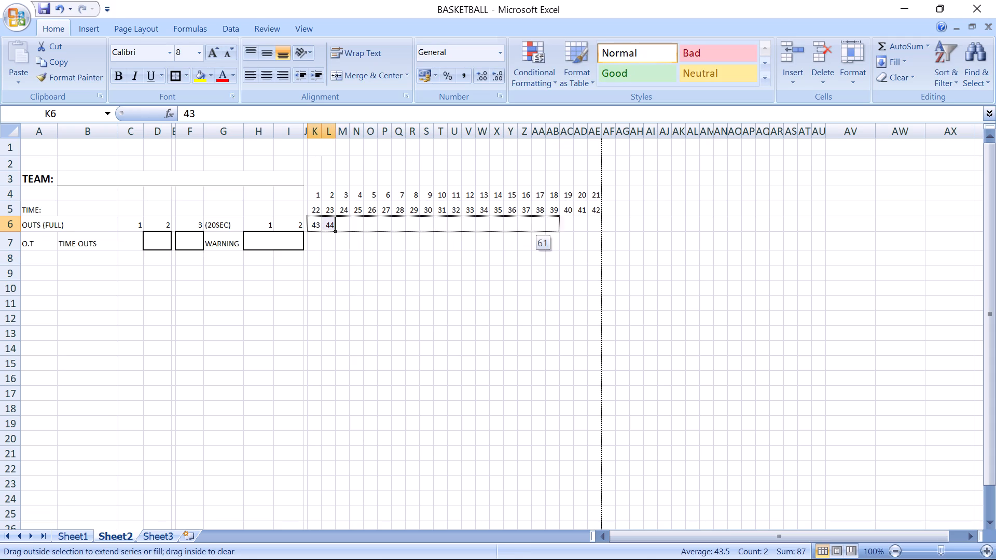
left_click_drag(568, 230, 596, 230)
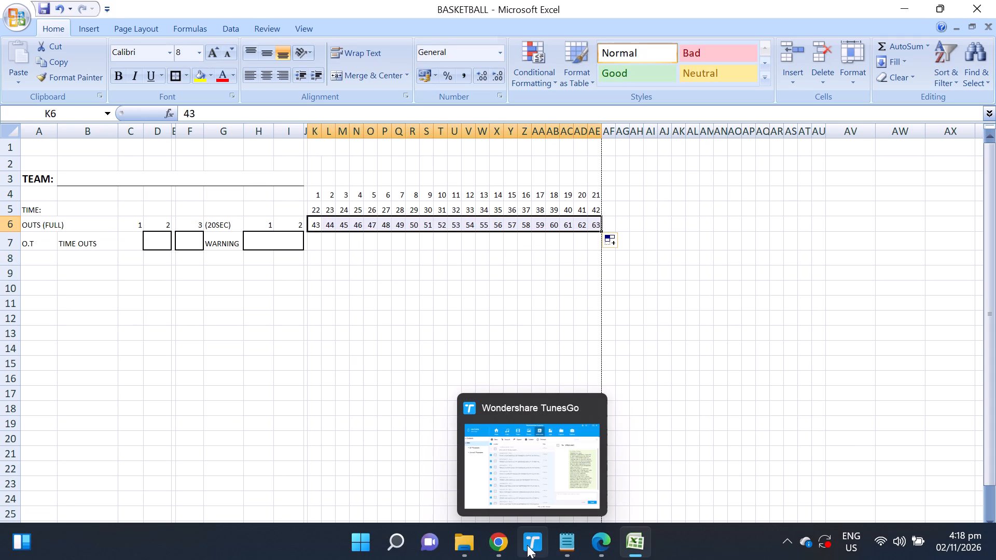
Check the running-score number rows in the PDF in Edge, and return to the workbook.
left_click(601, 540)
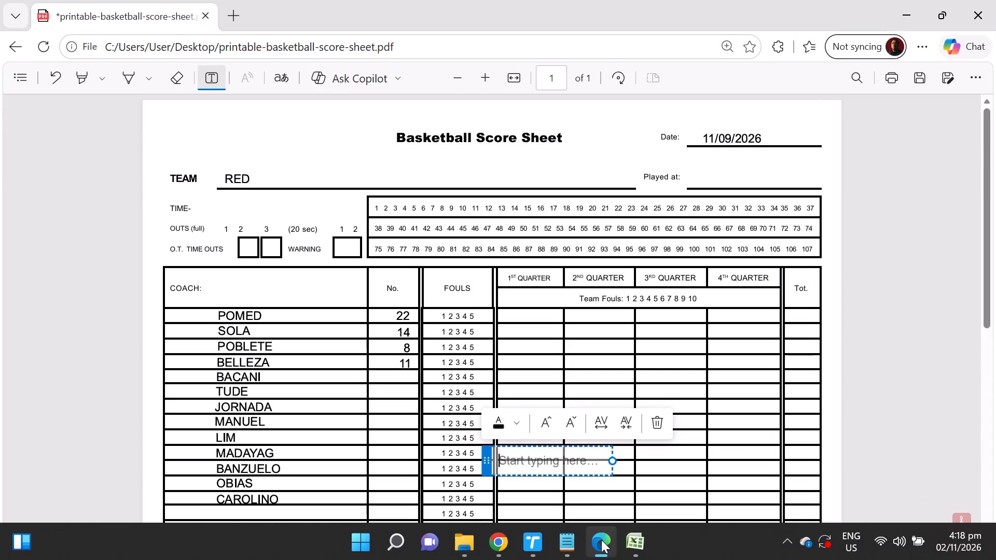
left_click(601, 540)
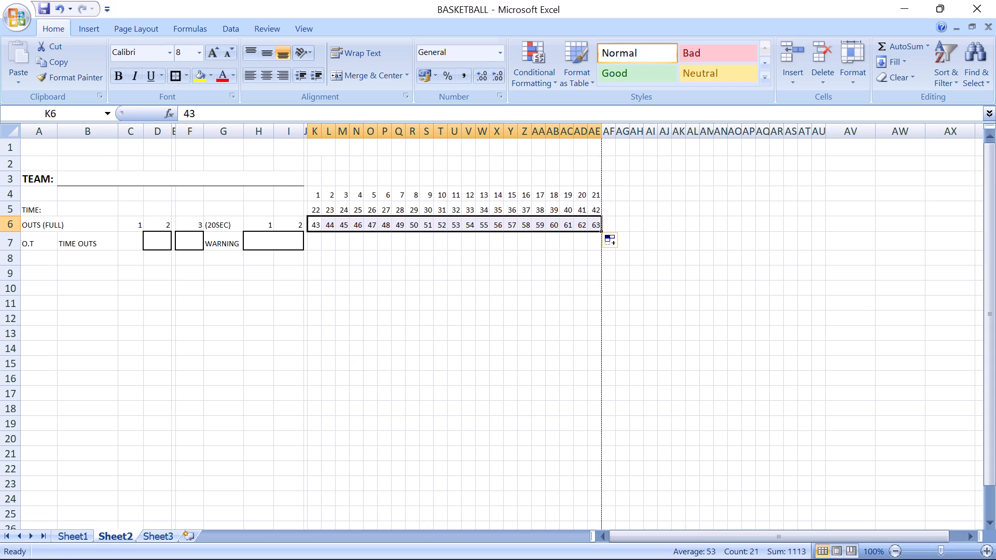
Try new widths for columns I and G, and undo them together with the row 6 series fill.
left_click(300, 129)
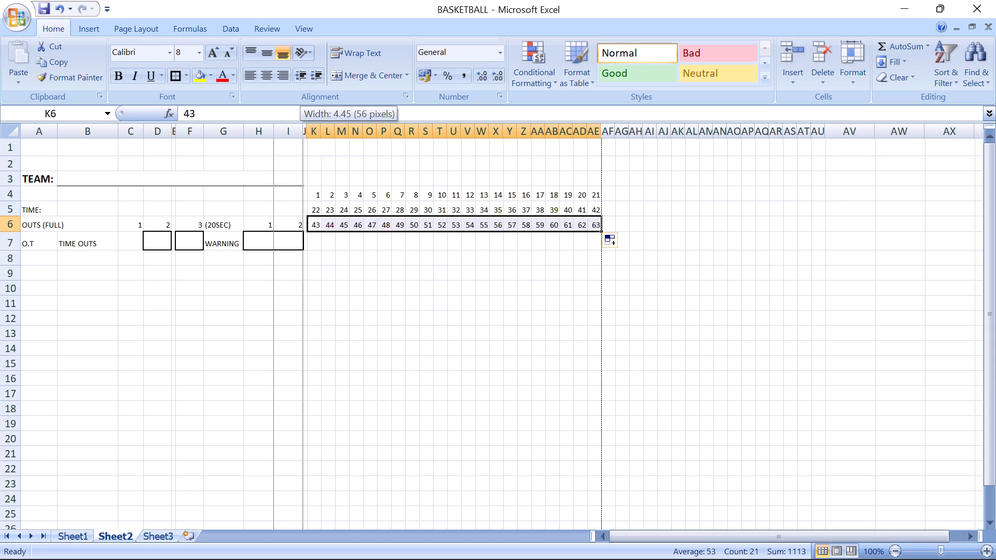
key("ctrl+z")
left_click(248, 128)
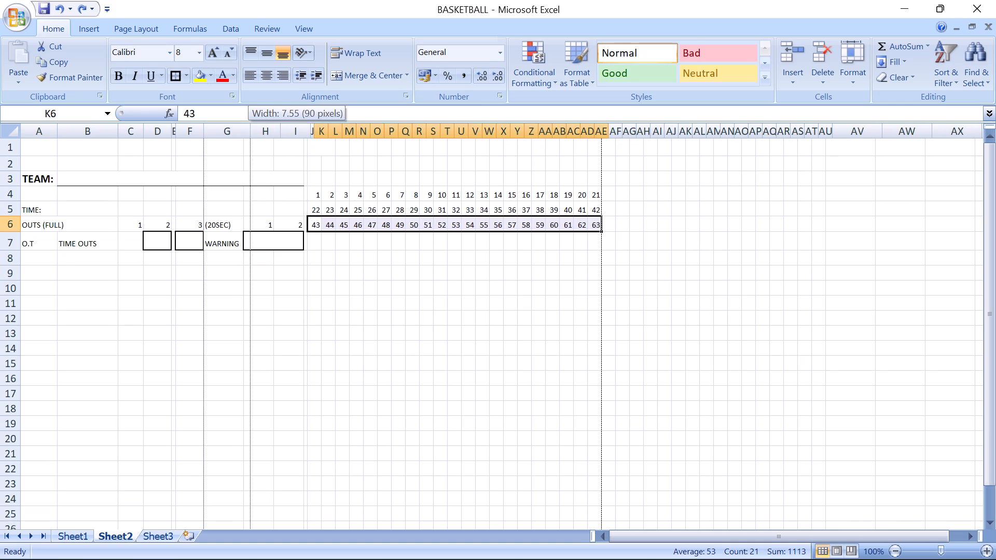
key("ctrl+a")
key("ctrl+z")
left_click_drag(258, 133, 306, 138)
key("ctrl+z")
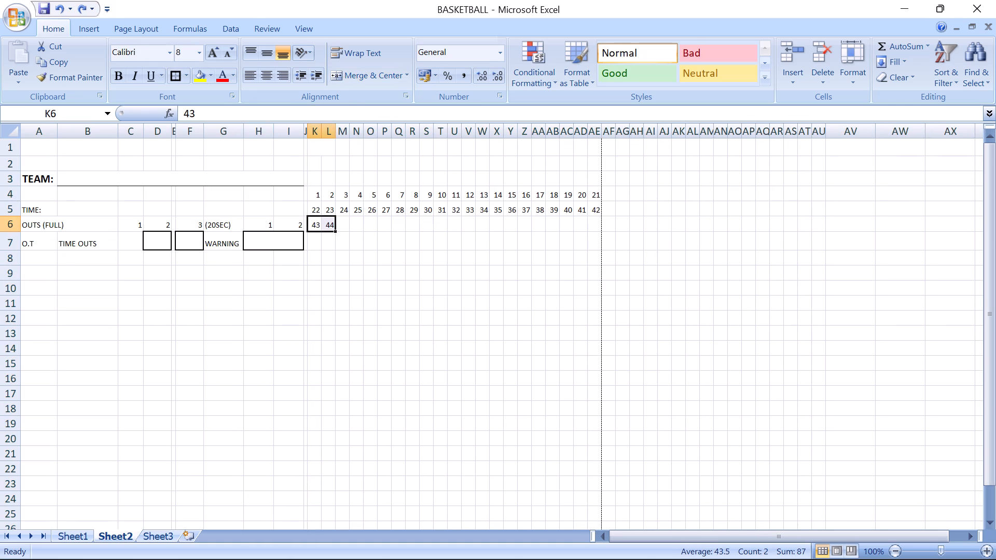
Narrow columns H and I to a width of 3.64, and make columns B and C slimmer.
left_click_drag(259, 134, 292, 134)
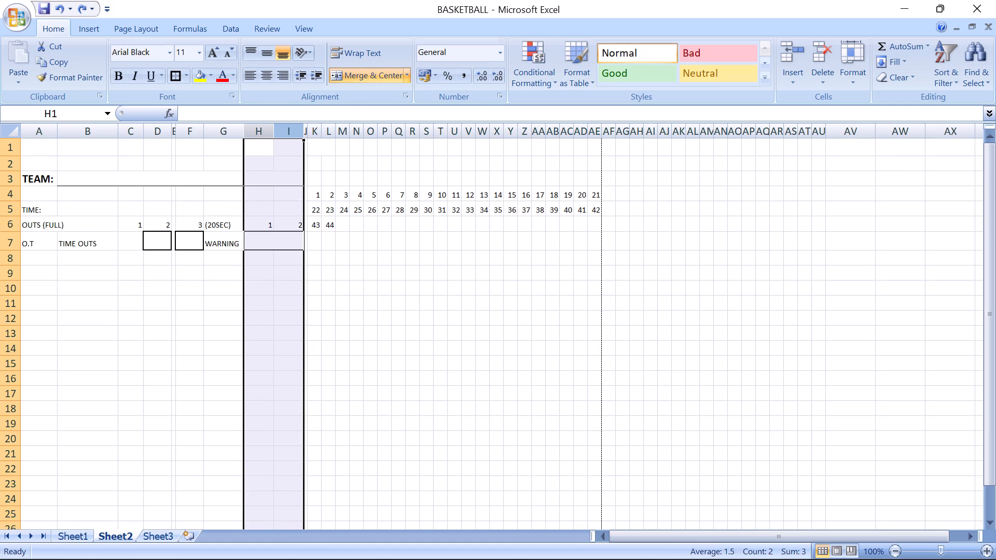
left_click(278, 135)
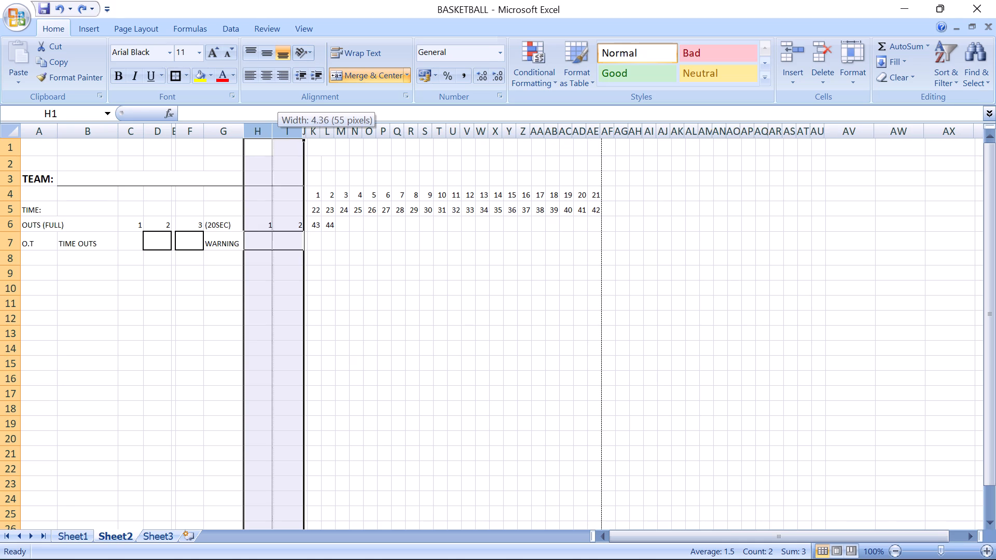
left_click(274, 135)
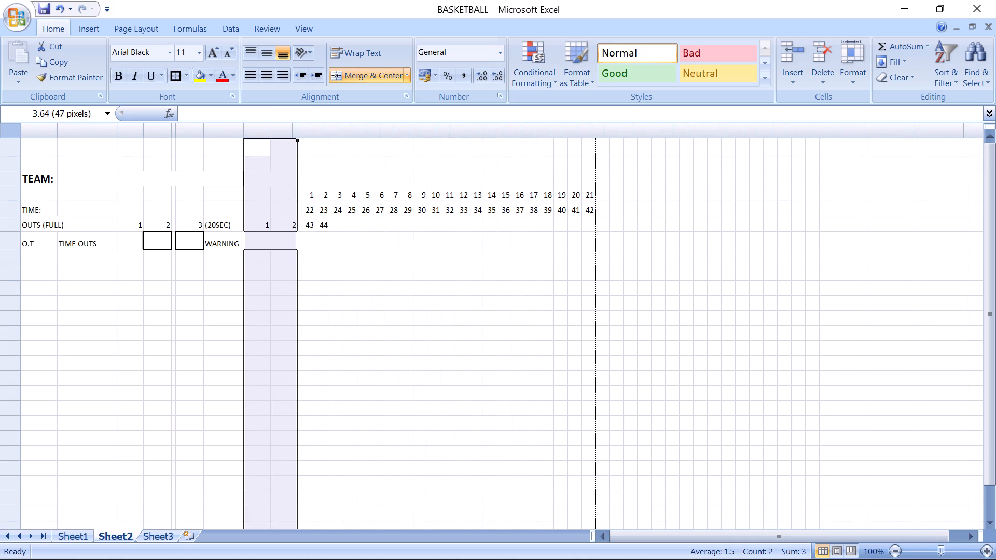
left_click_drag(116, 138, 101, 138)
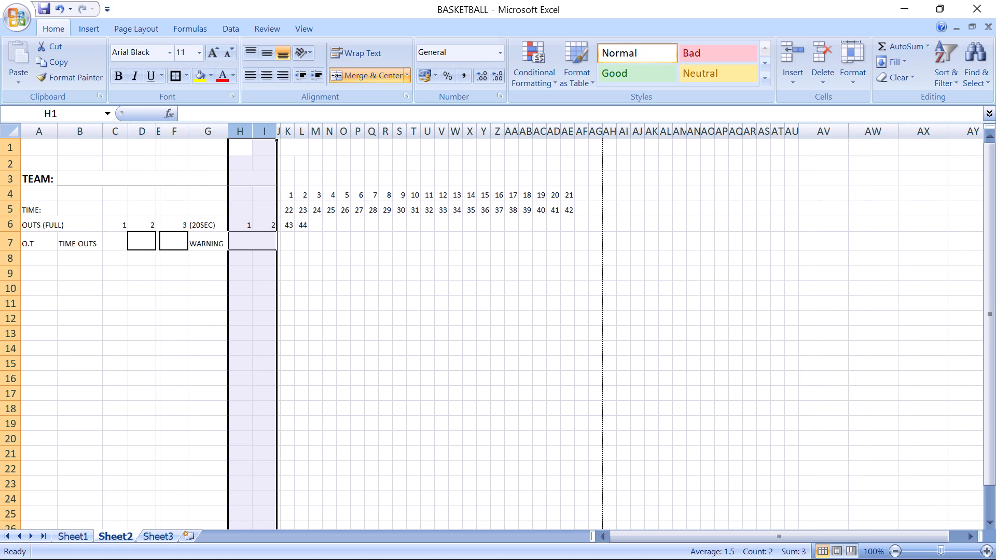
left_click_drag(131, 137, 123, 137)
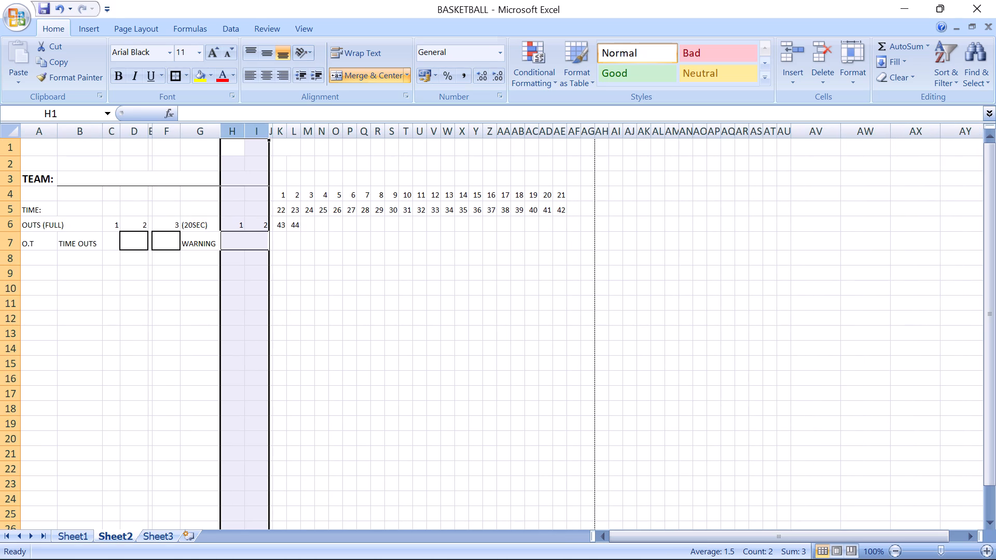
left_click(95, 315)
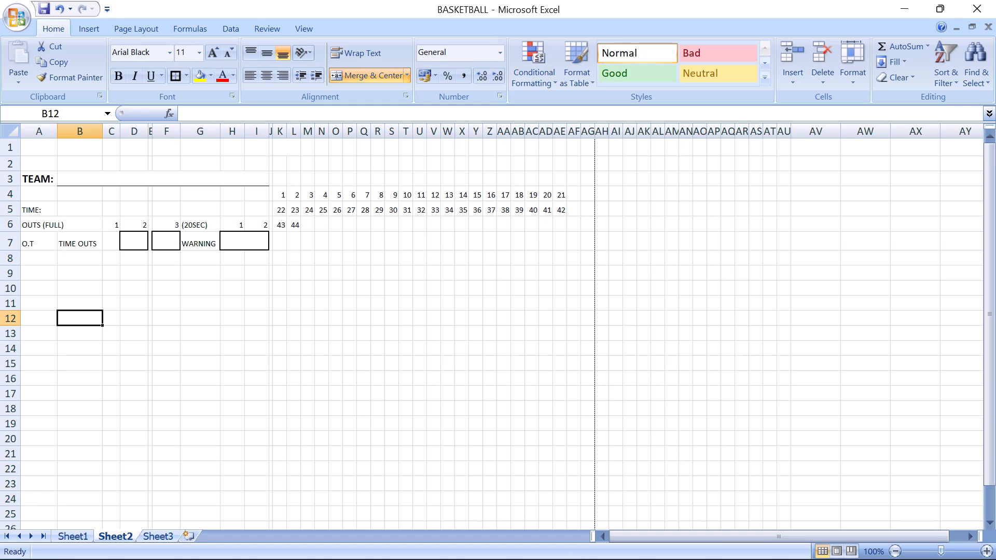
Move 22 and 23 from the start of row 5 to AF4:AG4, at the end of row 4.
left_click_drag(281, 211, 292, 212)
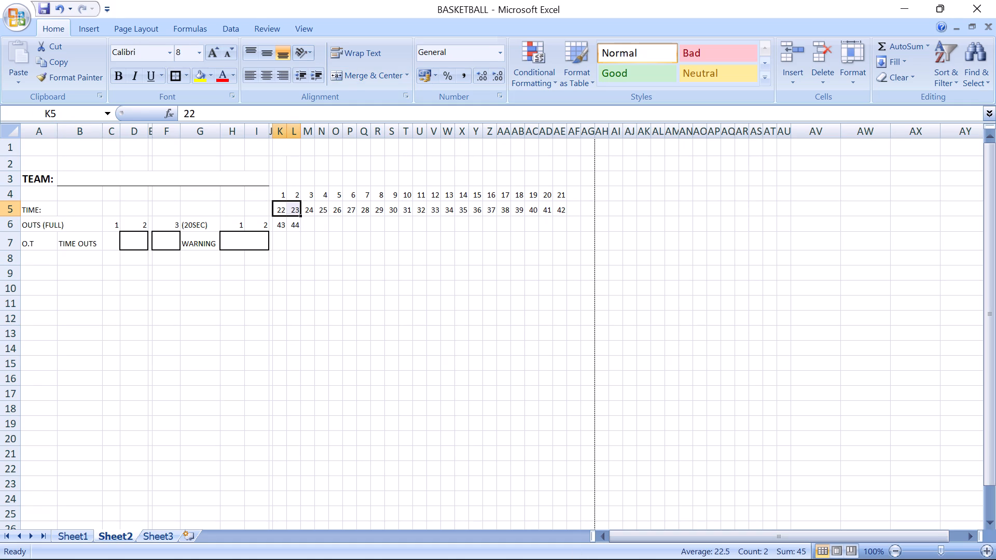
key("ctrl+x")
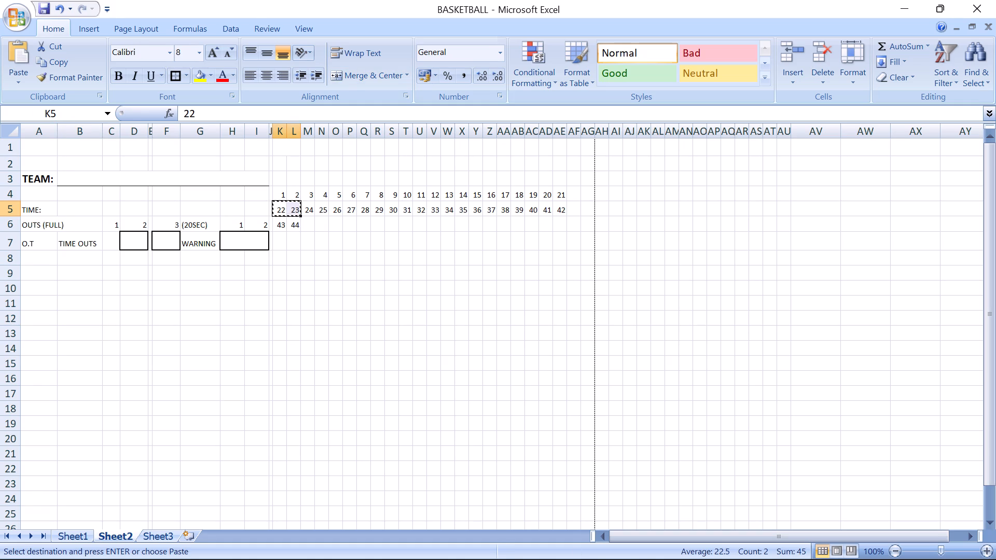
left_click(574, 192)
key("ctrl+v")
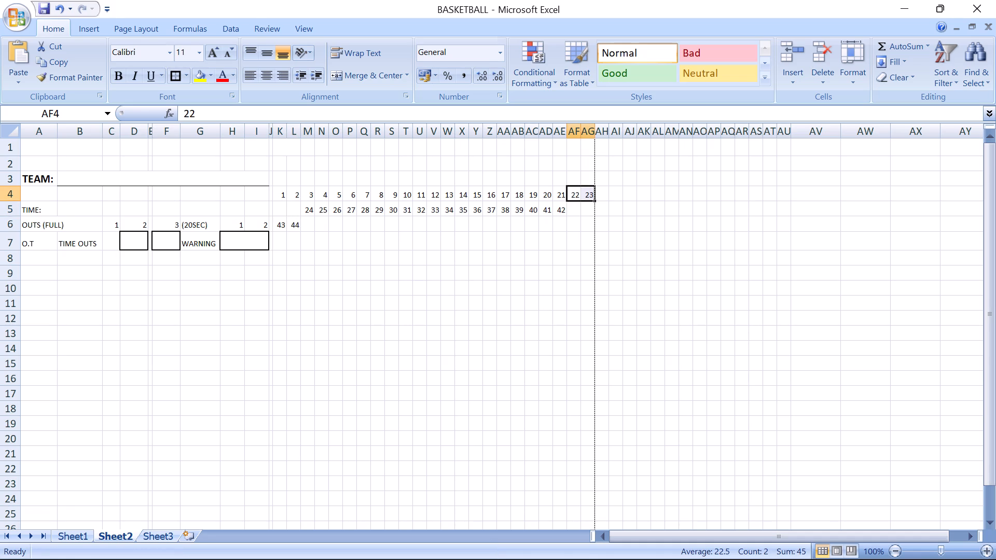
Shift the numbers 24 to 42 in row 5 over so that they start at K5.
left_click_drag(307, 207, 564, 207)
key("ctrl+x")
left_click(283, 210)
key("ctrl+v")
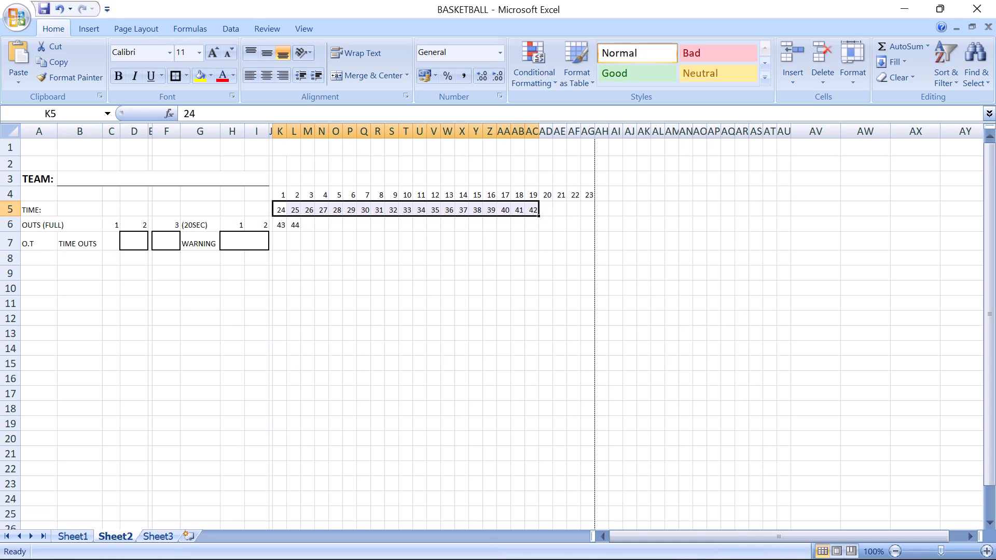
Copy 43 and 44 from row 6 to AD5:AE5, and extend the series to 46 in AG5.
left_click_drag(282, 226, 293, 226)
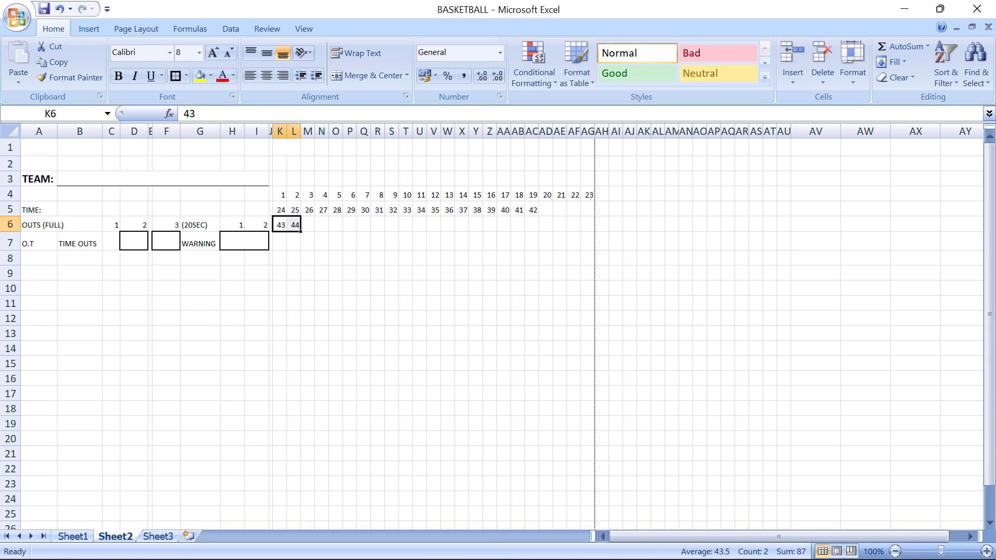
key("ctrl+c")
left_click(544, 209)
key("ctrl+v")
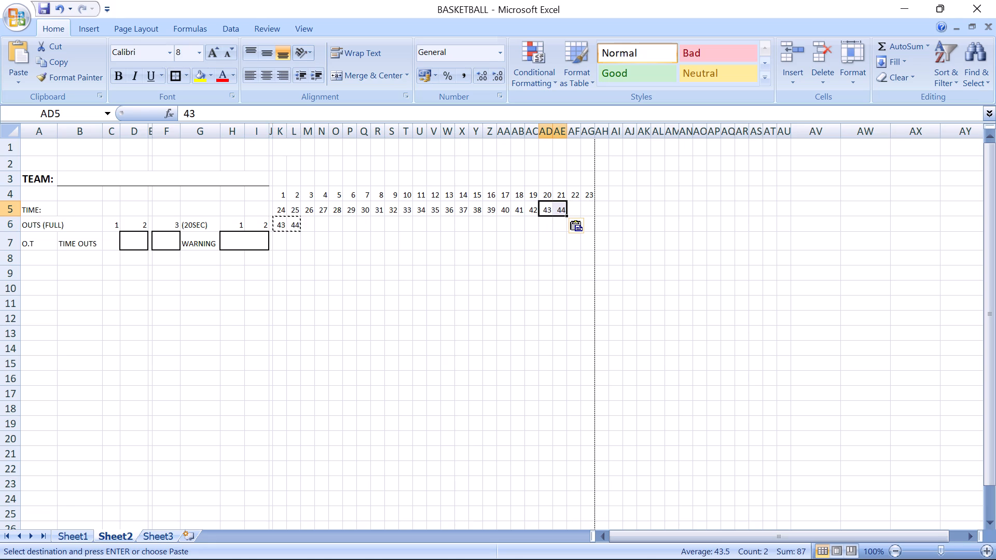
left_click_drag(564, 215, 588, 215)
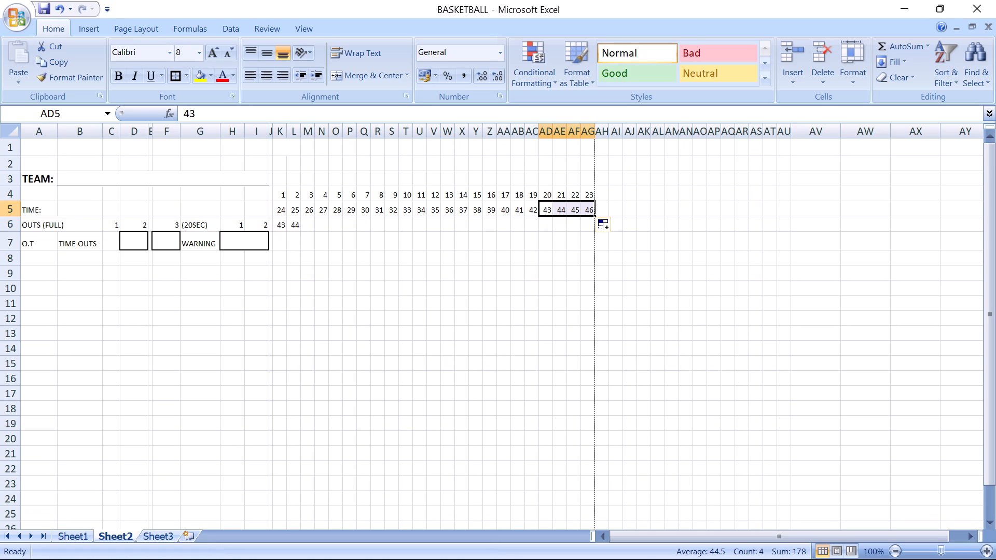
Enter 47 and 48 in K6:L6, and extend the series across row 6 to 69 in AG6.
left_click(280, 228)
type("47")
key("Tab")
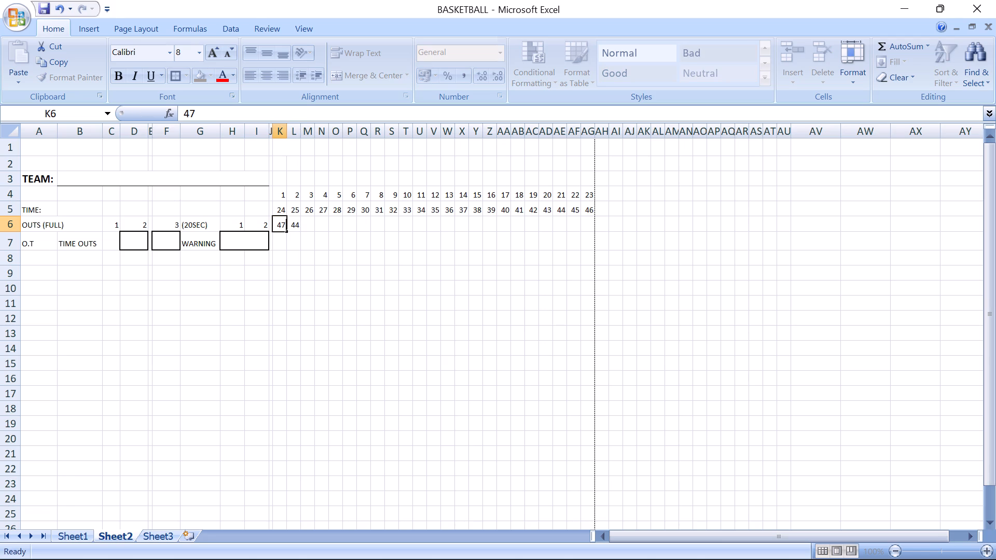
type("48")
key("Tab")
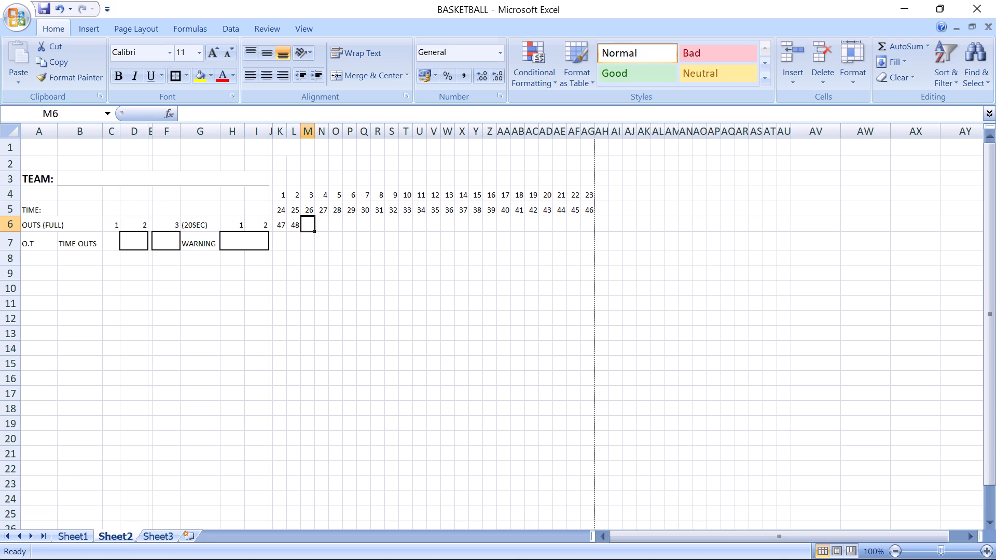
left_click_drag(283, 226, 295, 225)
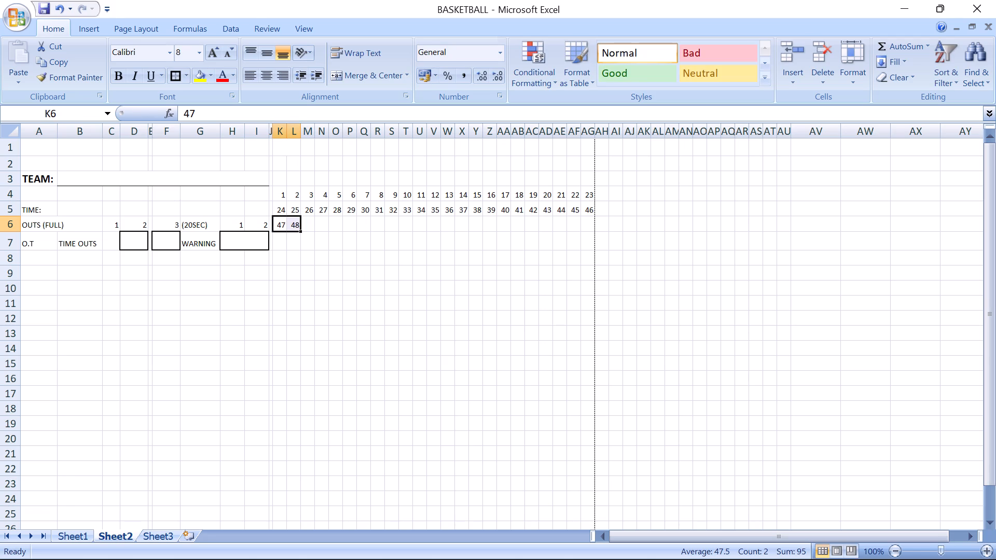
left_click_drag(299, 232, 592, 236)
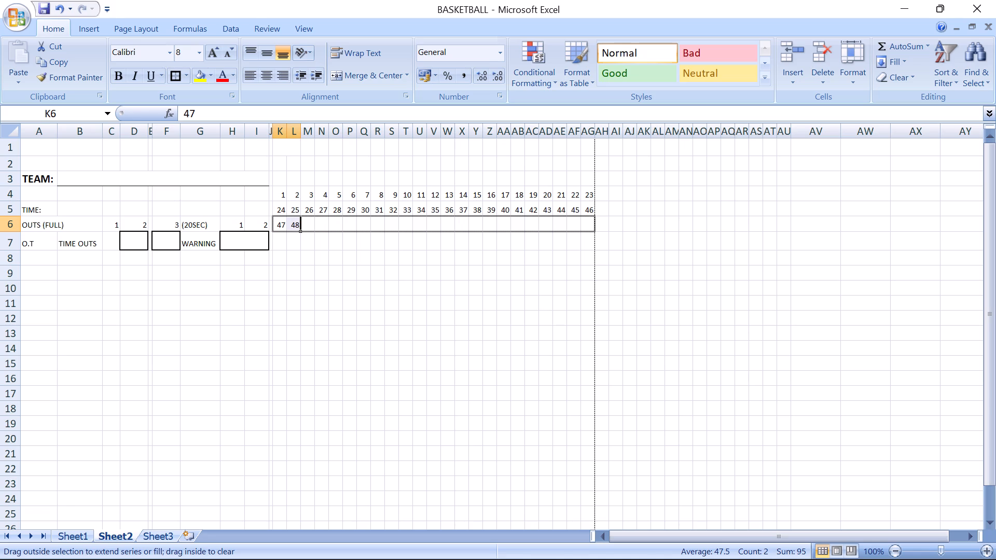
Enter 70 71 in cell K7.
left_click(279, 246)
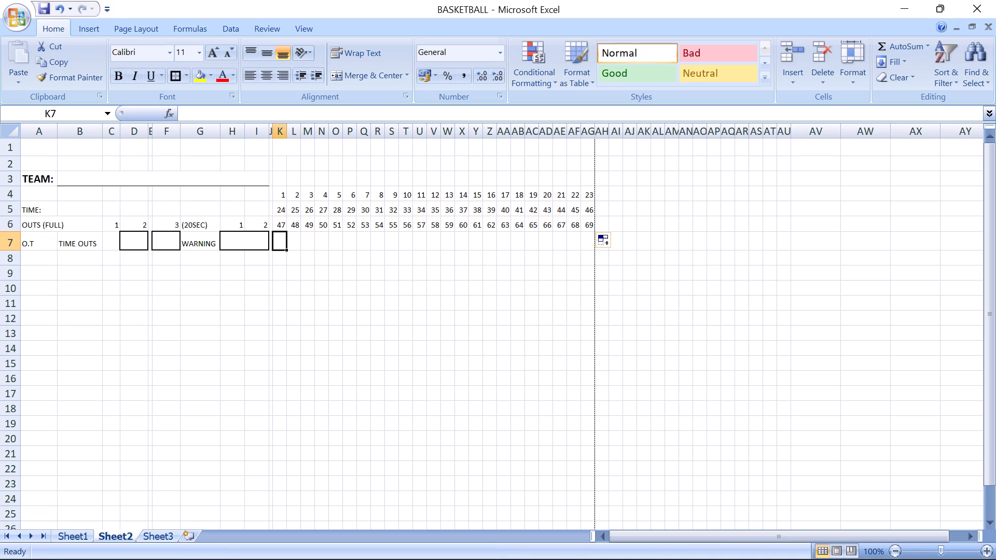
type("69")
key("BackSpace")
key("BackSpace")
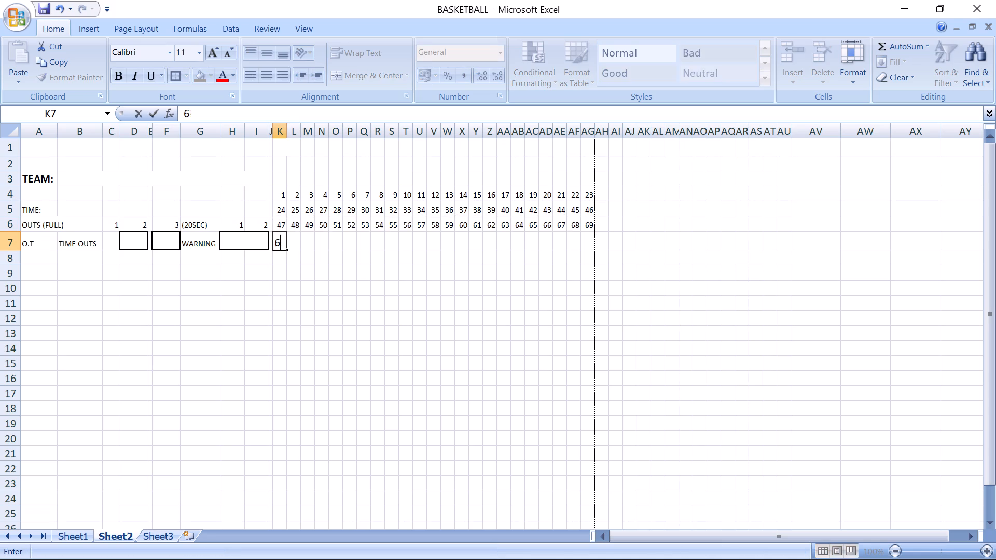
type("70")
key("space")
type("71")
key("Return")
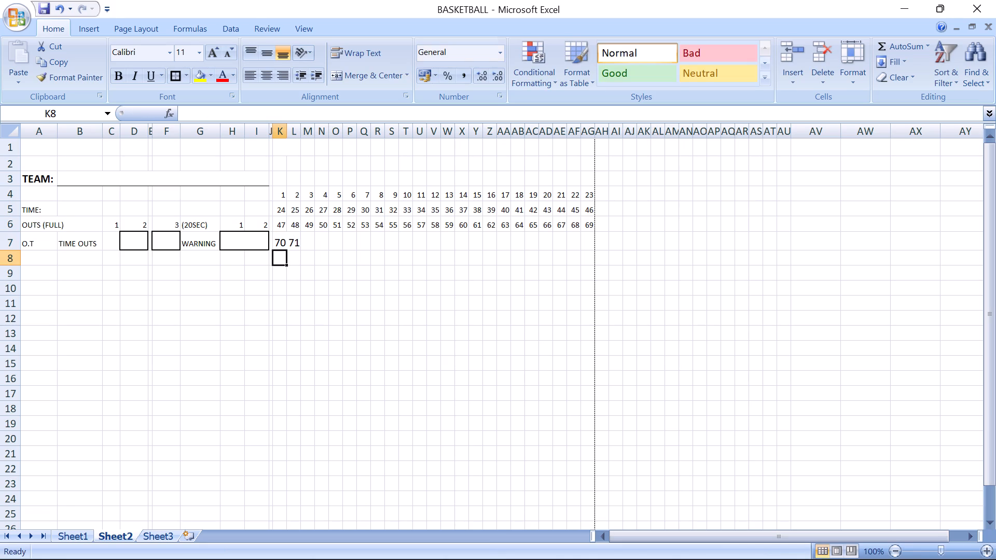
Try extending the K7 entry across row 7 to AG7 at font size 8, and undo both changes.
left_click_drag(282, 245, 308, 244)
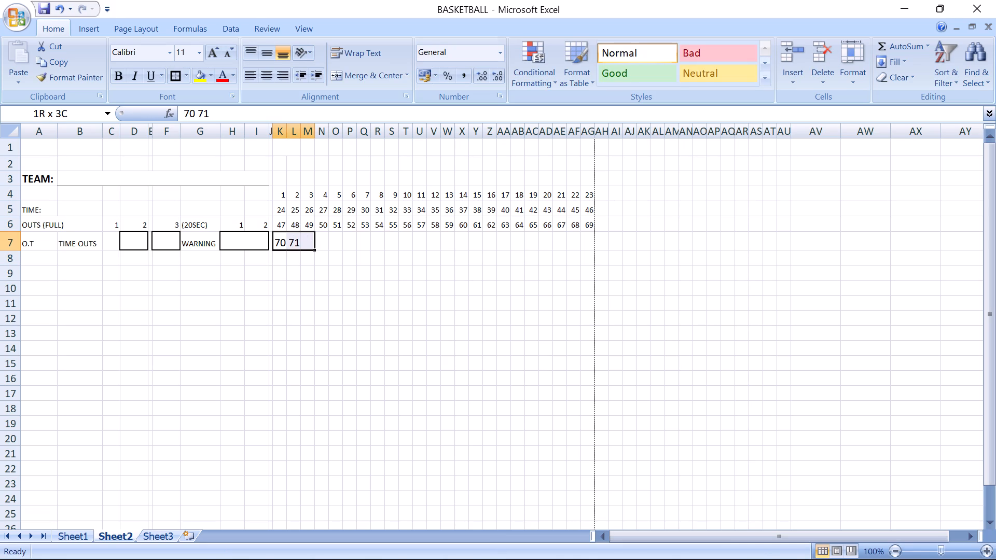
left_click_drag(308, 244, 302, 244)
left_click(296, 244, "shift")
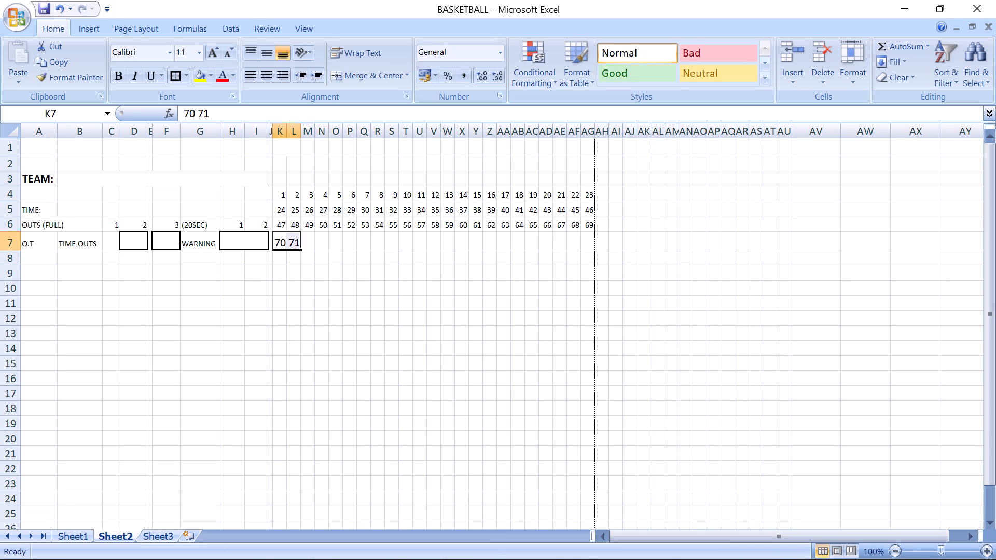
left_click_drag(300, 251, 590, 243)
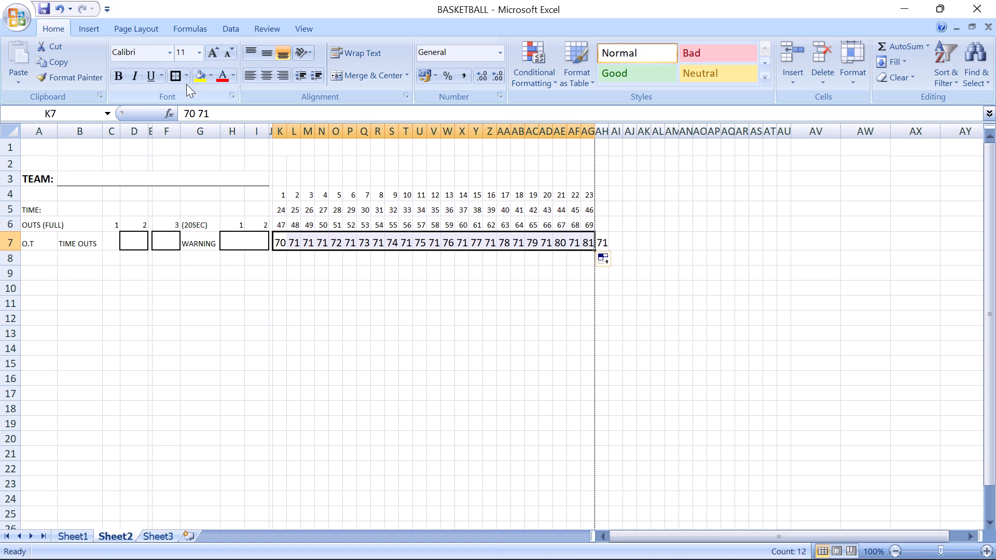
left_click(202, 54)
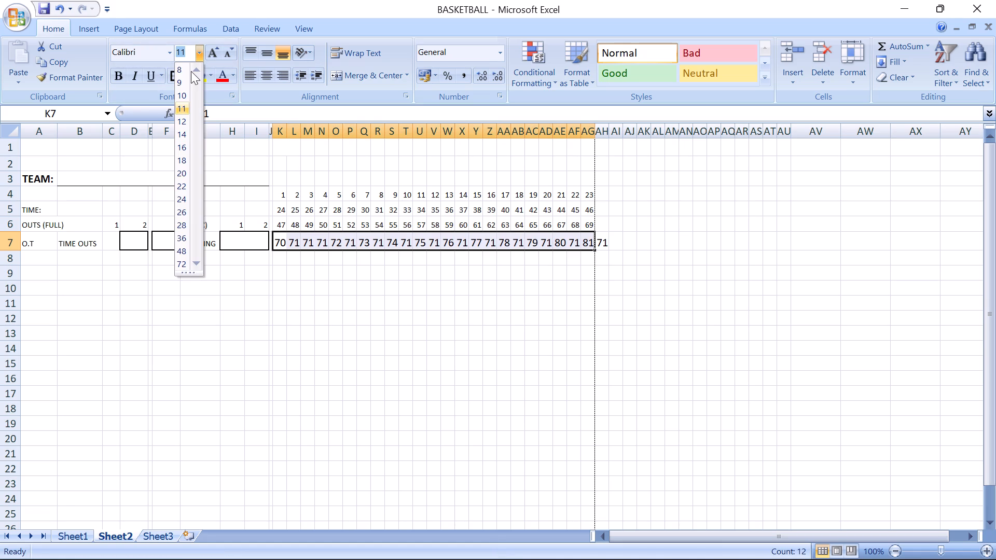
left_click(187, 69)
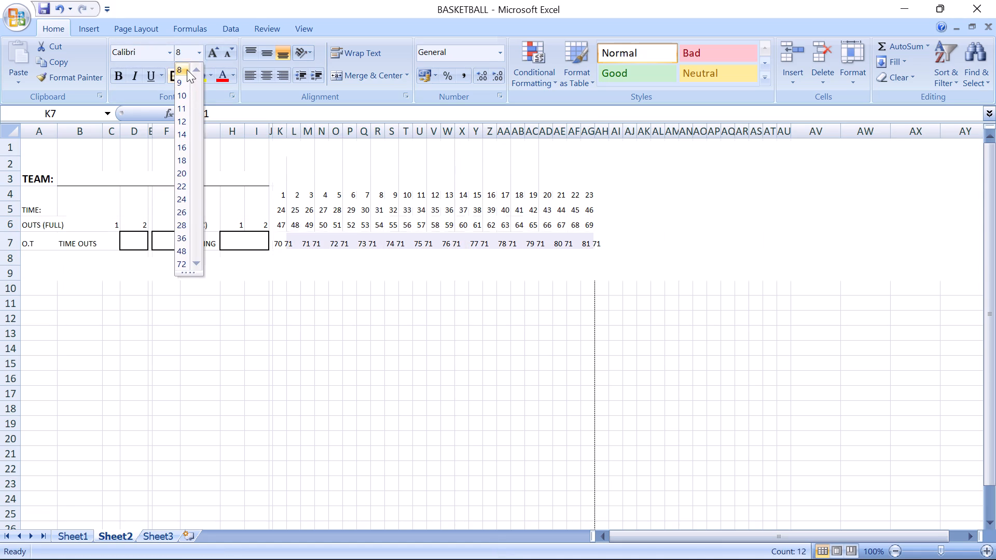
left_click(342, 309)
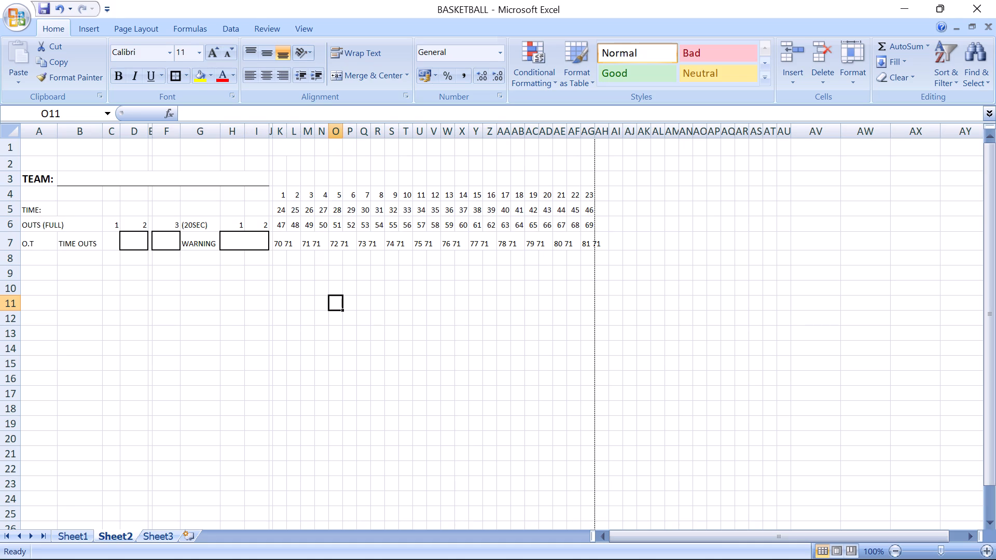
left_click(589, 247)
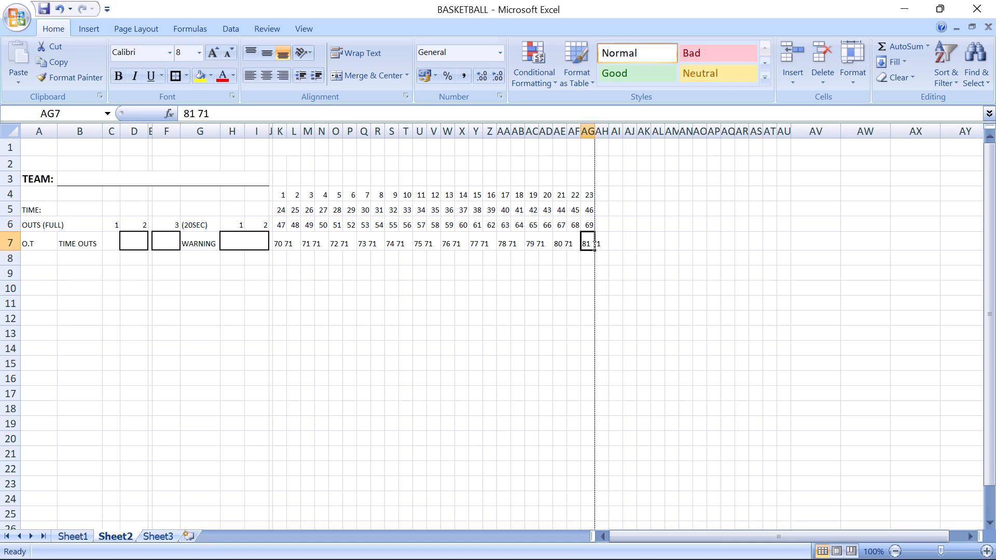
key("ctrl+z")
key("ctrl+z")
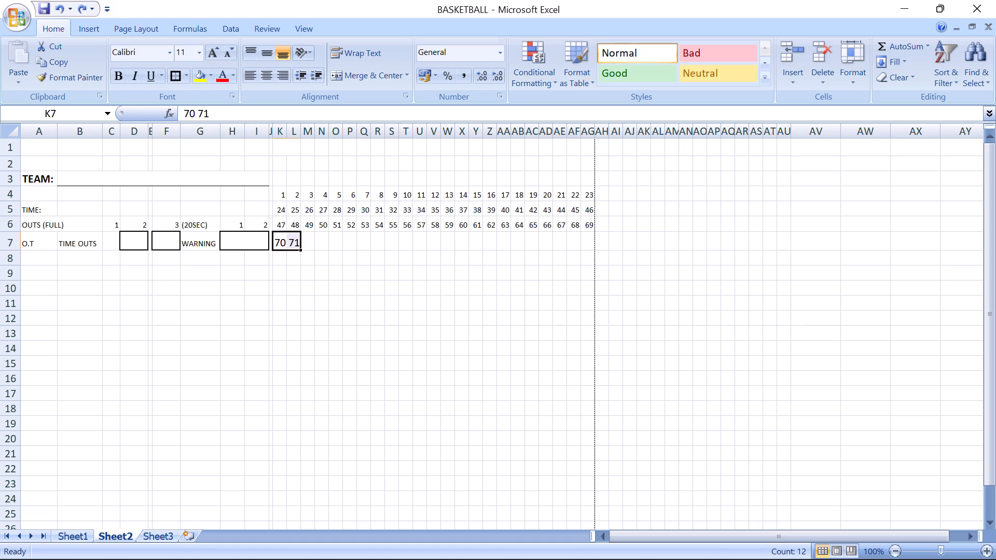
Trim the entry in K7 to 70, and enter 71 in L7.
left_click(309, 245)
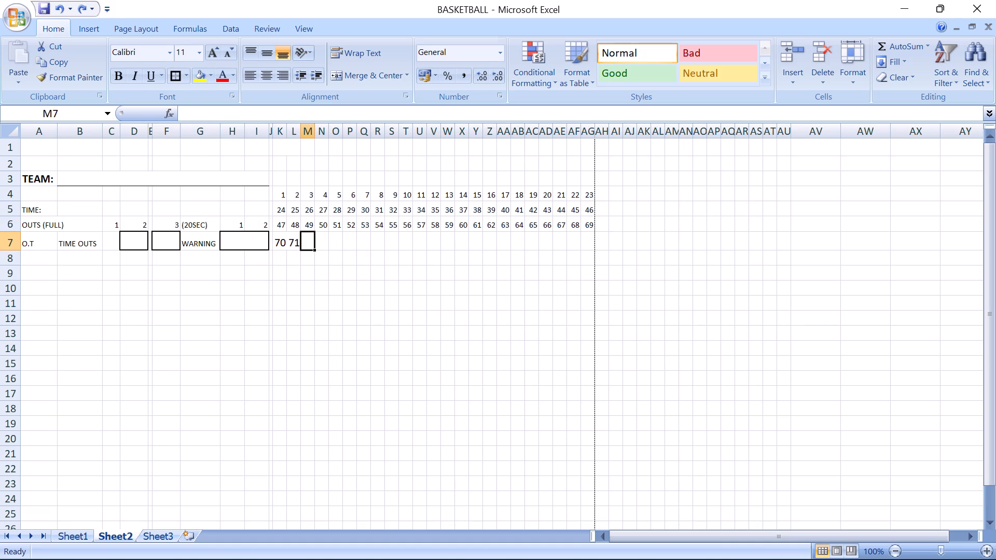
left_click(304, 284)
left_click(275, 243)
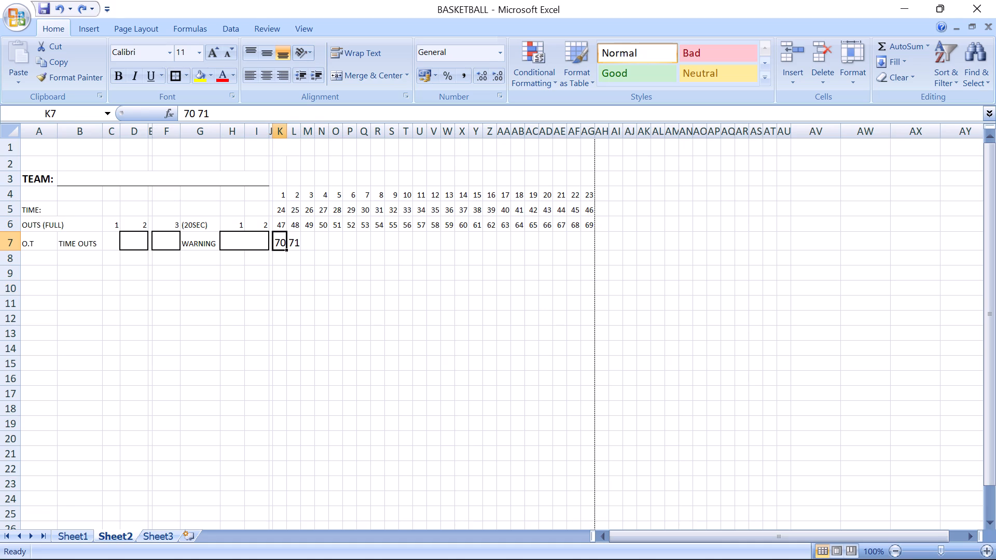
left_click(294, 245)
left_click(275, 243)
left_click_drag(210, 116, 196, 115)
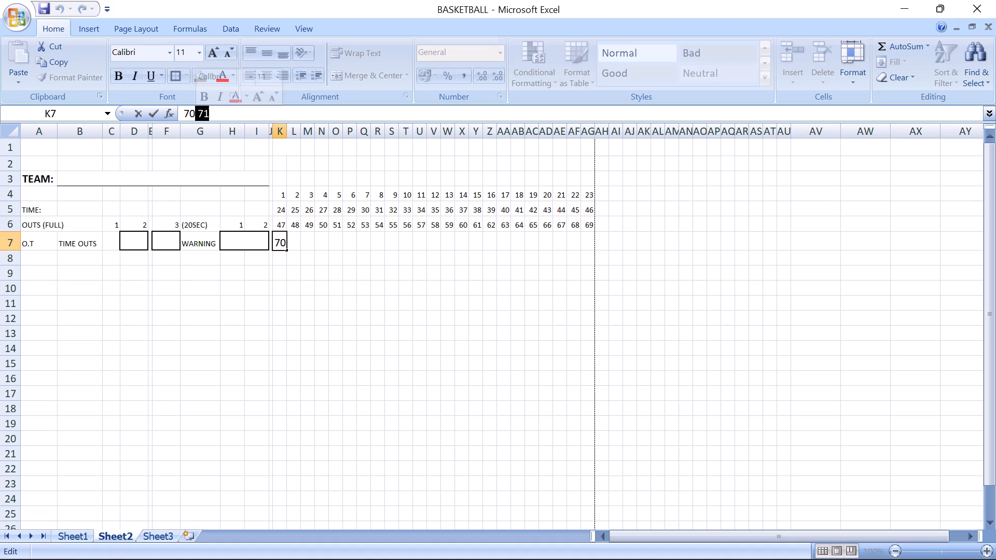
key("BackSpace")
left_click(294, 246)
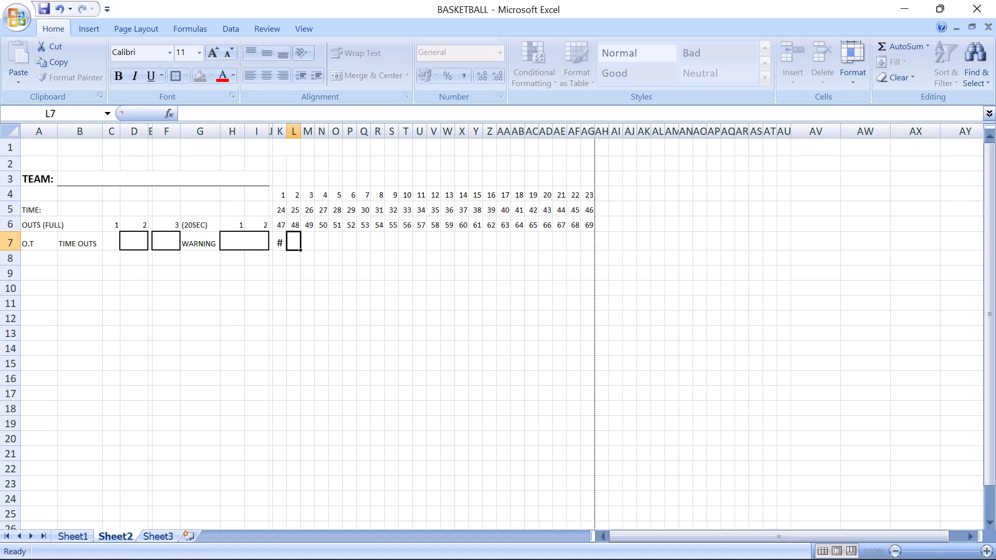
type("71")
left_click(296, 279)
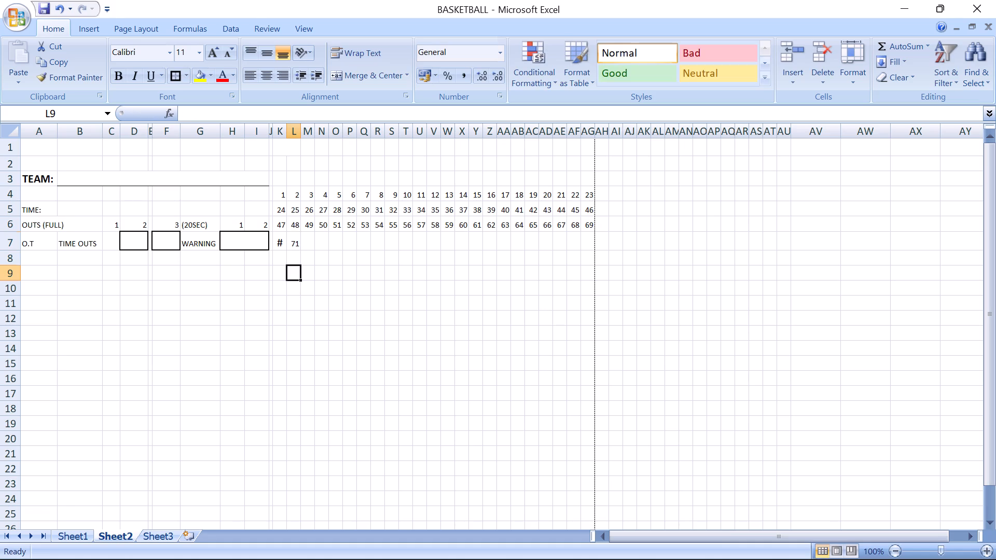
Extend the 70, 71 series across row 7 to 92 in AG7, and set the row's numbers to font size 8.
left_click_drag(278, 237, 290, 238)
left_click_drag(301, 248, 588, 248)
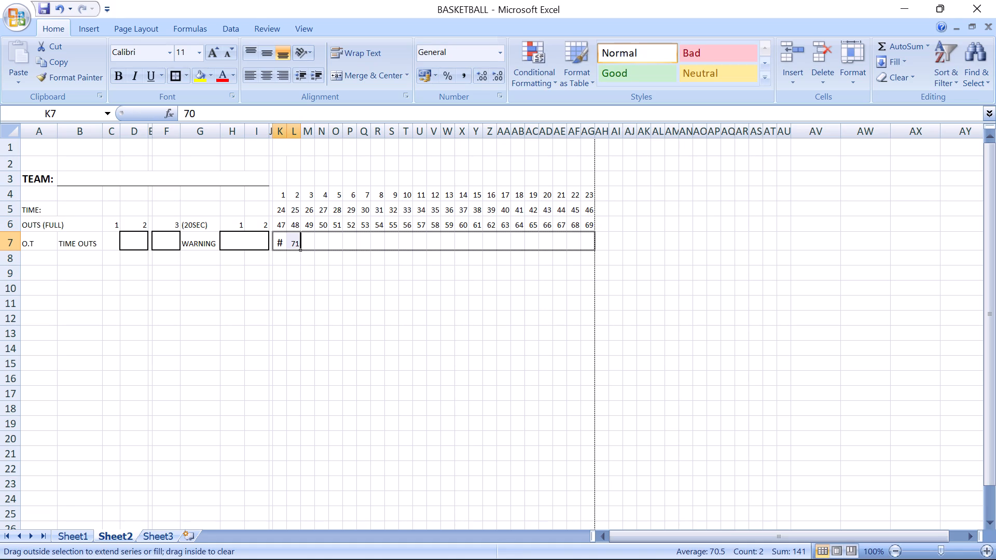
left_click(199, 57)
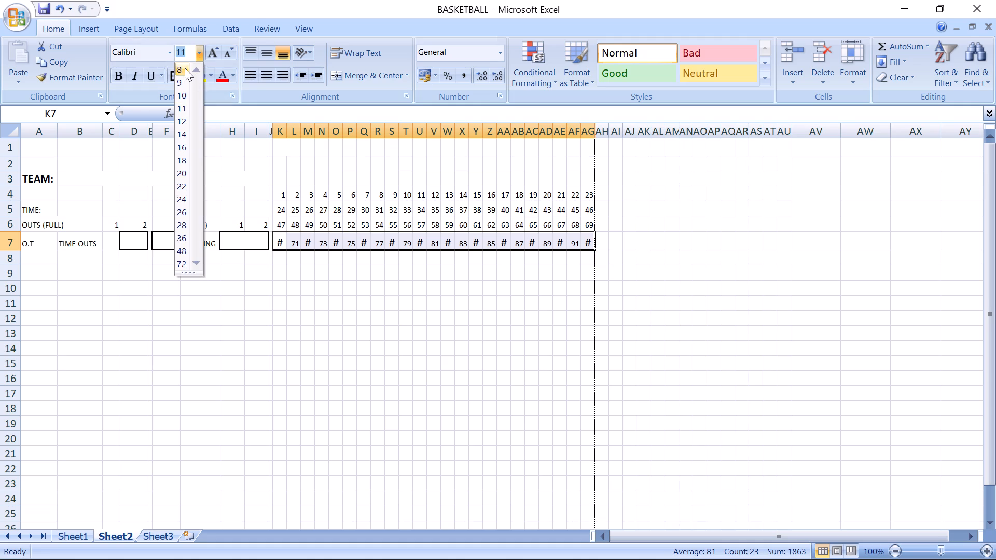
left_click(185, 68)
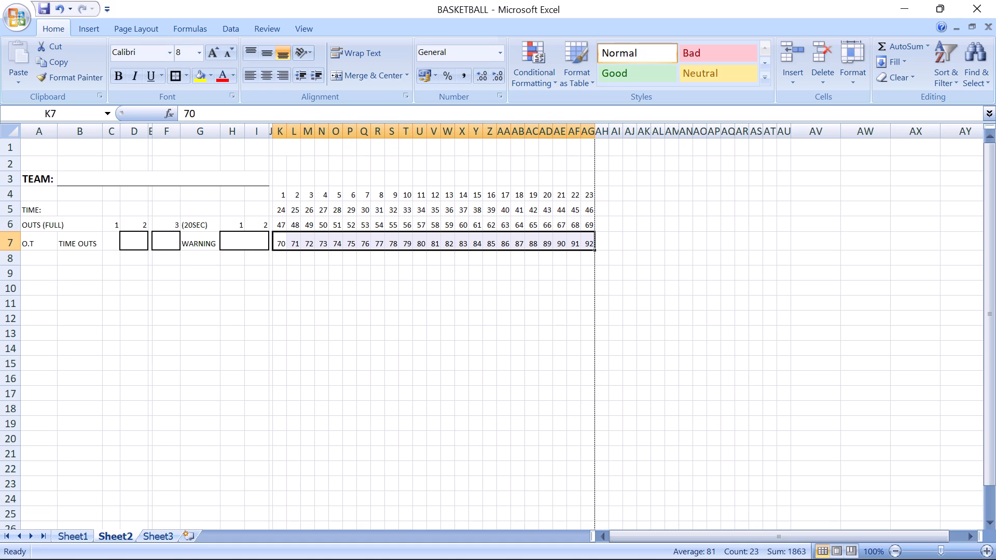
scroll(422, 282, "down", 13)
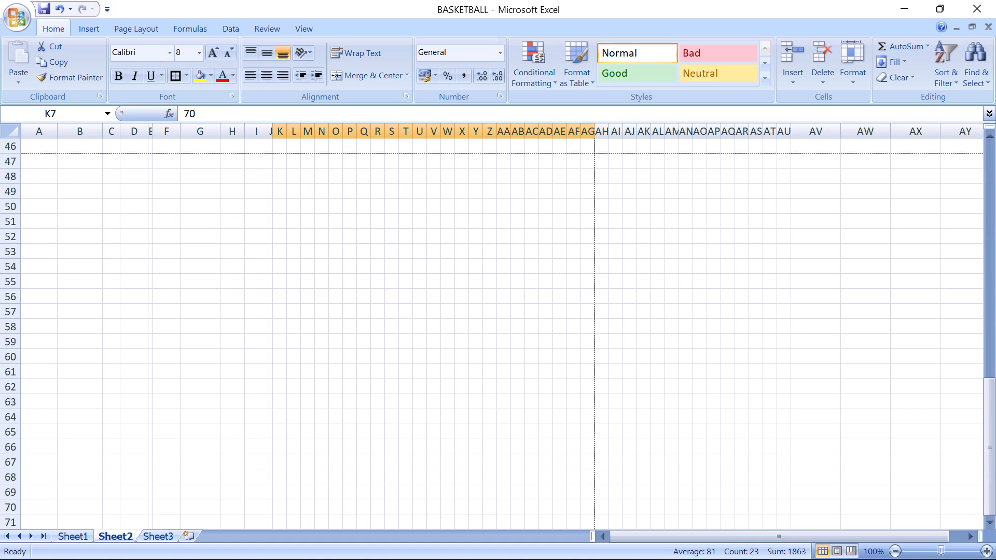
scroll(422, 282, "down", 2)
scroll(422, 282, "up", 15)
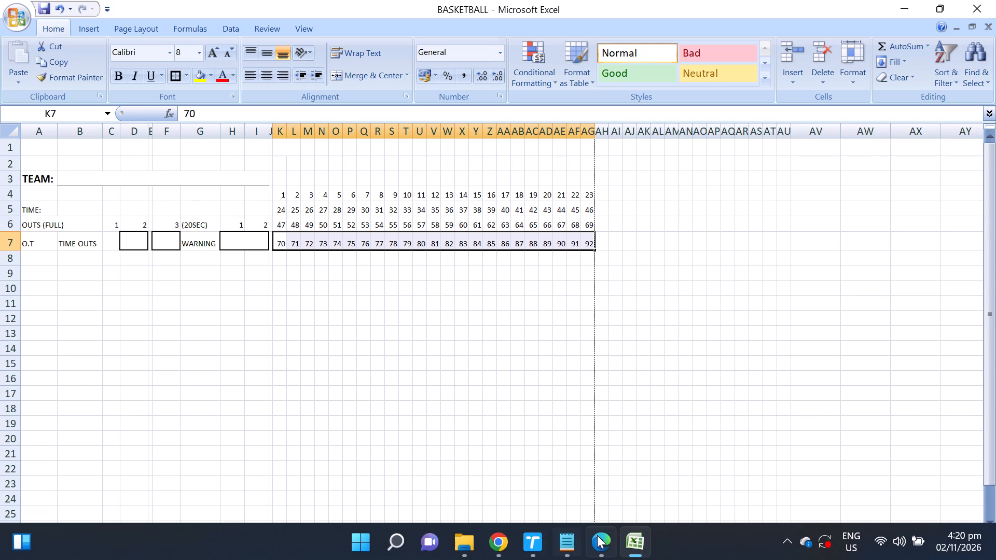
Check the running-score box in the PDF in Edge, and slightly narrow columns A, B, D and F on Sheet2 in Excel.
left_click(597, 535)
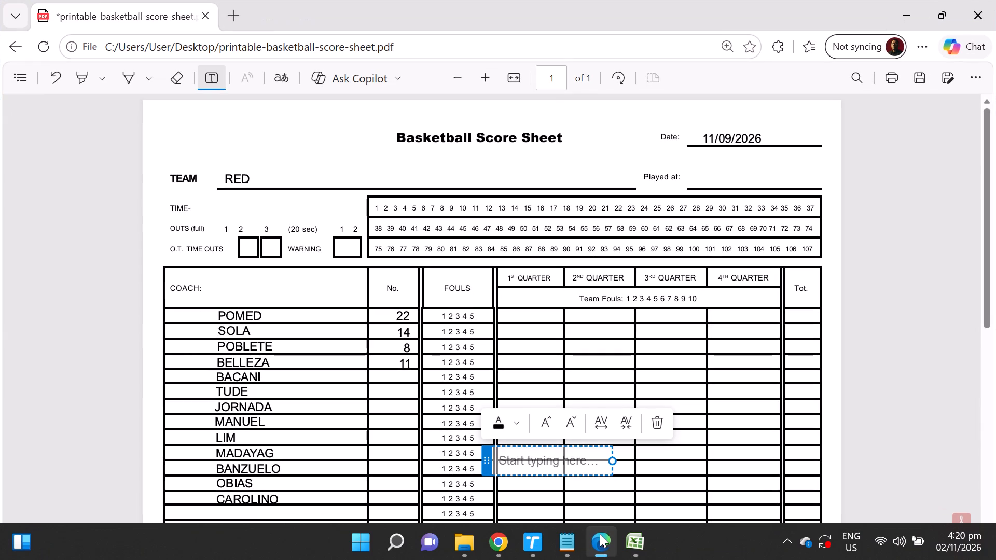
left_click(600, 534)
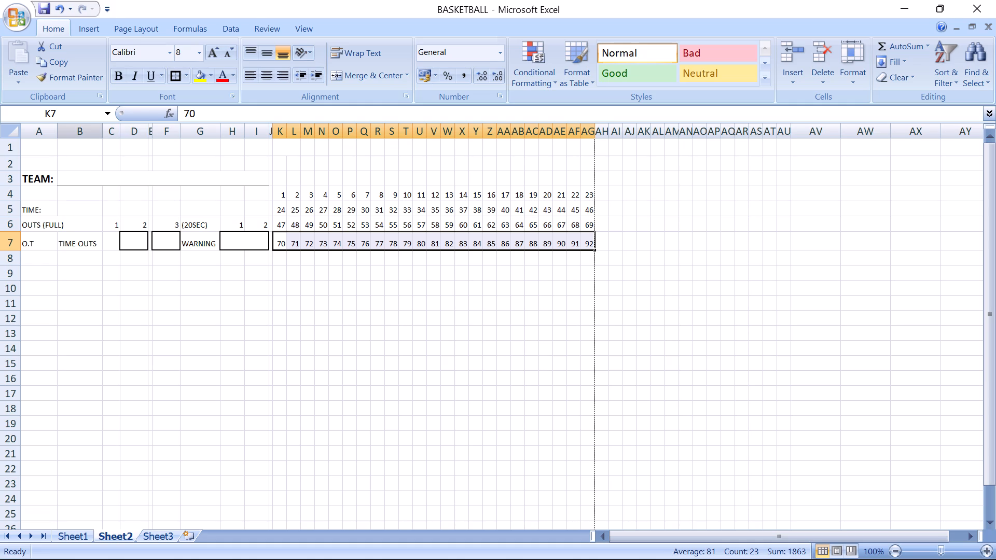
left_click(60, 132)
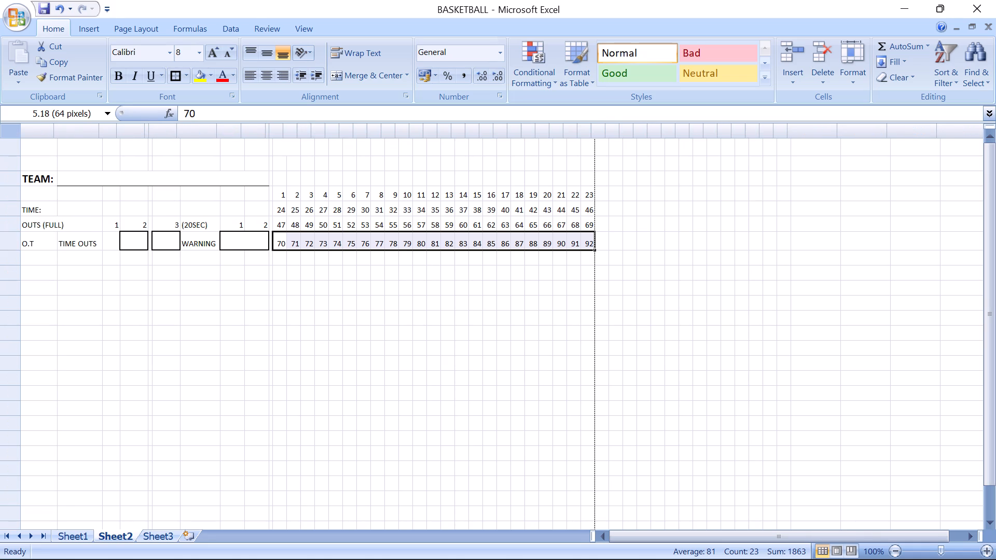
left_click(99, 133)
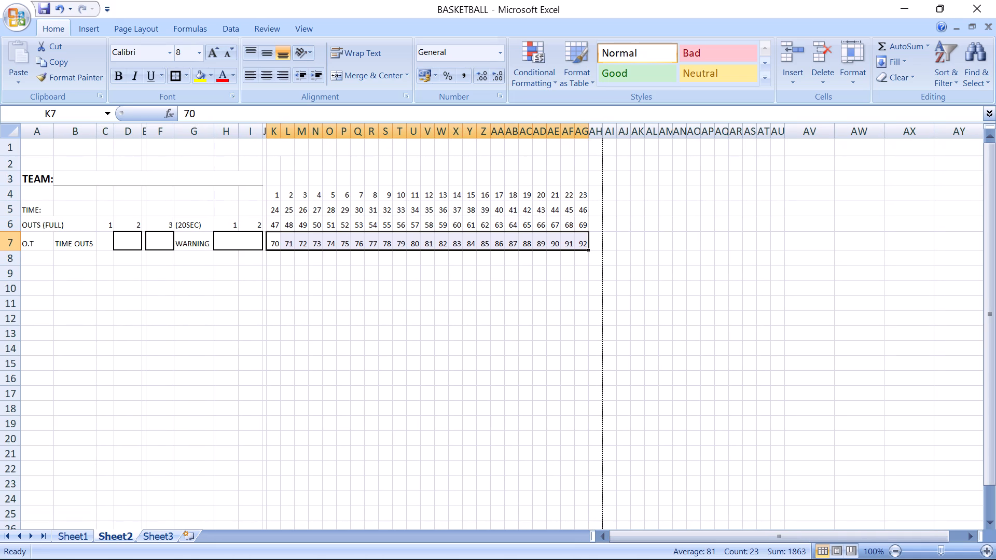
left_click(156, 129)
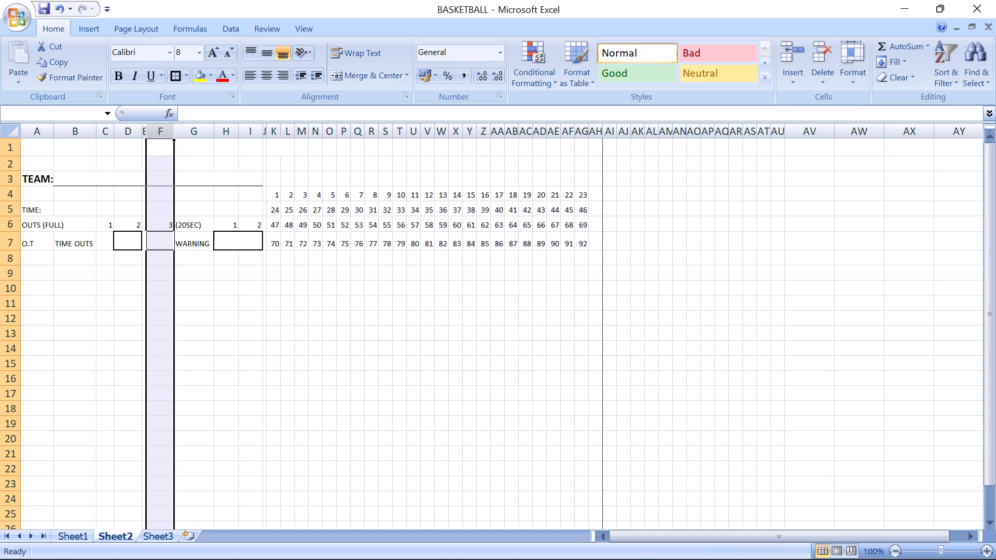
left_click_drag(172, 133, 167, 133)
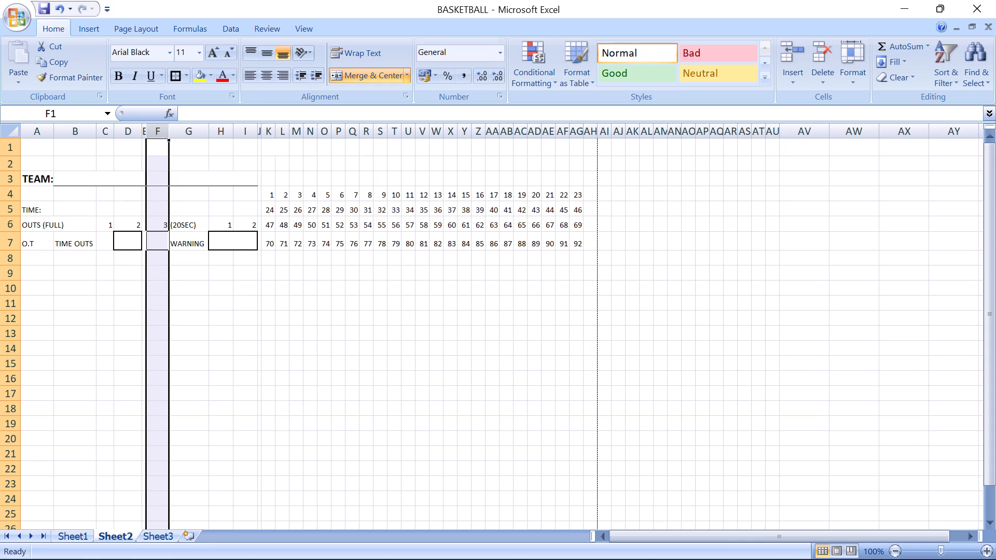
left_click_drag(142, 130, 139, 130)
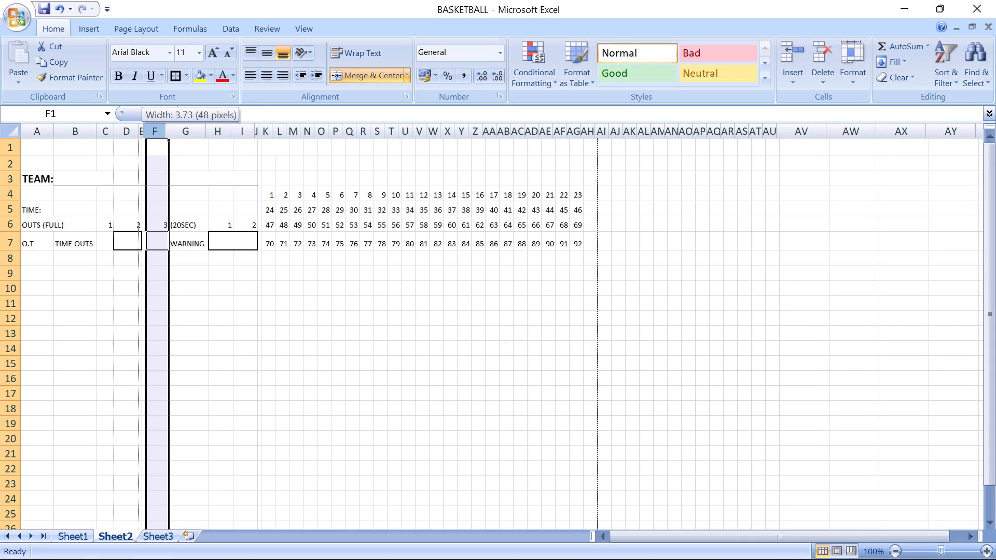
left_click_drag(139, 130, 136, 130)
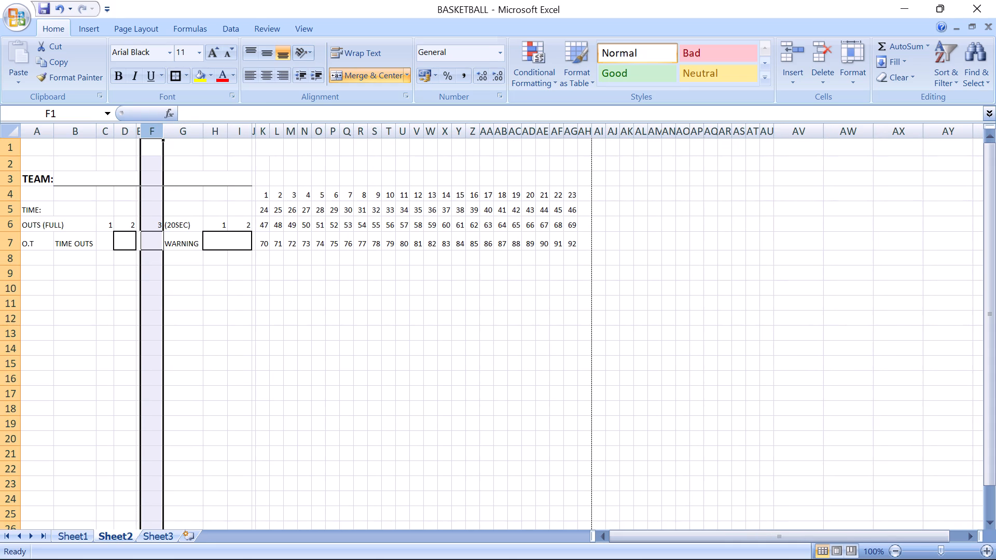
left_click(400, 416)
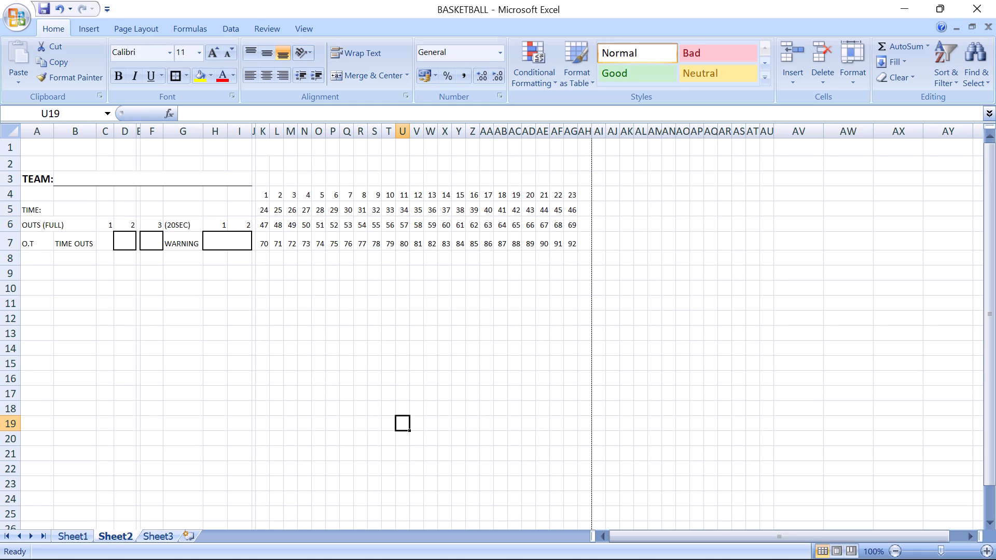
Try resizing columns K to AH, undo it, and narrow columns K to AM uniformly so more numbers fit within the page.
left_click_drag(263, 128, 274, 128)
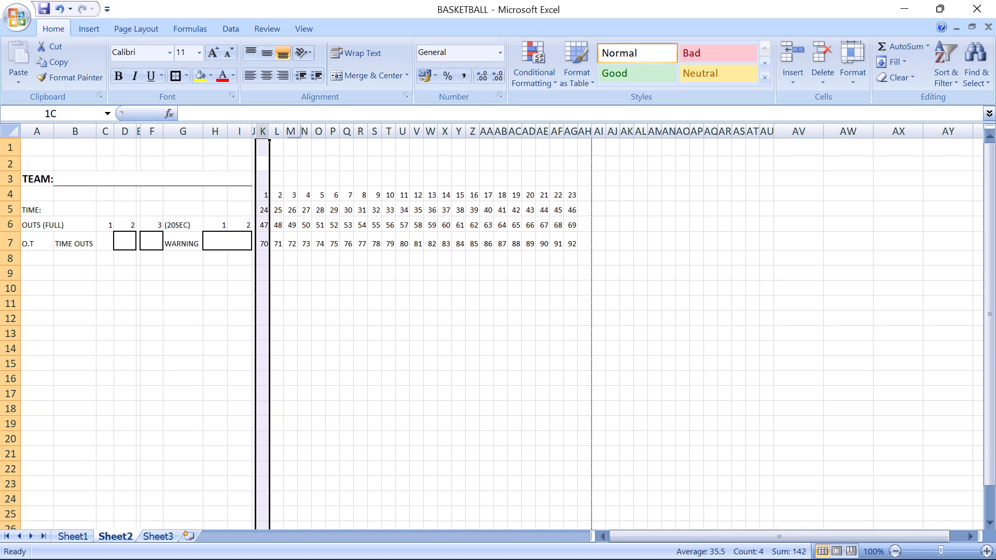
left_click_drag(274, 128, 587, 143)
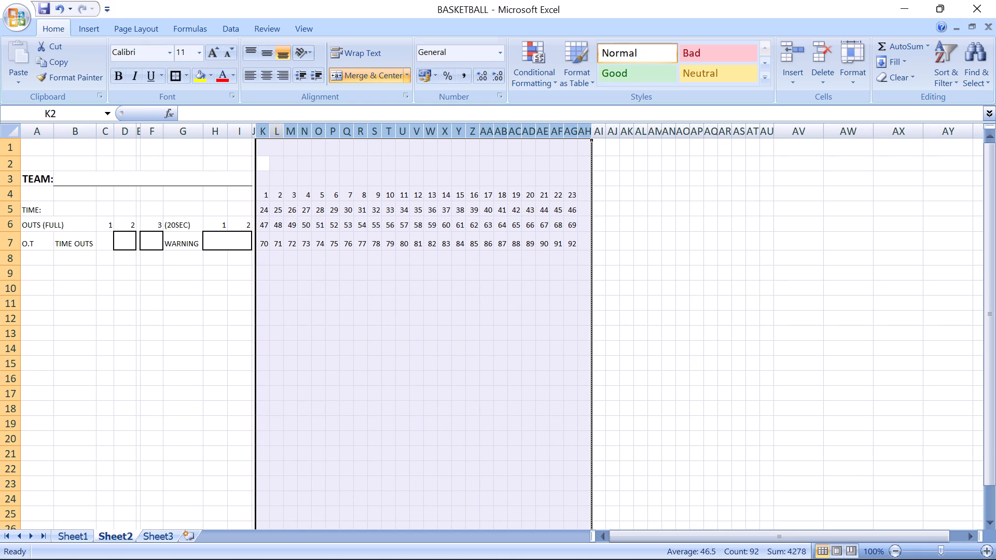
left_click(268, 129)
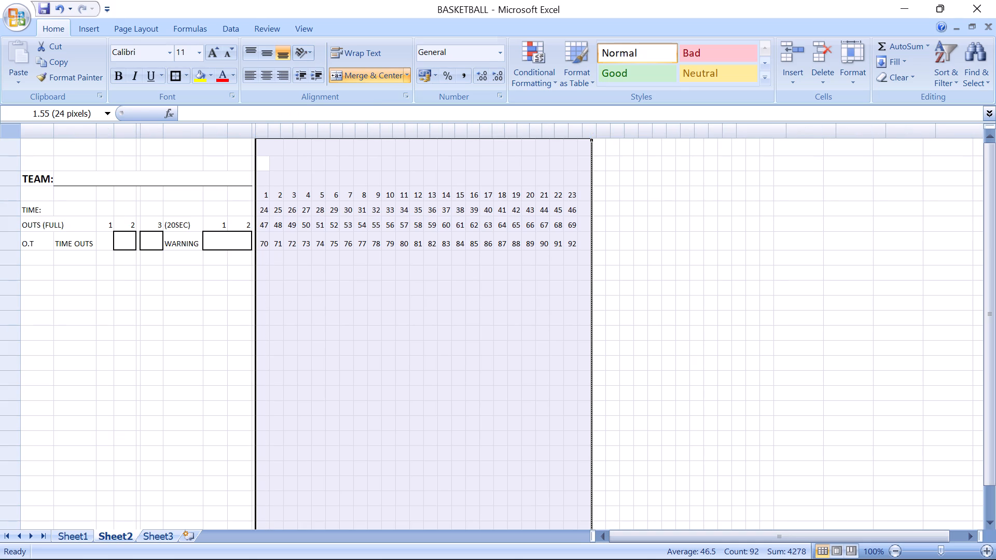
key("ctrl+z")
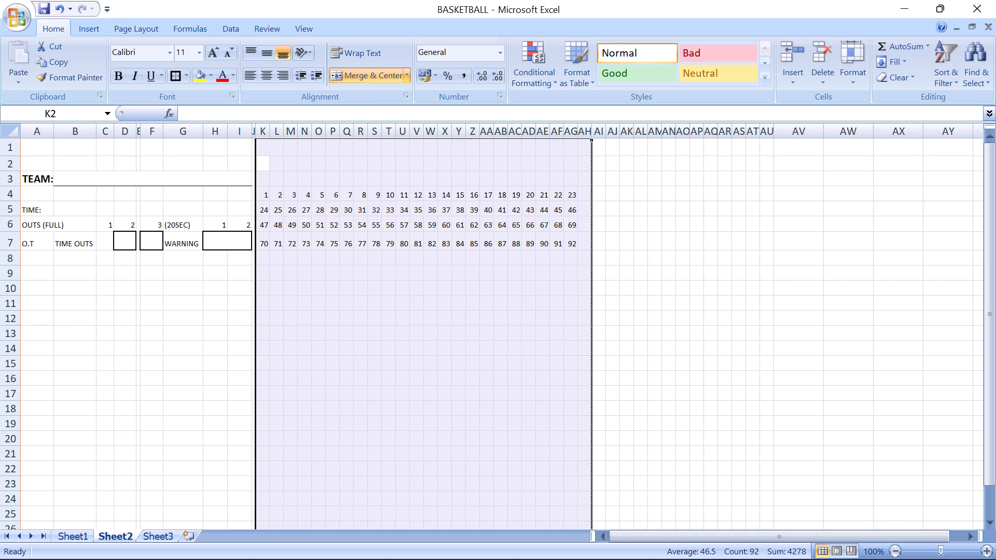
left_click(652, 133, "shift")
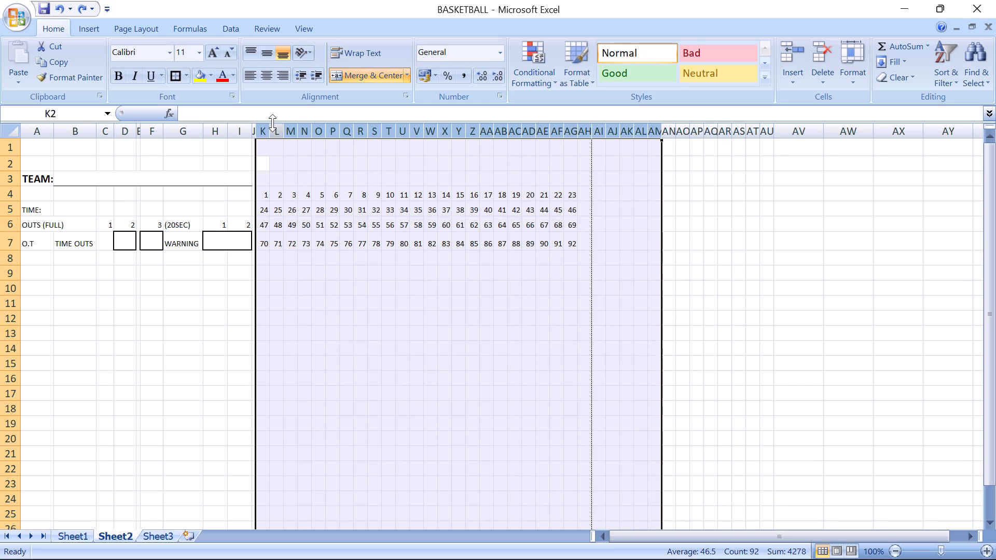
left_click(272, 129)
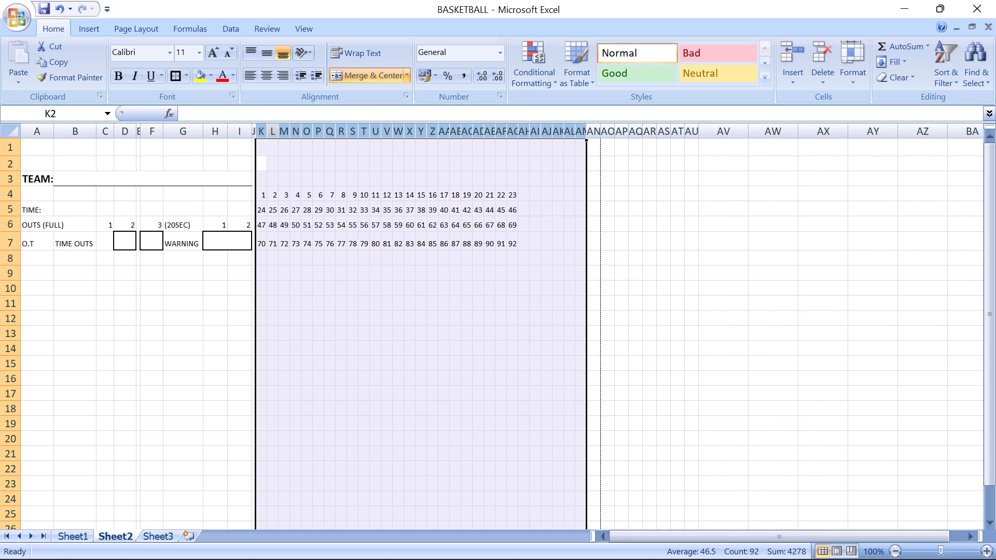
left_click(521, 199)
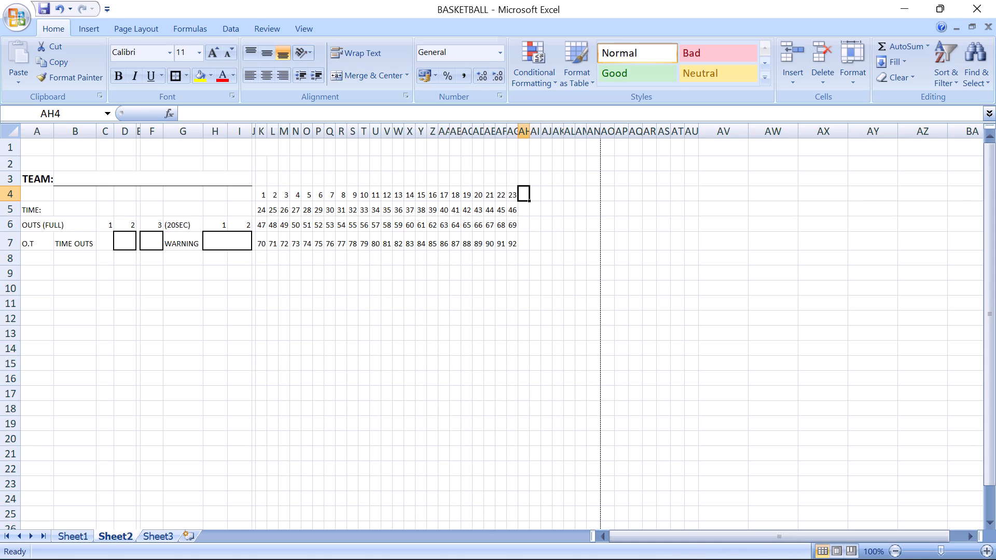
Extend the row 4 series from 22, 23 in AF4:AG4 to 30 in AN4.
left_click_drag(262, 209, 285, 210)
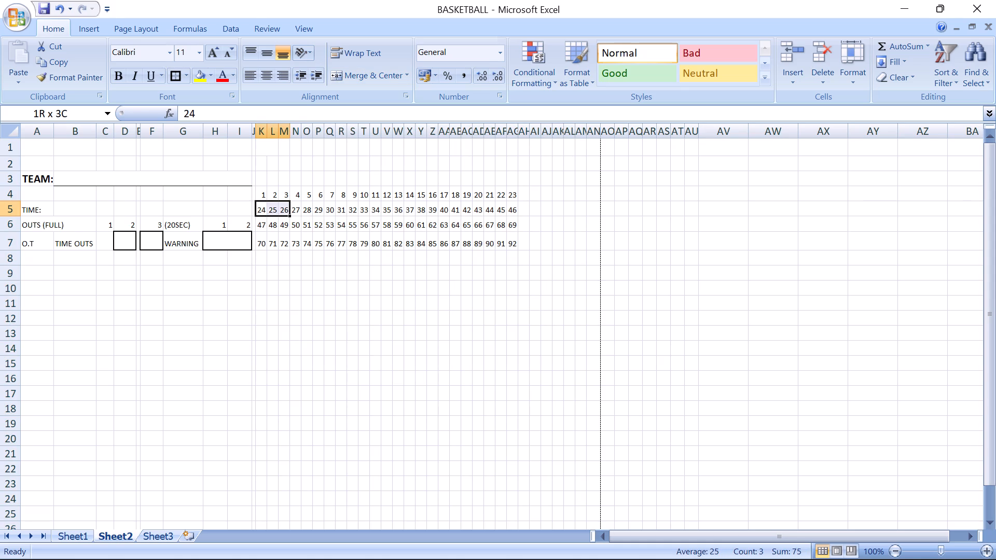
left_click_drag(285, 210, 285, 210)
left_click_drag(502, 193, 508, 193)
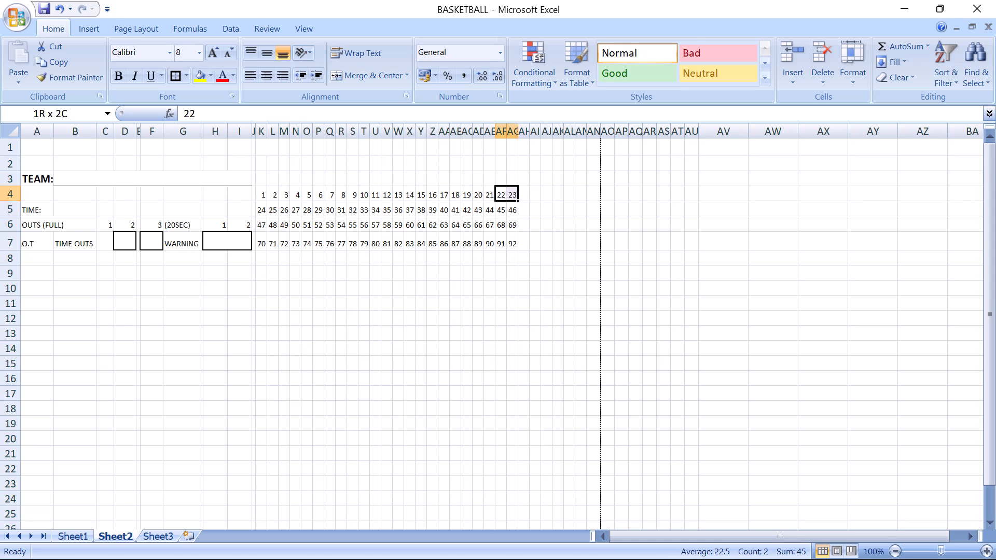
left_click_drag(508, 193, 509, 193)
left_click_drag(520, 200, 593, 200)
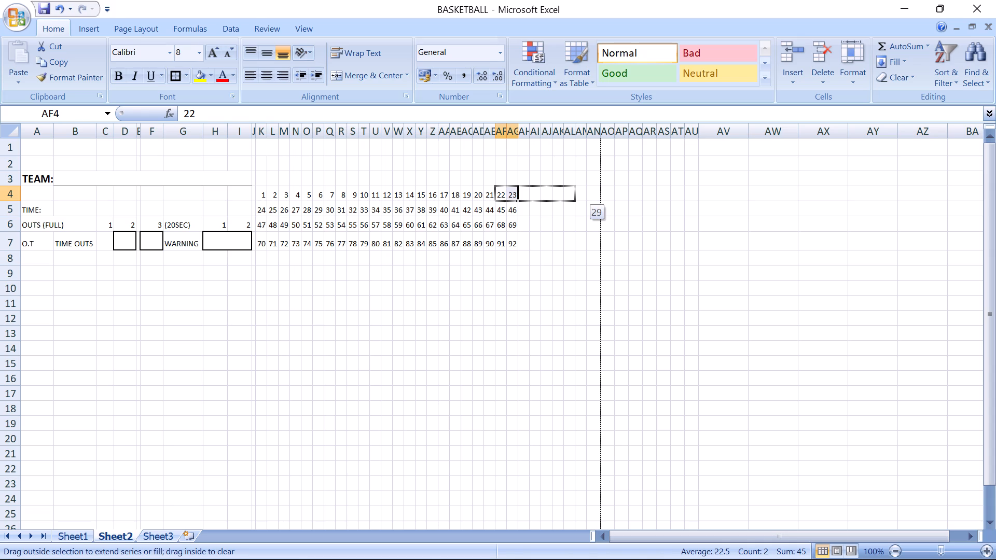
left_click_drag(593, 200, 597, 202)
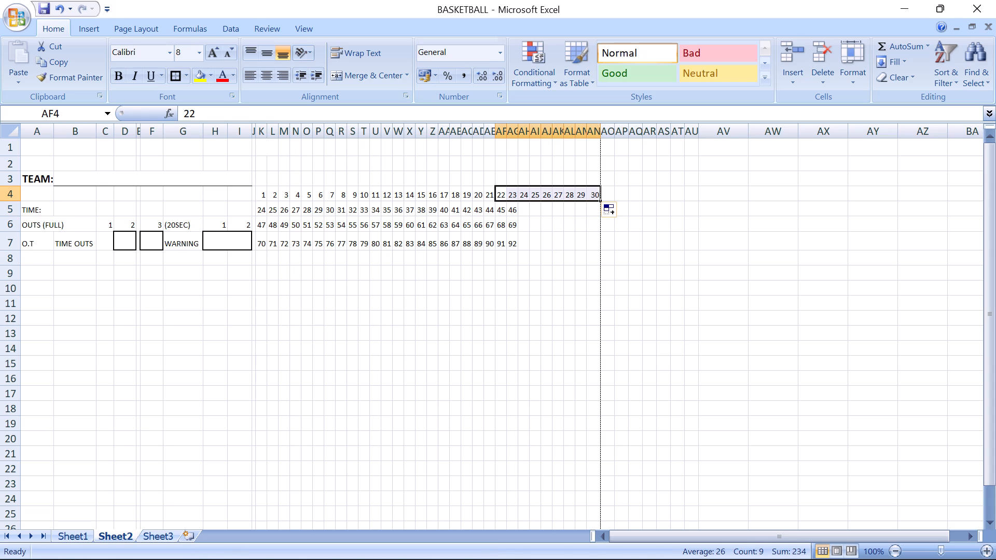
Clear the numbers 24 to 30 from K5:Q5, and copy 31 to 46 from R5:AG5 to start at K5.
left_click_drag(262, 209, 328, 209)
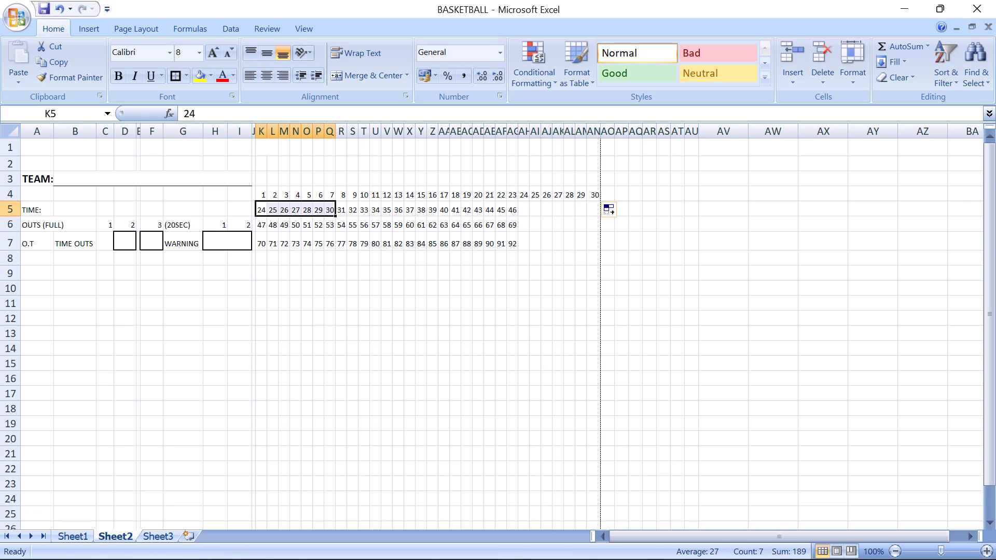
key("Delete")
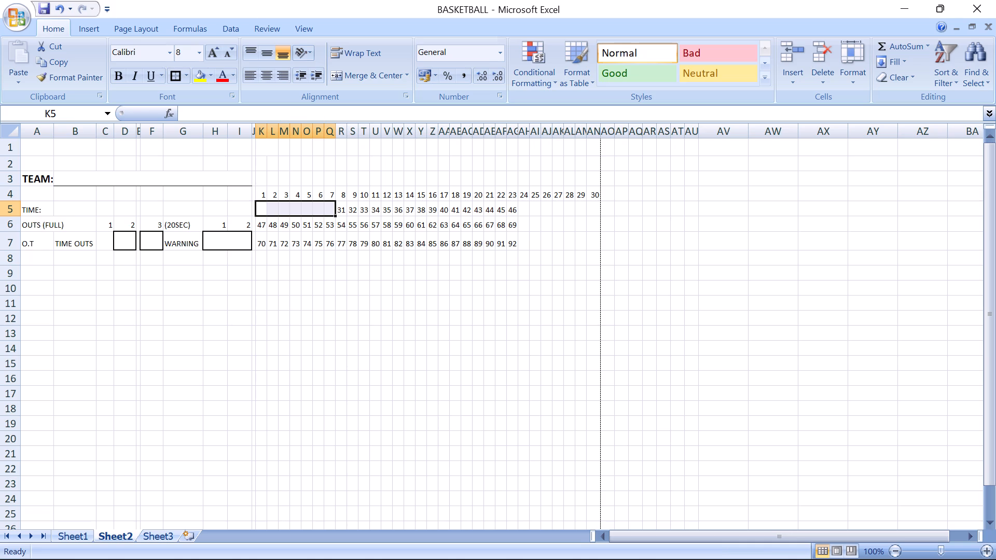
left_click_drag(342, 212, 510, 214)
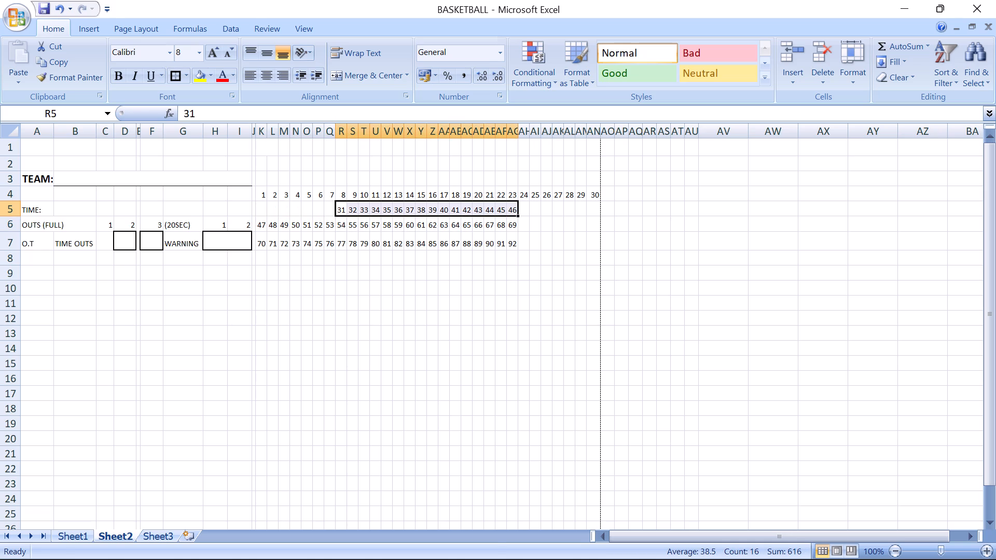
key("ctrl+c")
left_click(263, 212)
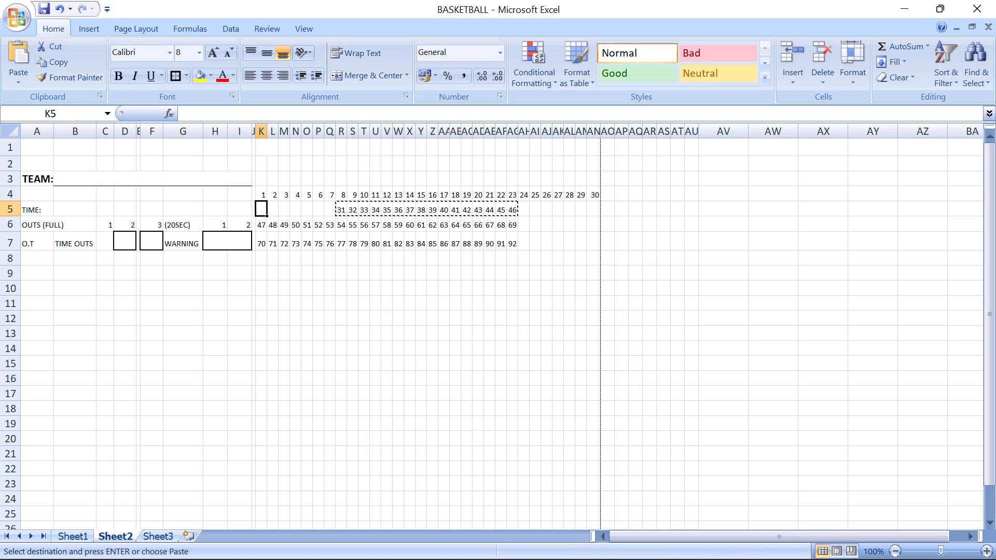
key("ctrl+v")
Copy 47 to 56 from K6:T6 to row 5 starting at AA5, and extend the series to 60 in AN5.
left_click_drag(262, 222, 270, 222)
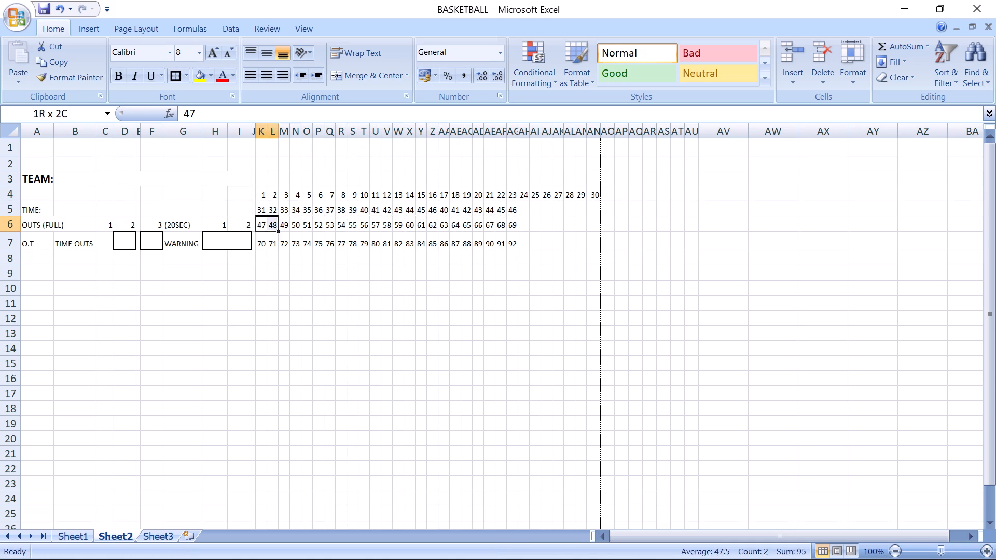
left_click_drag(270, 222, 365, 227)
key("ctrl+c")
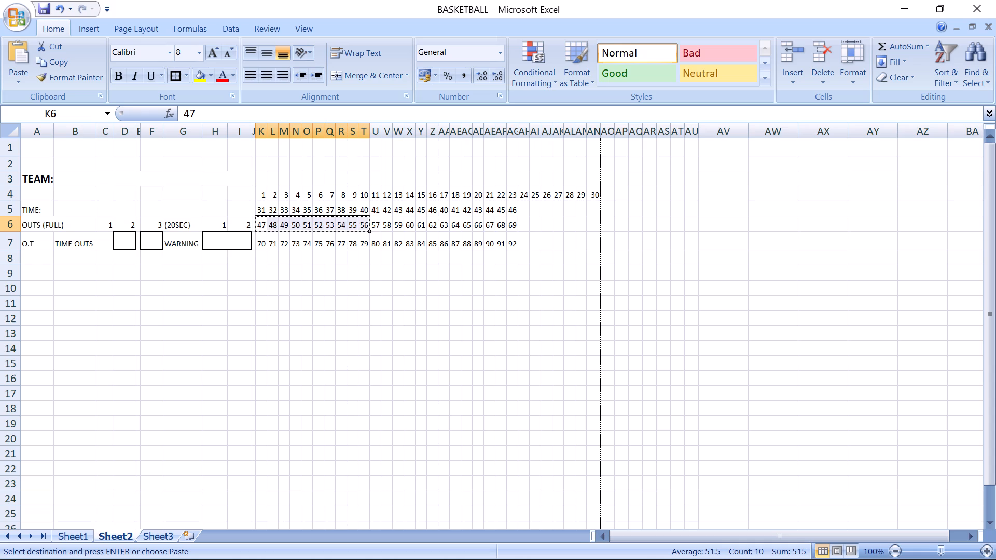
left_click(445, 211)
key("ctrl+v")
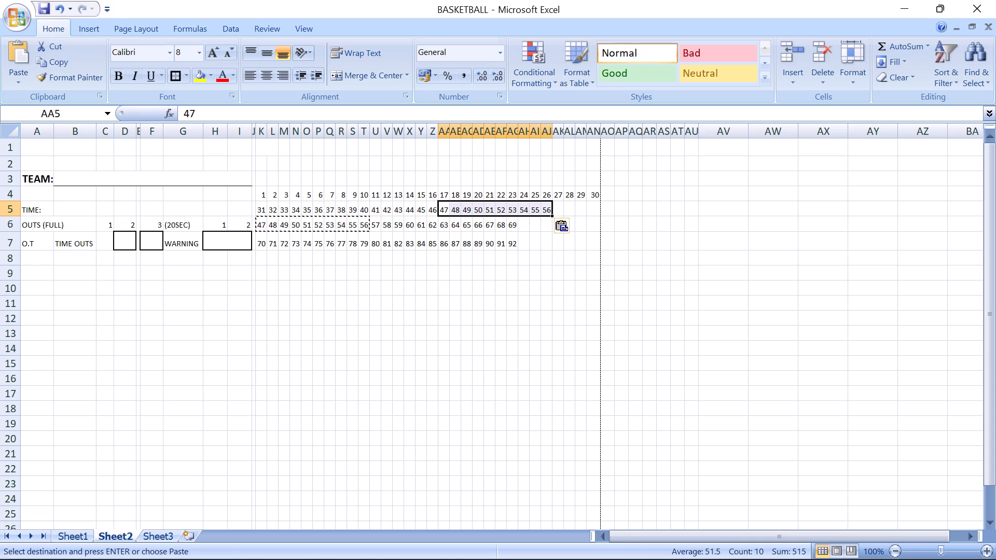
left_click_drag(552, 214, 593, 214)
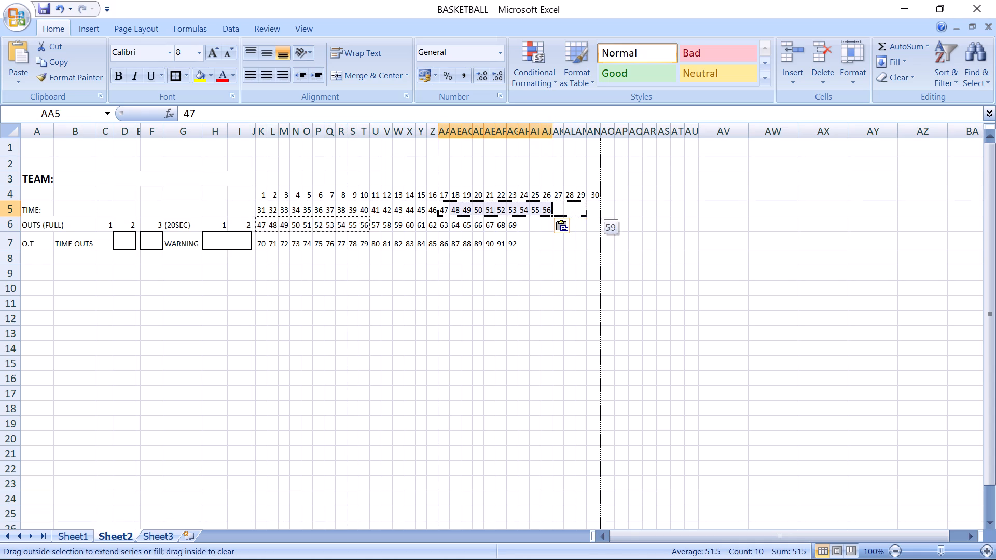
left_click_drag(593, 214, 596, 214)
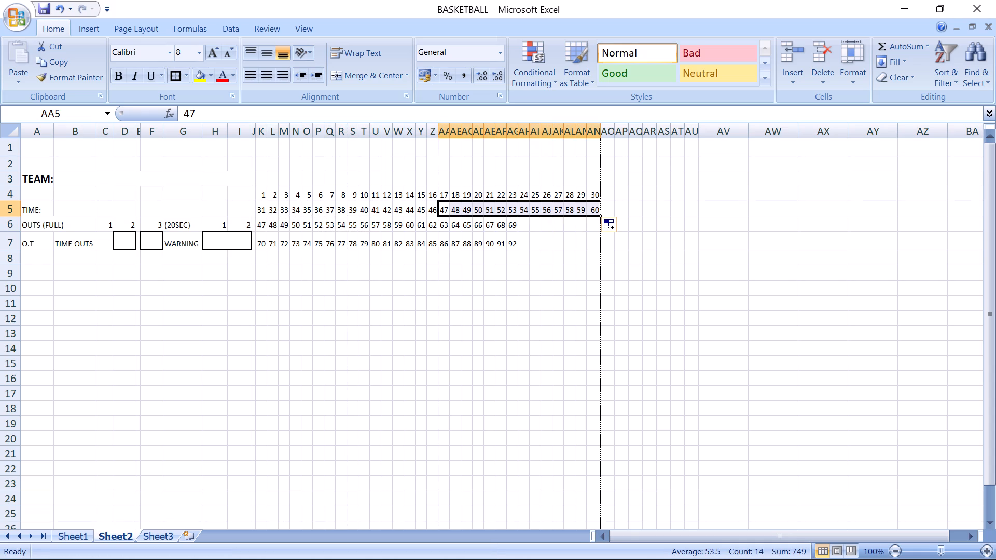
Select the numbers 47 to 60 in K6:X6.
left_click_drag(410, 226, 267, 228)
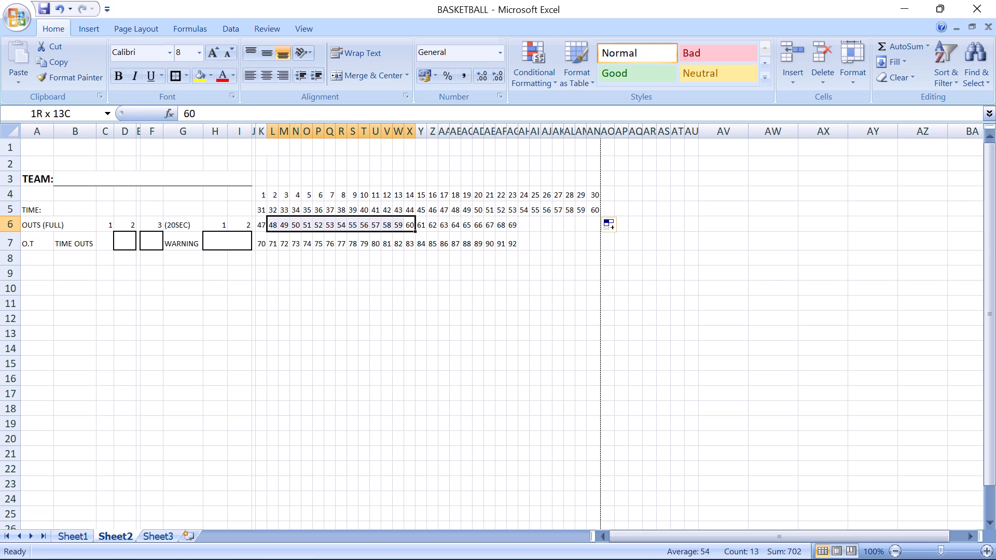
left_click_drag(267, 228, 266, 228)
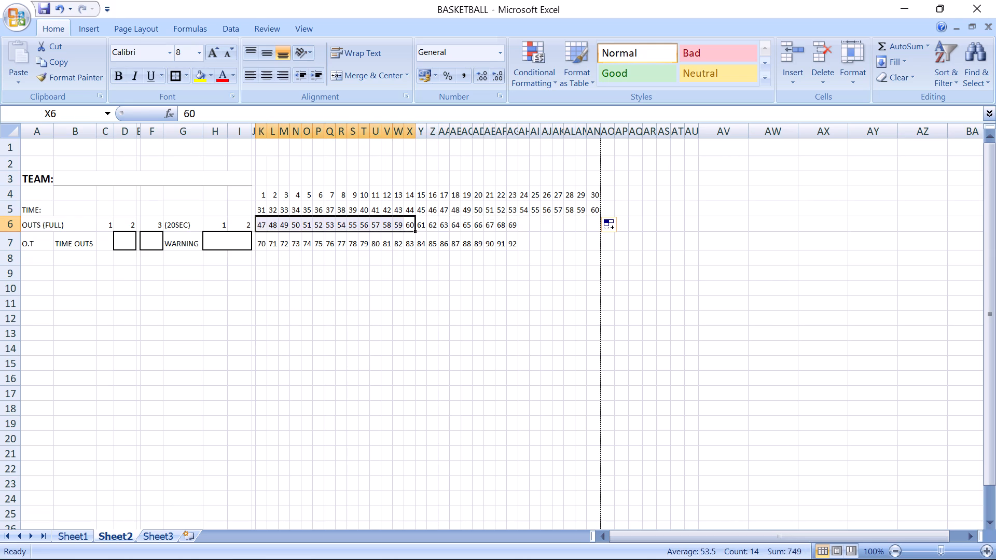
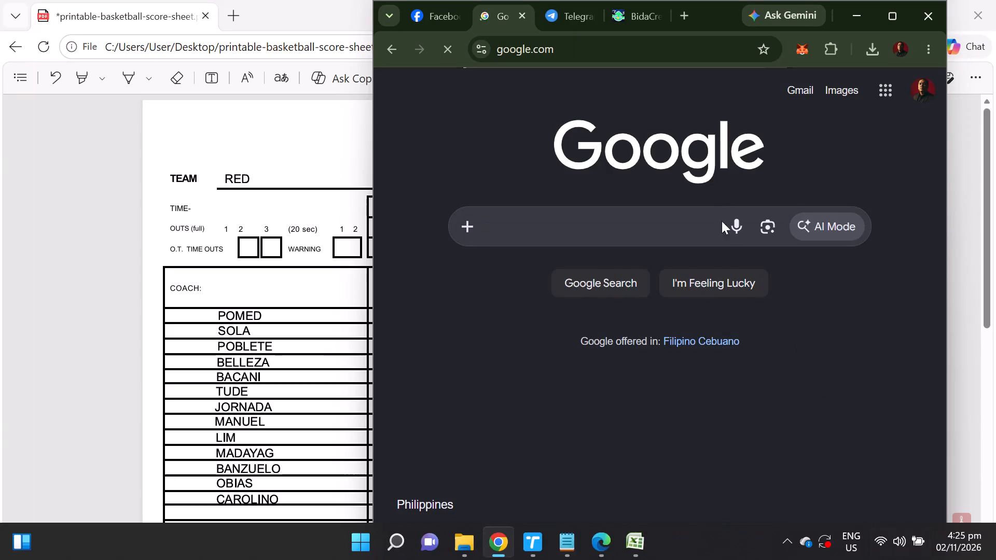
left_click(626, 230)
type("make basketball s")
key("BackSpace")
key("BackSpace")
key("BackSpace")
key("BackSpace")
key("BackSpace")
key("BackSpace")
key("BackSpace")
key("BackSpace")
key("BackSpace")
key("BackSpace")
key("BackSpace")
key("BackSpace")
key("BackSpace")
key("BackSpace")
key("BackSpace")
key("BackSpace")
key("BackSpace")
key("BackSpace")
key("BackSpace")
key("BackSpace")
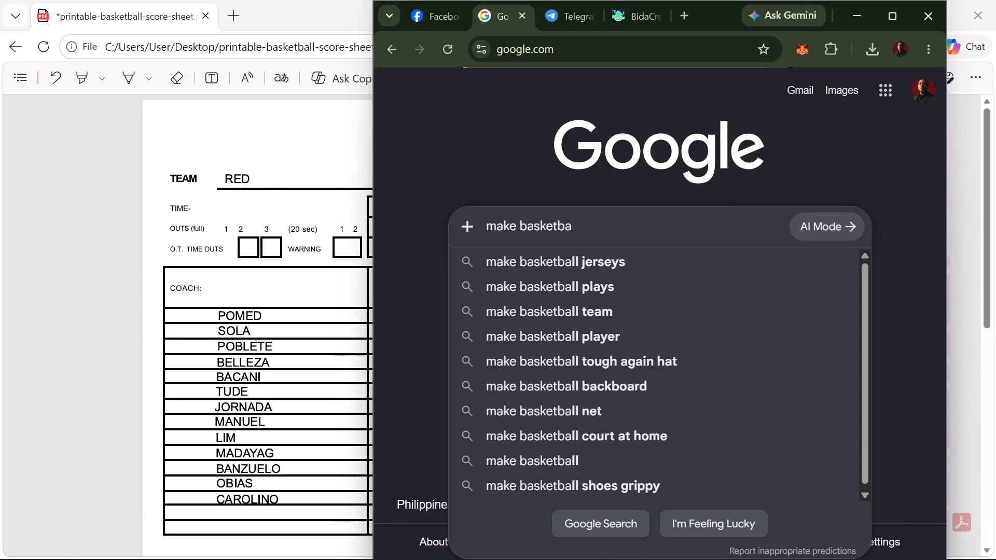
Search Google for "score sheet basketball online" and look through the results for a usable score sheet.
key("c")
key("BackSpace")
type("scorde")
key("BackSpace")
key("BackSpace")
key("e")
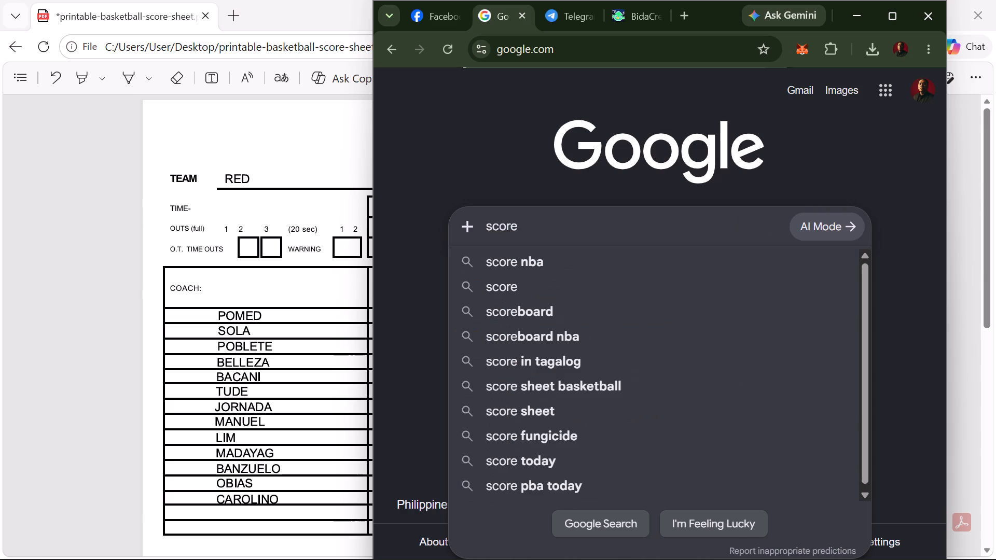
key("Down")
key("Down")
key("Down")
key("Down")
key("Down")
key("Down")
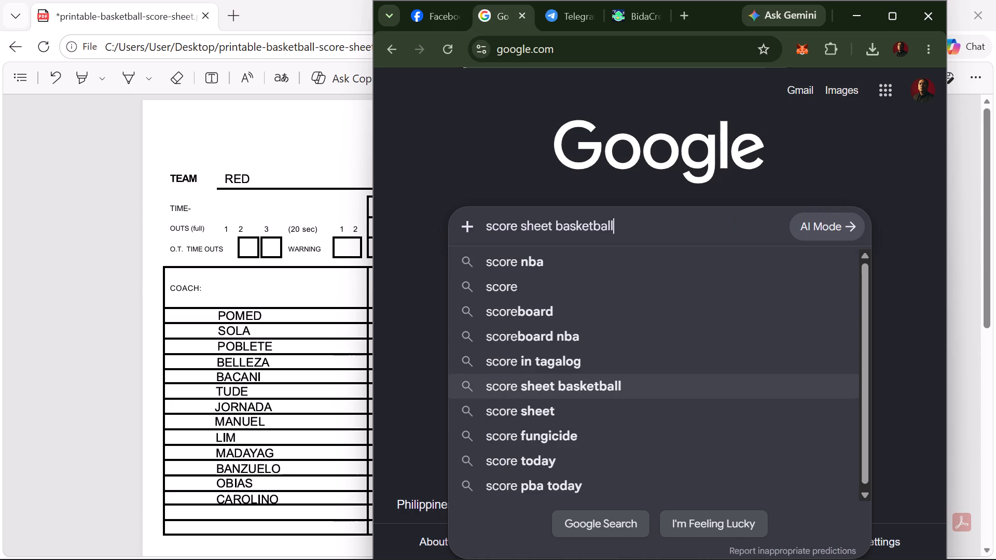
key("space")
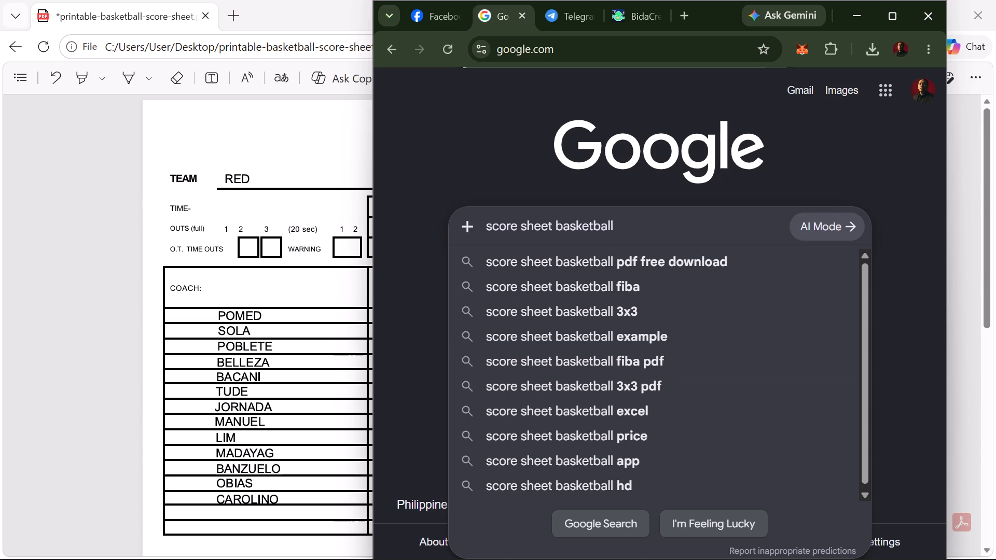
type("onl")
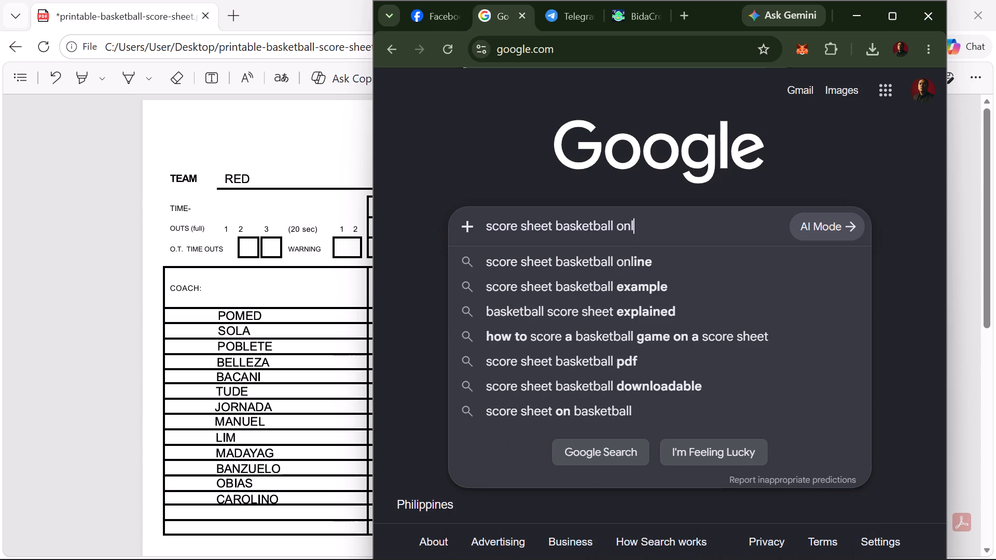
left_click(627, 269)
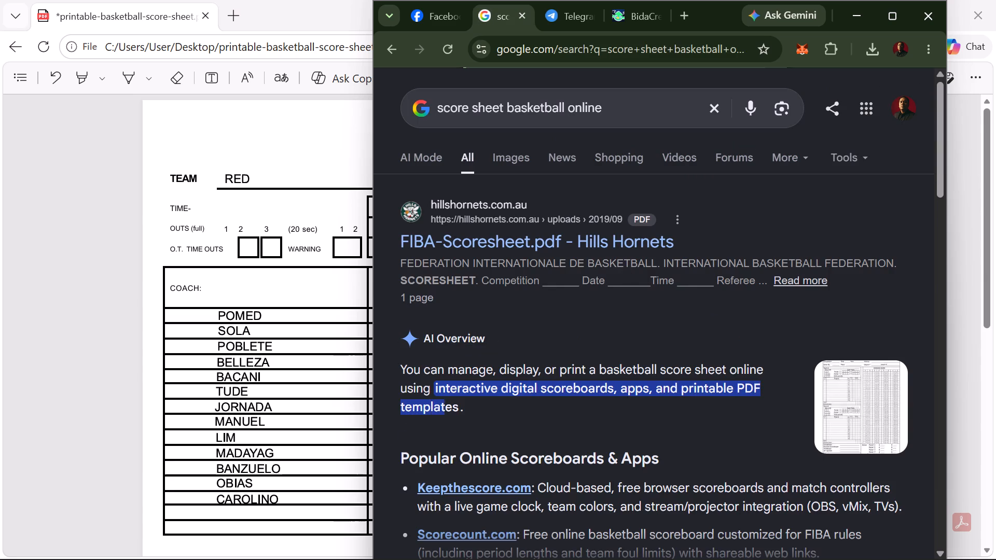
scroll(657, 298, "down", 5)
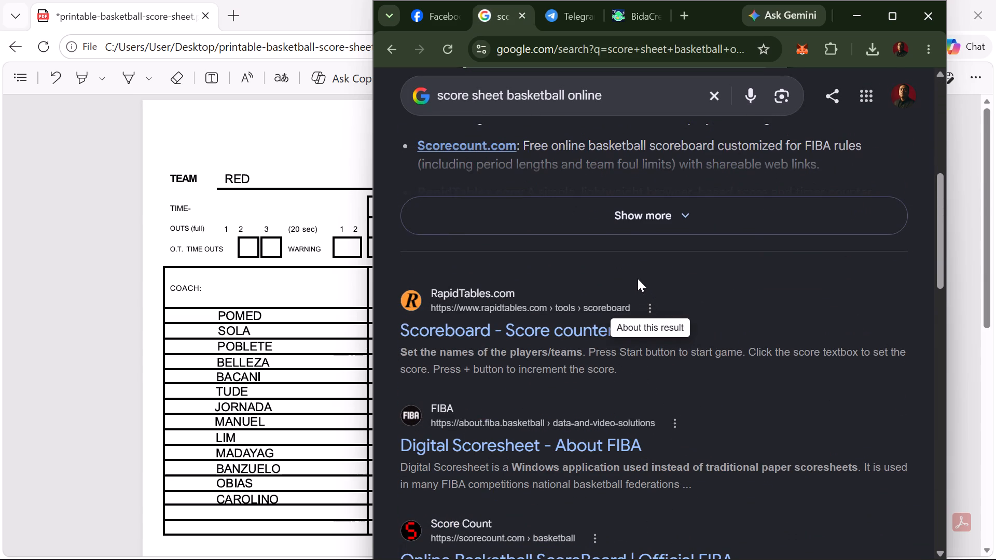
scroll(635, 275, "down", 2)
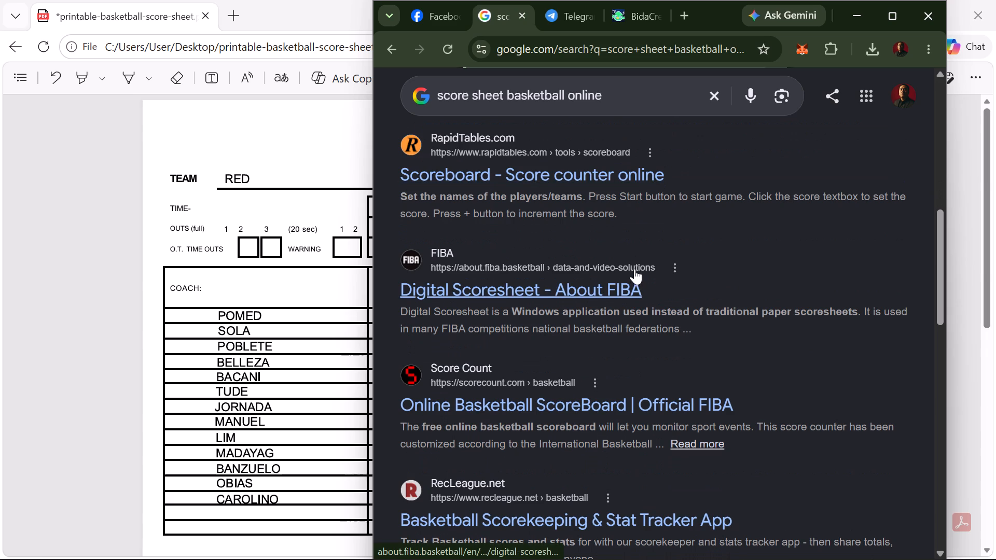
scroll(634, 269, "down", 2)
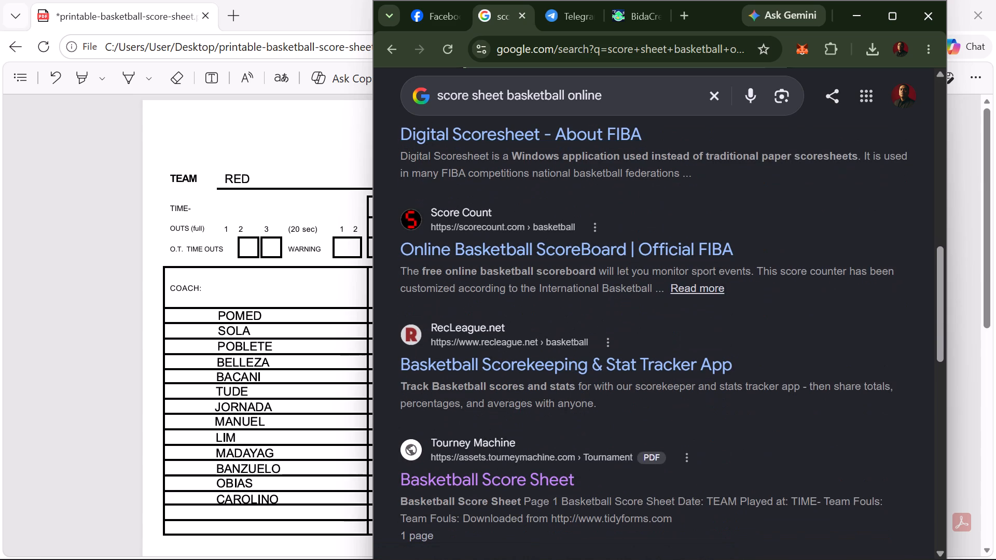
Change the search to "score sheet basketball template".
left_click(605, 96)
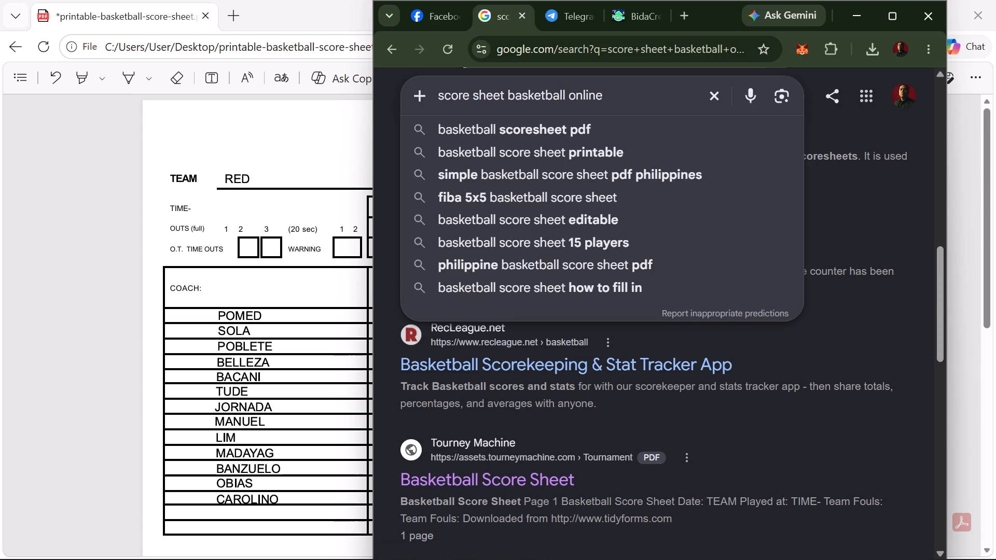
key("BackSpace")
key("BackSpace")
key("BackSpace")
key("BackSpace")
key("BackSpace")
key("BackSpace")
key("BackSpace")
key("BackSpace")
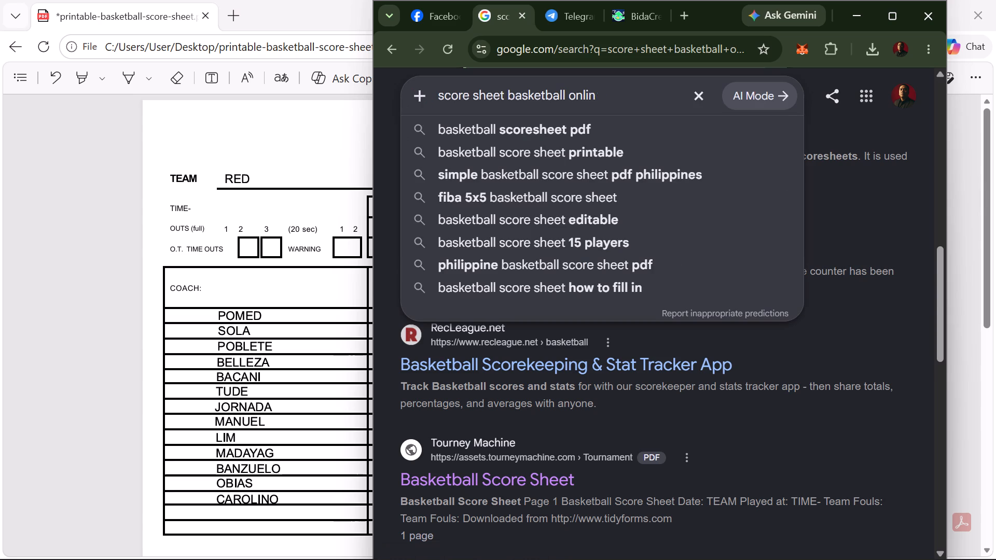
key("space")
key("BackSpace")
type("l")
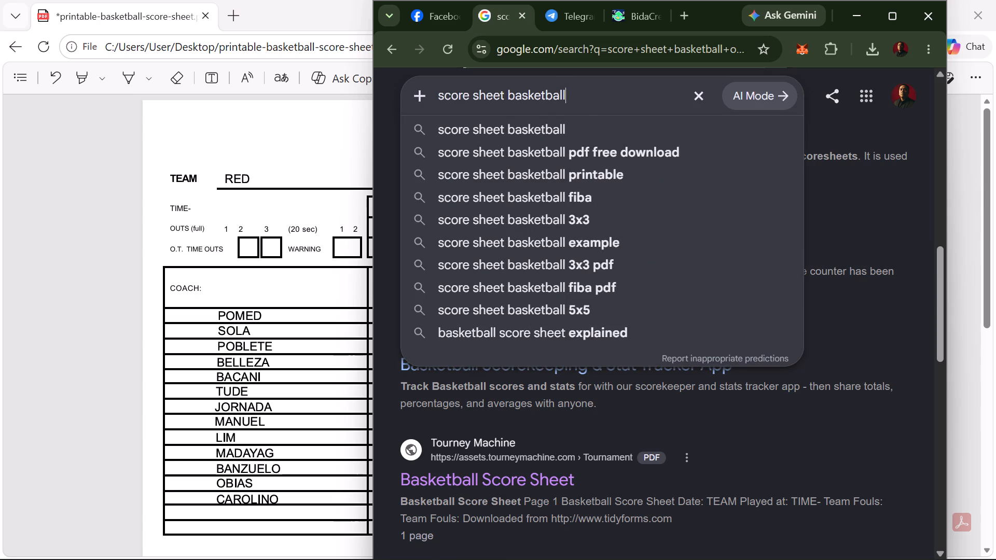
key("space")
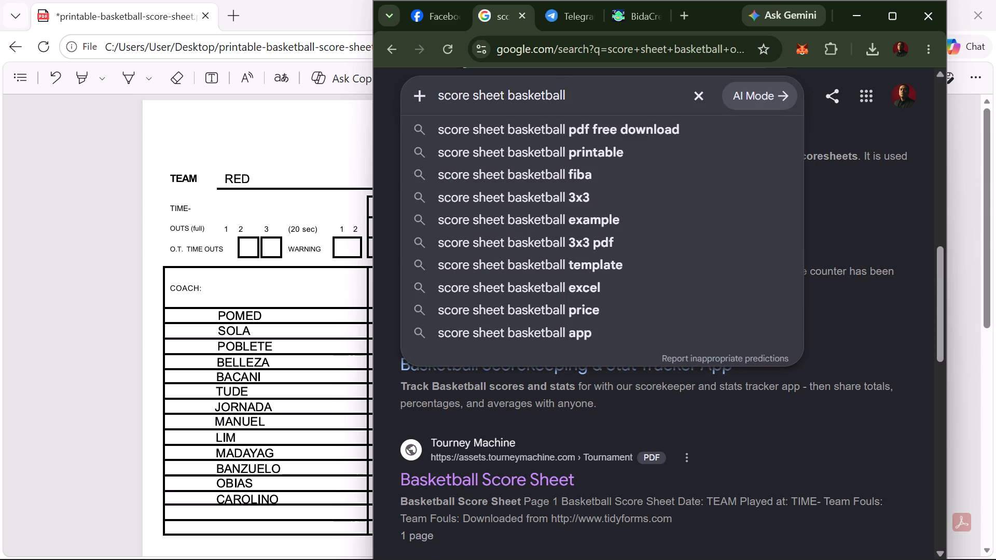
left_click(555, 254)
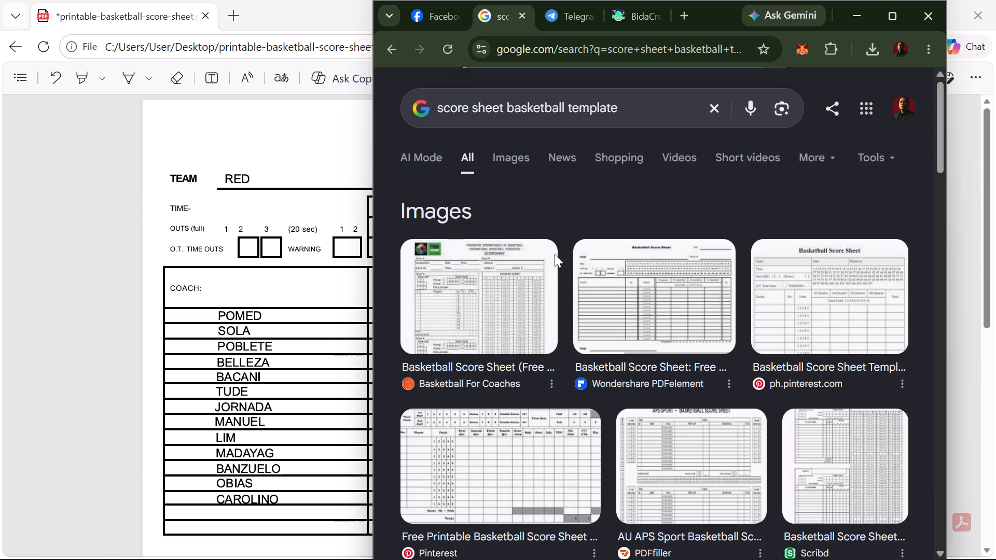
Search for the suggested query "basketball score sheet word document".
left_click(668, 104)
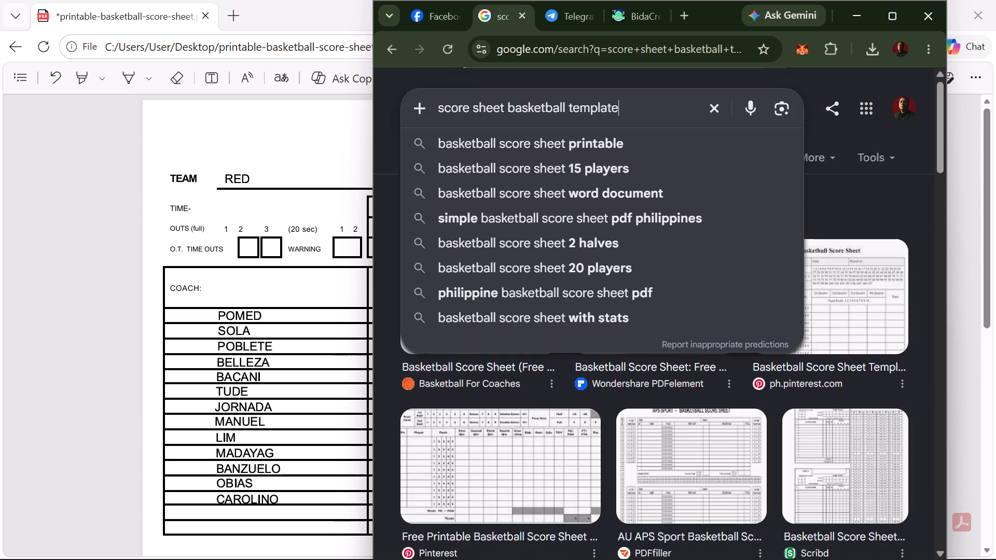
right_click(641, 194)
left_click(618, 194)
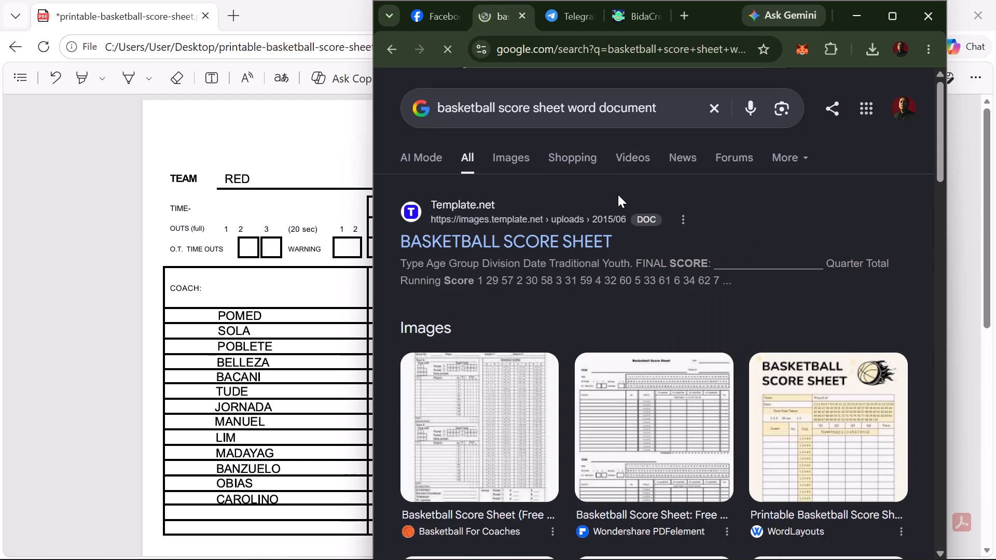
Download the BASKETBALL SCORE SHEET document from the Template.net result and open the downloaded file in Word.
left_click(548, 237)
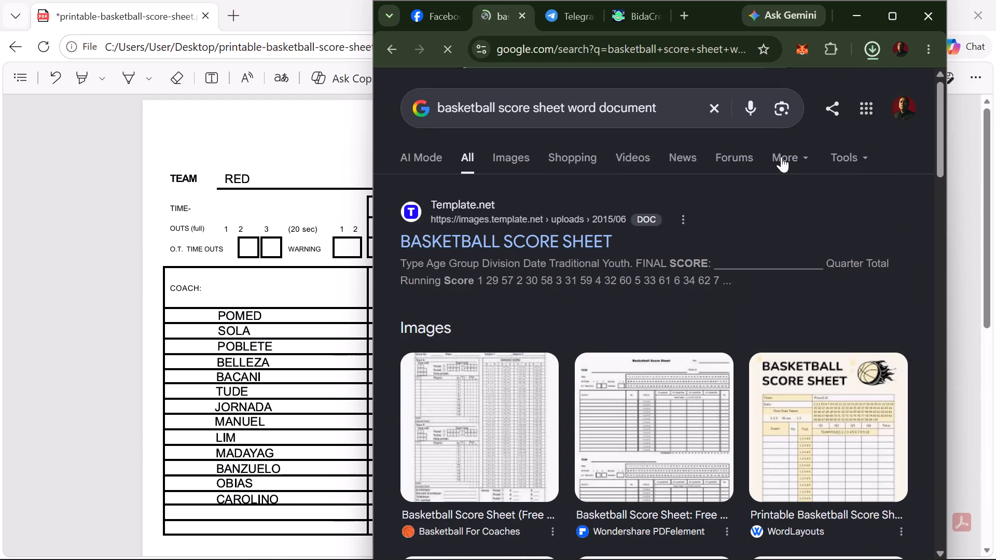
left_click(868, 48)
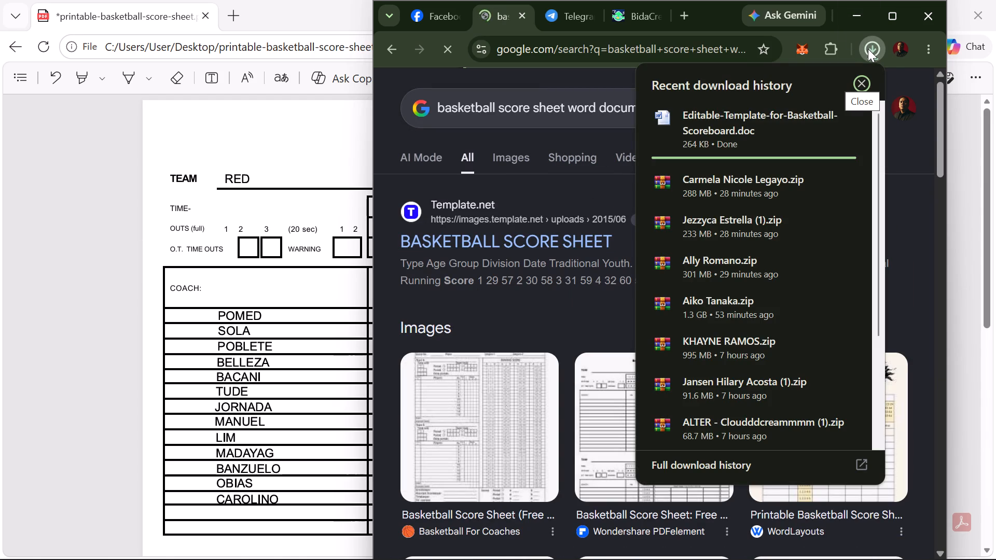
left_click(848, 119)
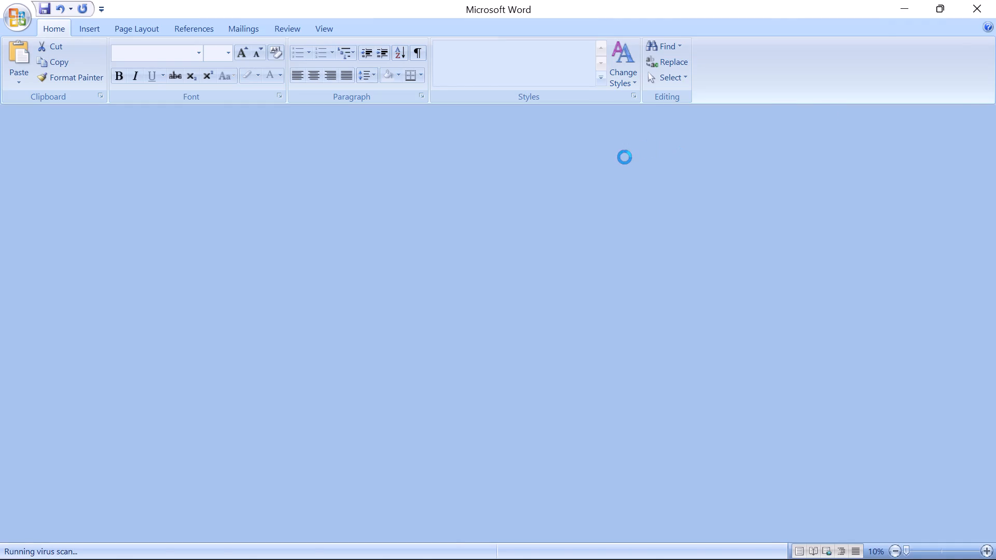
Examine the score sheet template's layout: game header, Visitors and Home sections, player and foul tables, and running score columns.
scroll(356, 240, "down", 4)
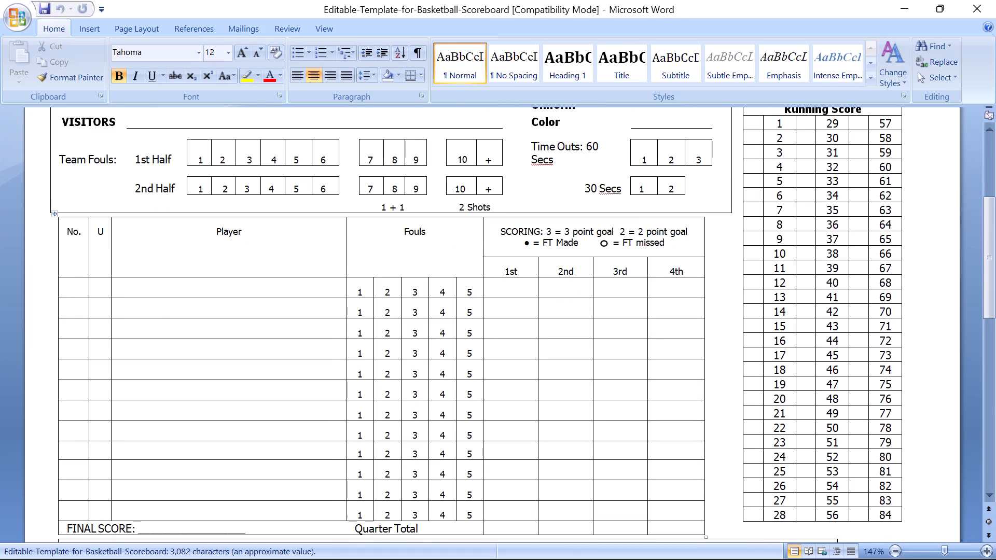
scroll(176, 291, "down", 5)
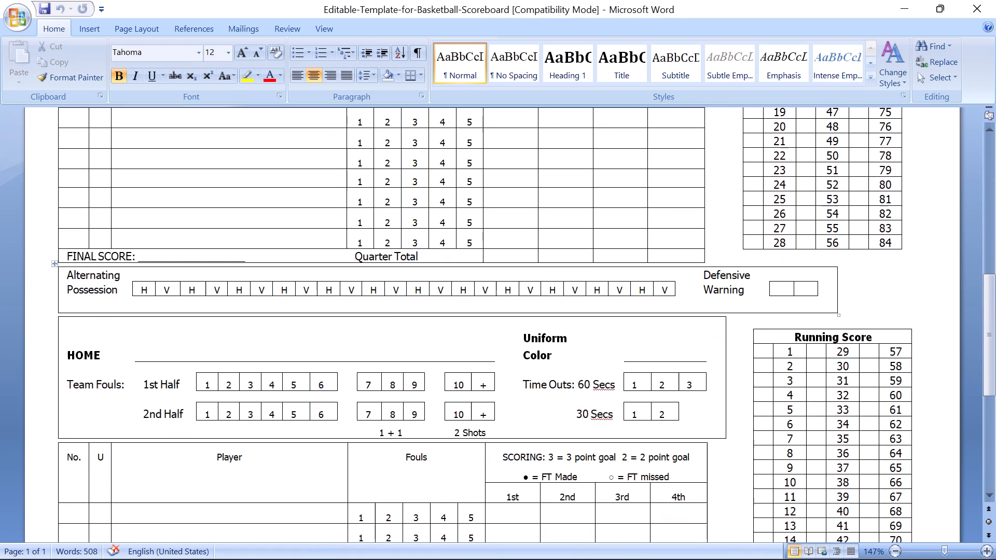
scroll(175, 291, "down", 10)
scroll(175, 291, "up", 11)
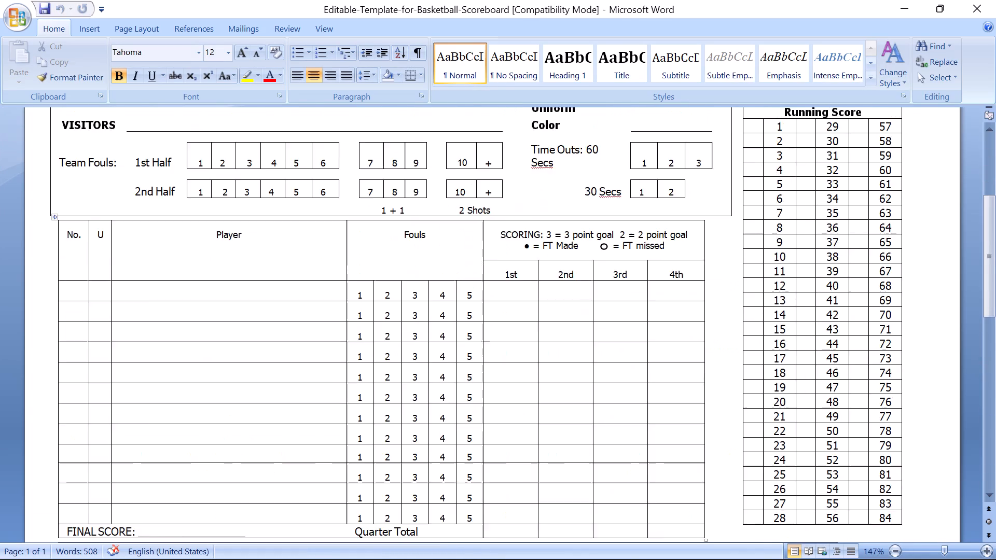
scroll(175, 291, "up", 3)
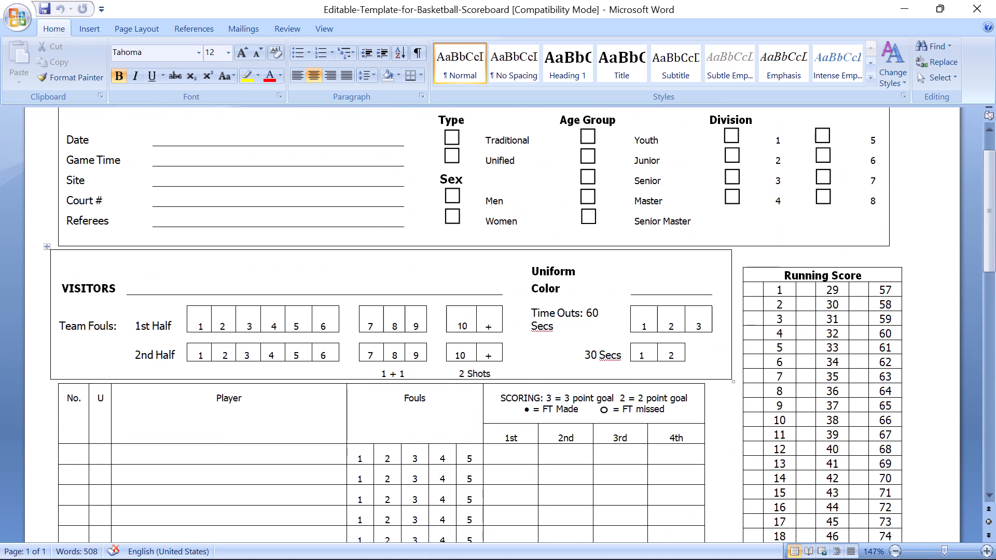
scroll(175, 291, "up", 2)
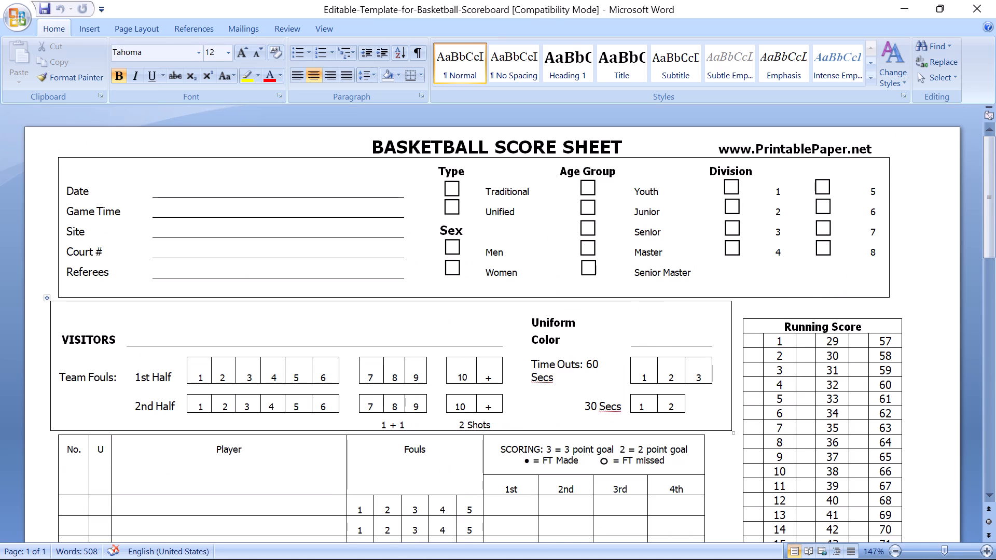
scroll(158, 315, "down", 11)
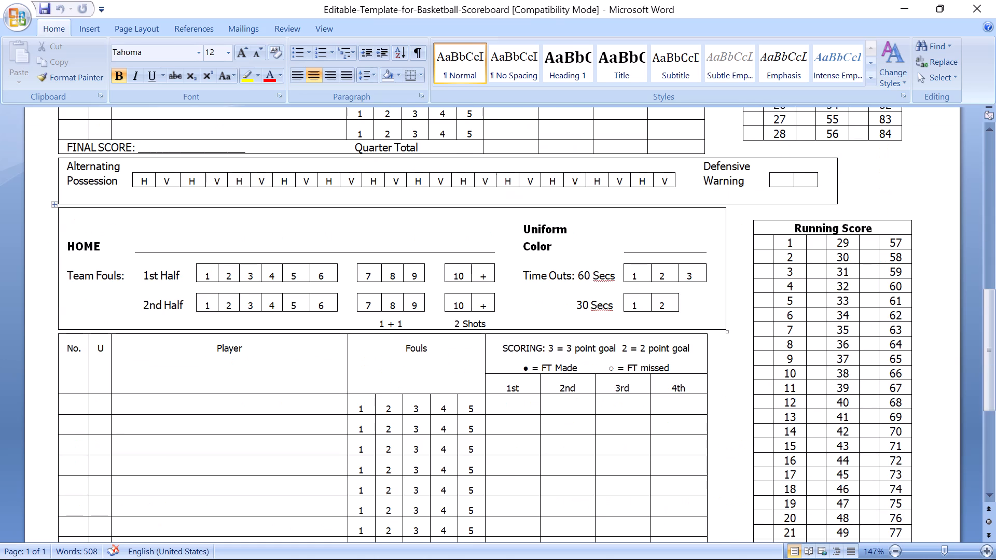
scroll(158, 315, "up", 10)
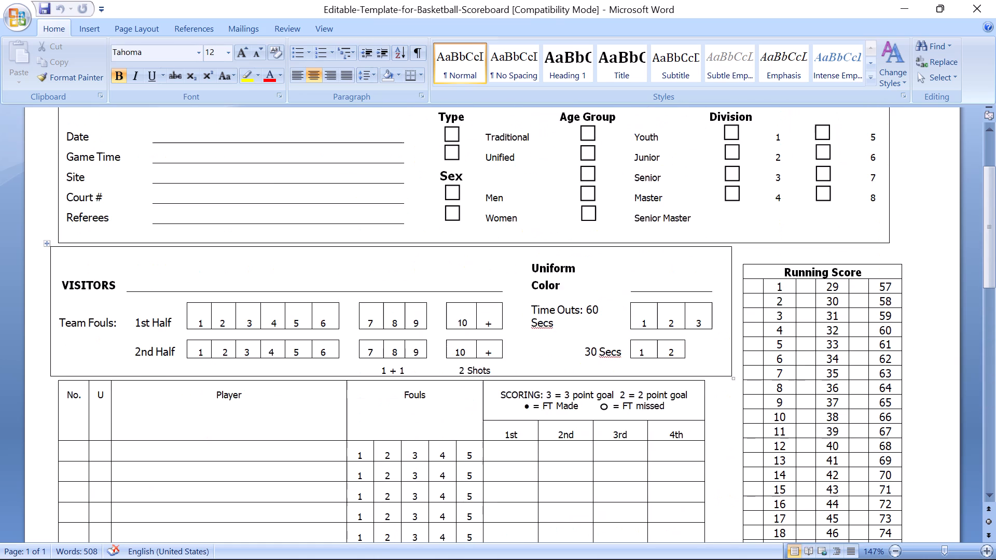
scroll(158, 315, "up", 3)
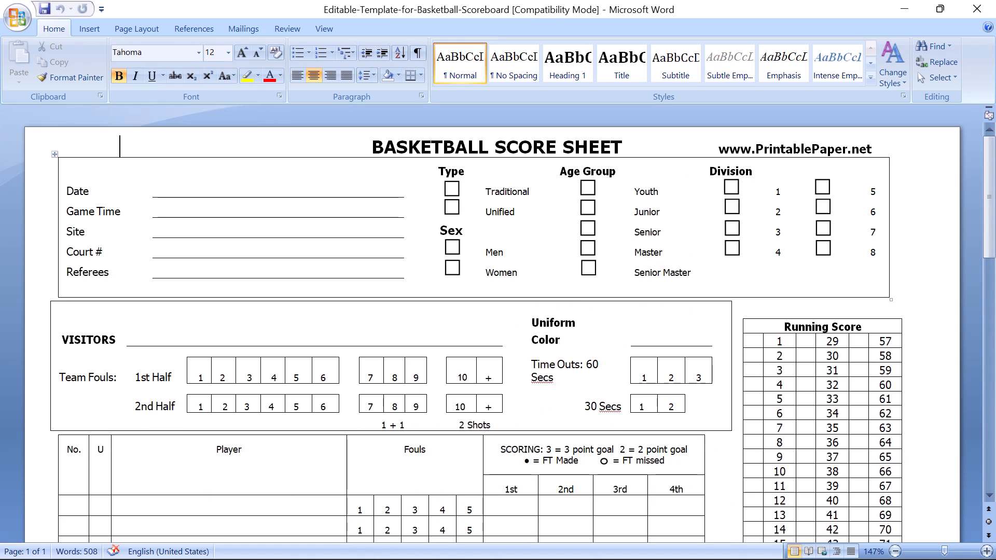
left_click(64, 165)
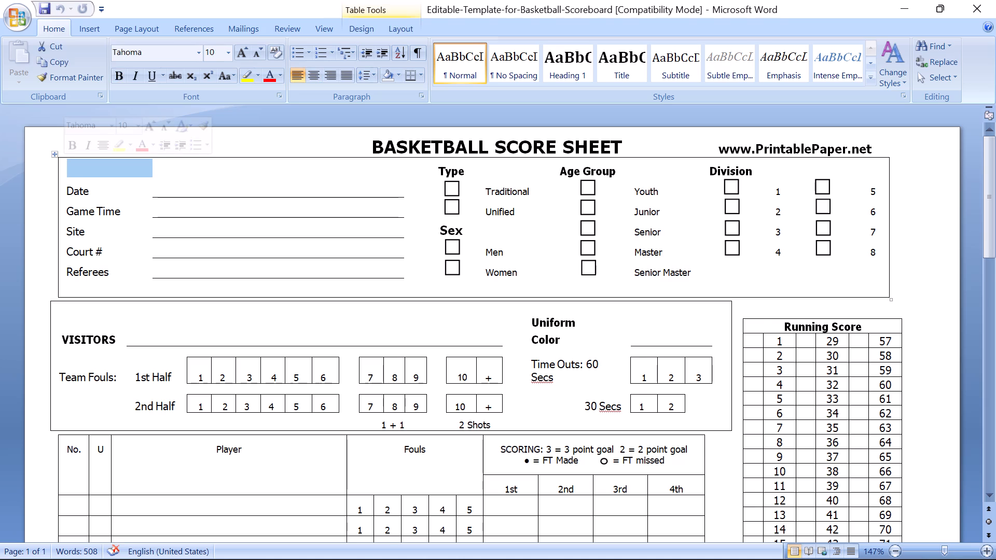
scroll(61, 165, "down", 5)
scroll(61, 165, "up", 3)
scroll(61, 165, "down", 3)
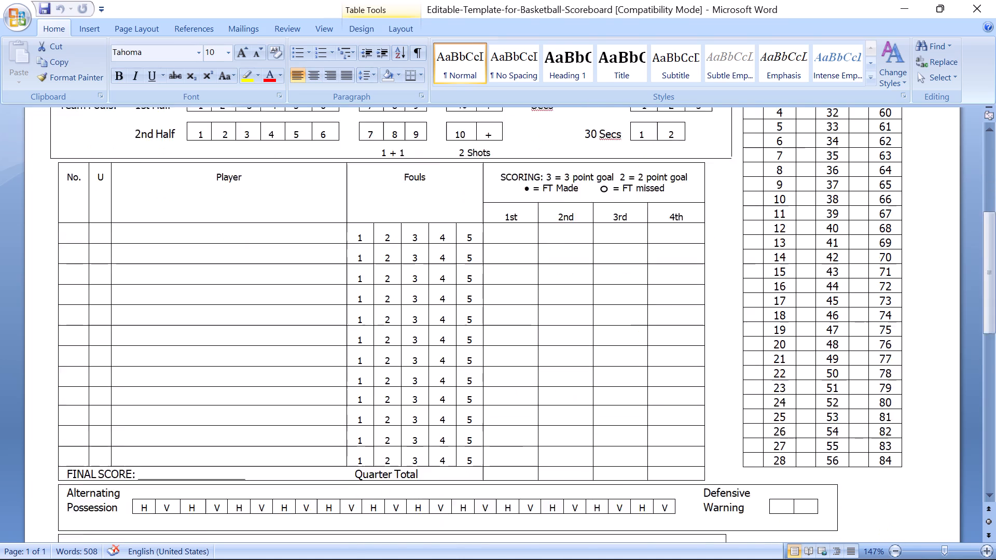
scroll(61, 165, "down", 2)
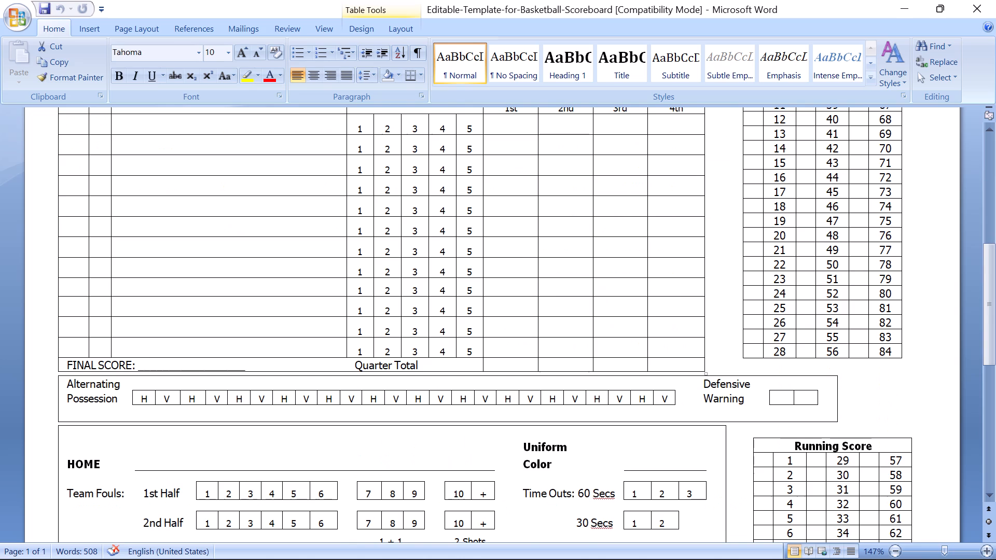
scroll(61, 165, "down", 5)
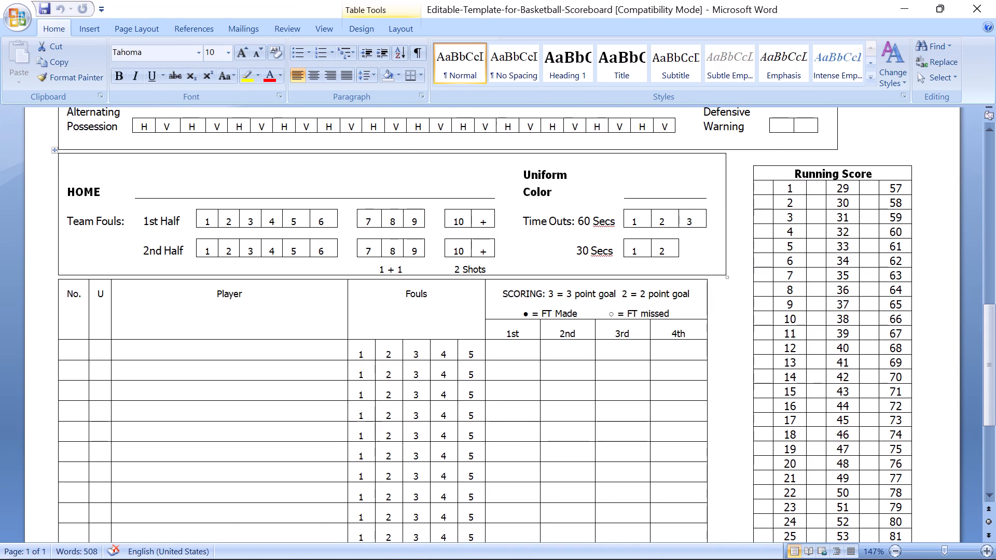
scroll(171, 160, "up", 2)
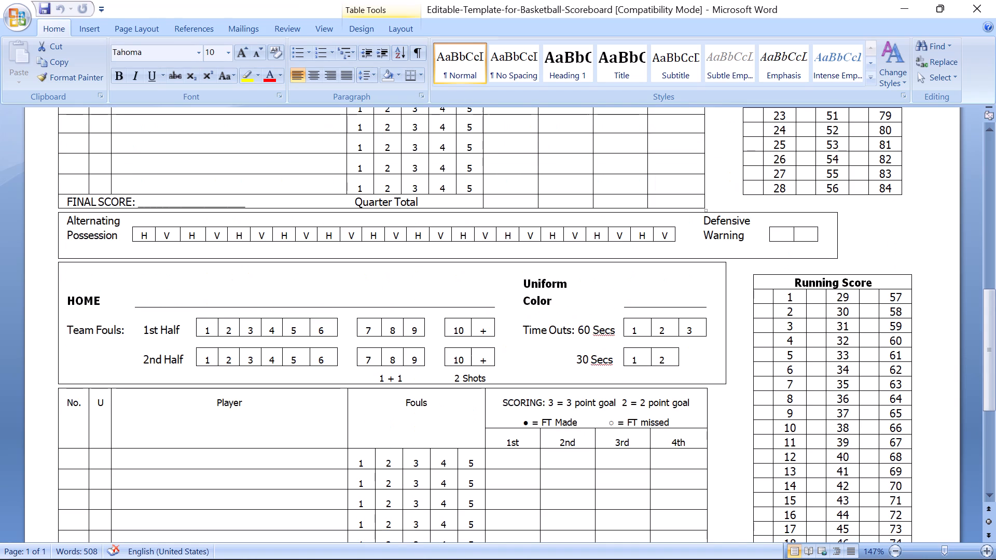
scroll(197, 177, "up", 3)
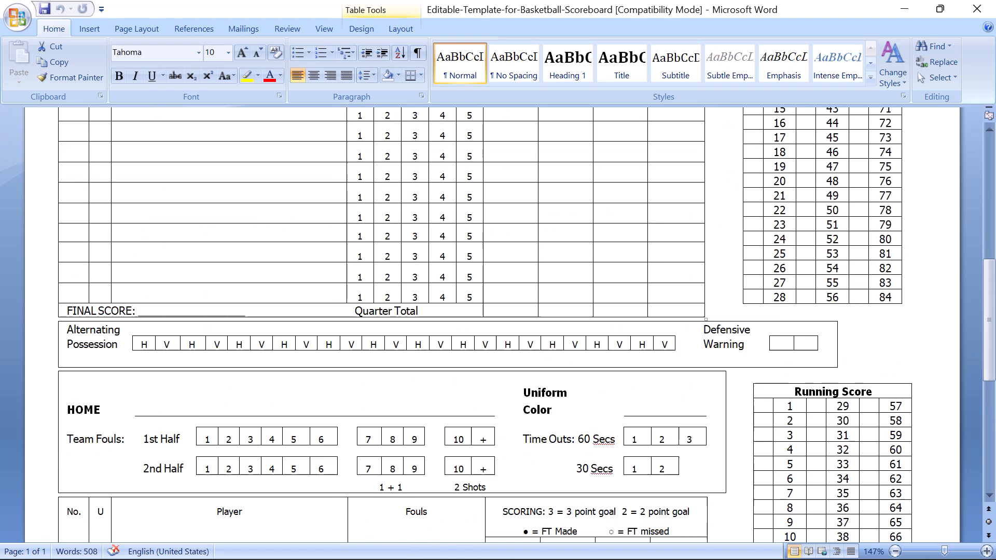
scroll(197, 177, "up", 8)
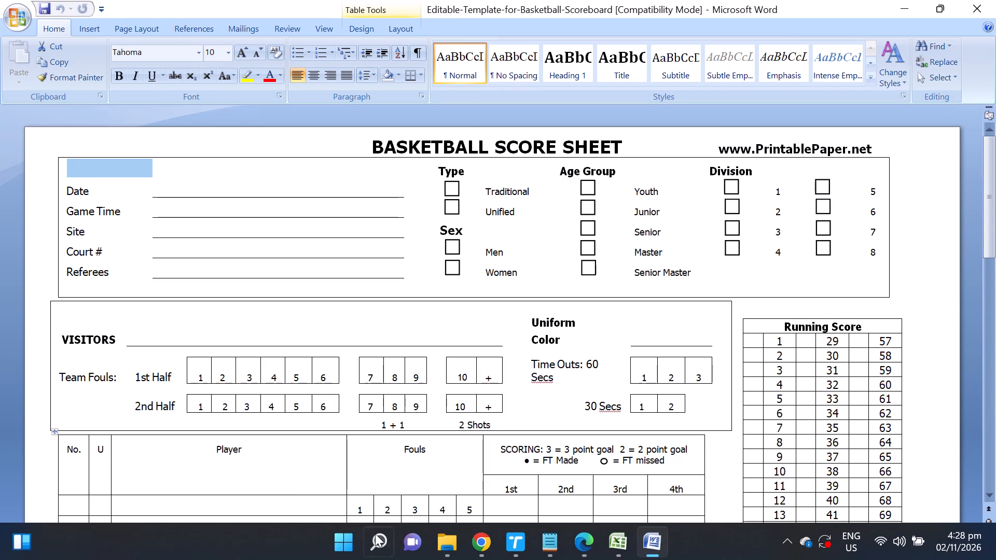
Switch back to the BASKETBALL workbook in Excel.
left_click(629, 549)
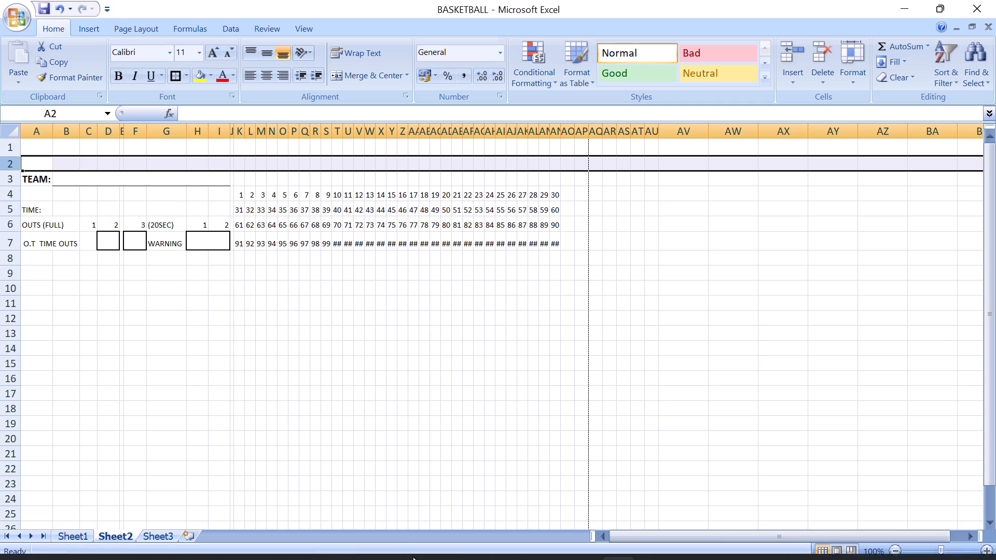
Check the score sheet PDF against Sheet2, and merge and center cells A8:D9 below the O.T TIME OUTS row.
left_click(579, 543)
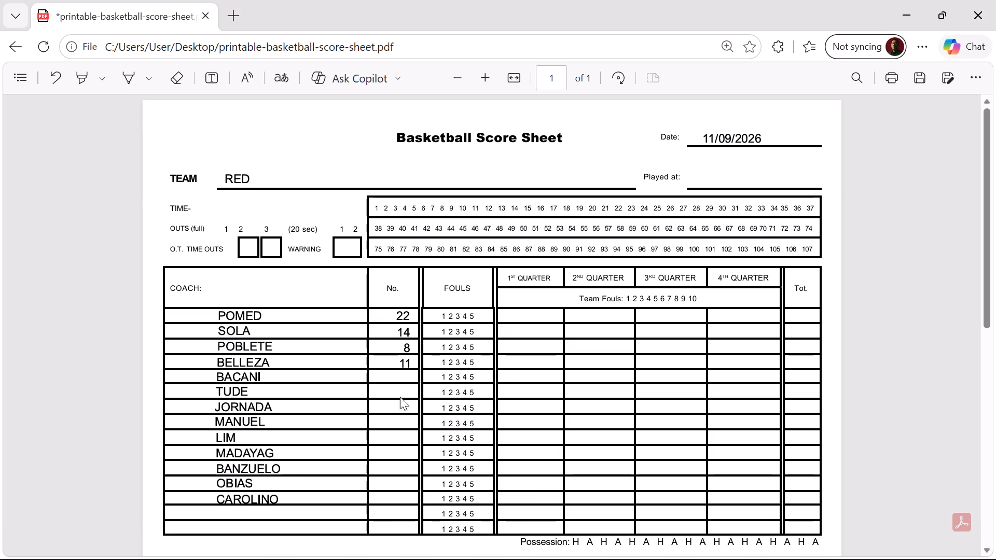
key("alt+Tab")
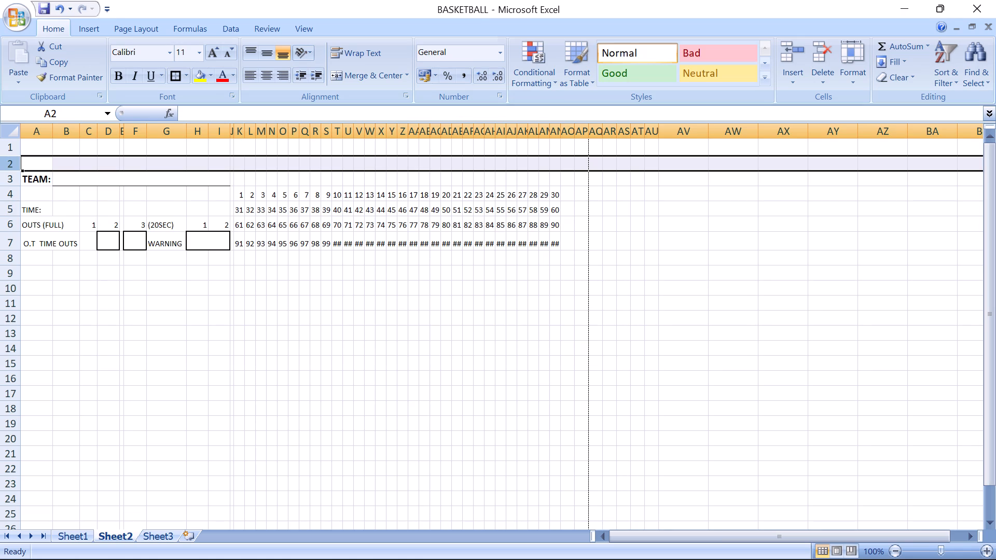
key("alt+Tab")
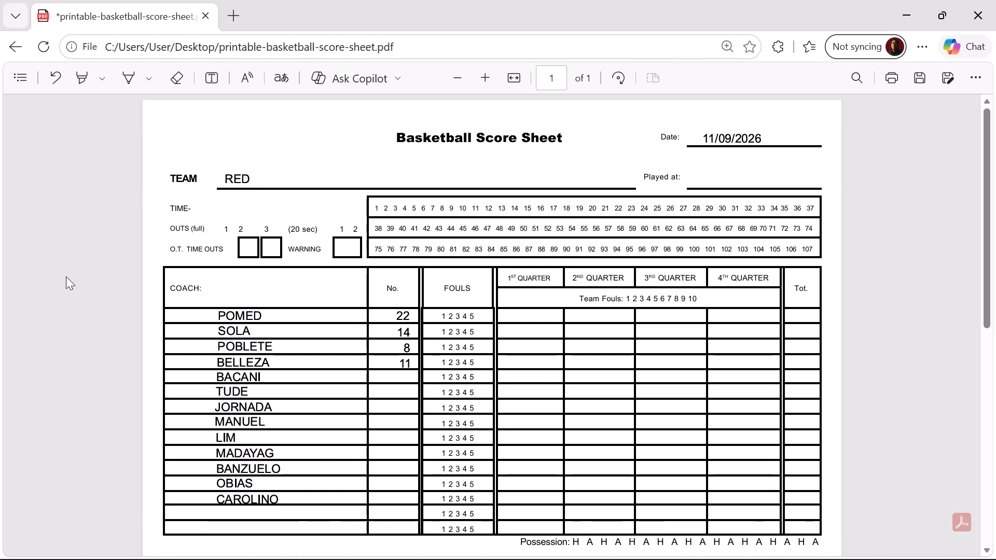
key("alt+Tab")
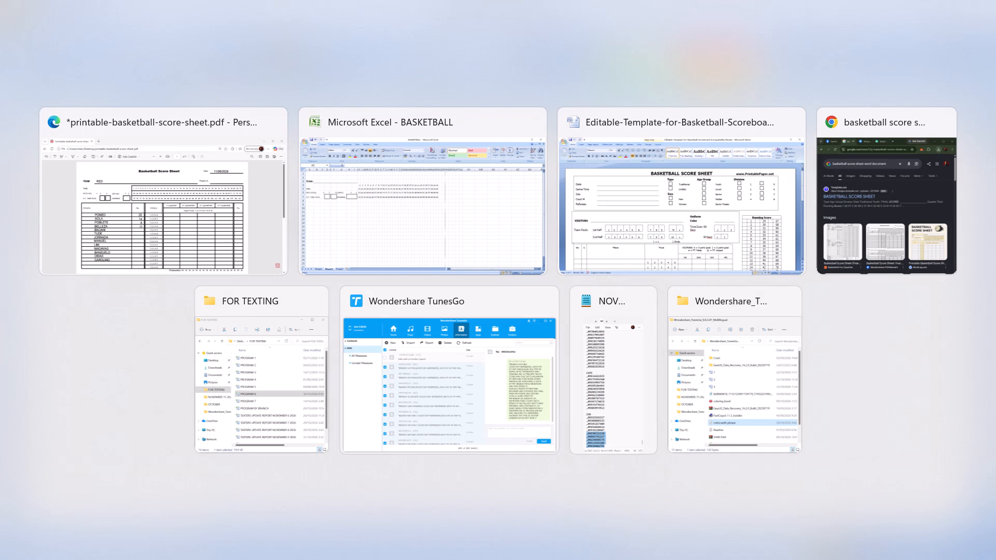
left_click_drag(45, 257, 110, 276)
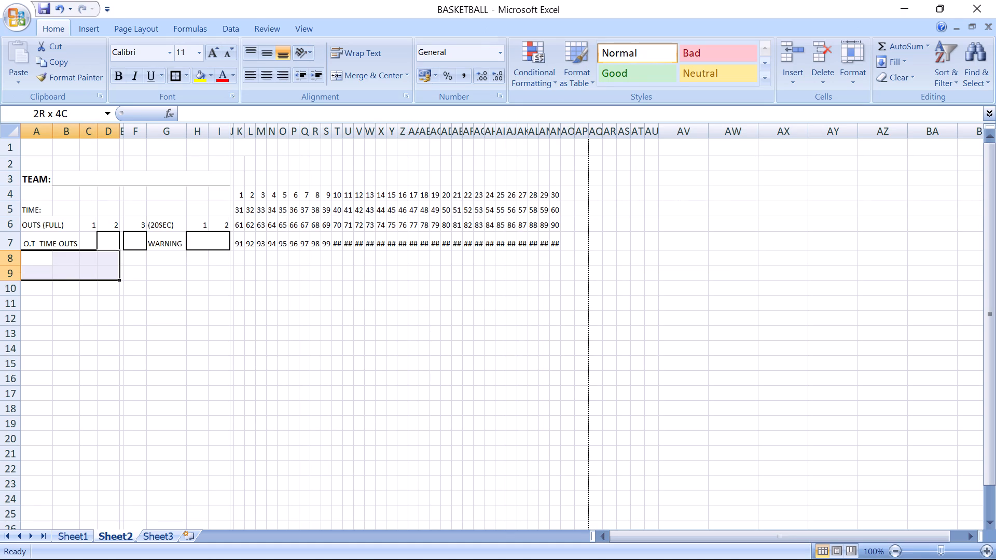
left_click_drag(110, 276, 115, 276)
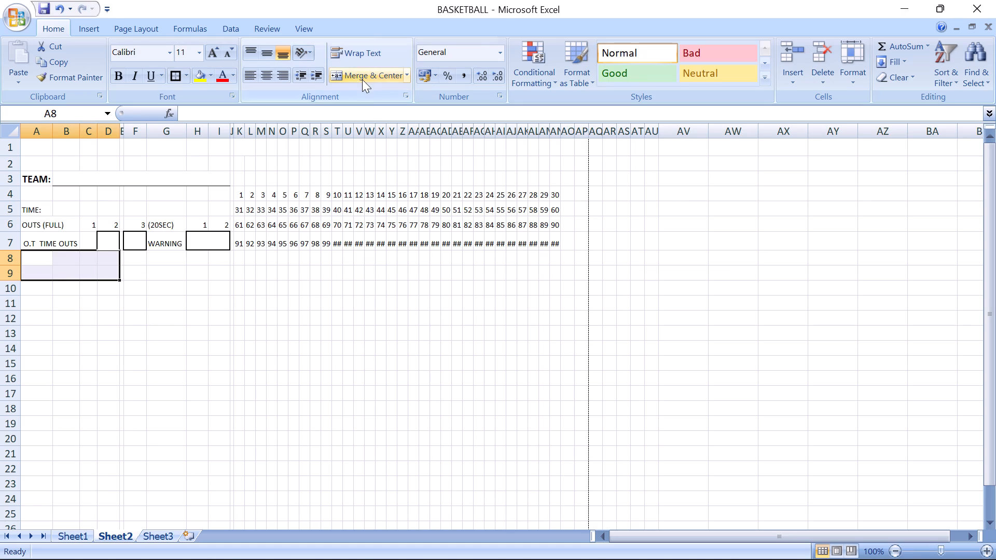
left_click(362, 79)
Recheck the PDF's table header and enter the heading PLAYERS in the merged A8:D9 cell of Sheet2.
key("alt+Tab")
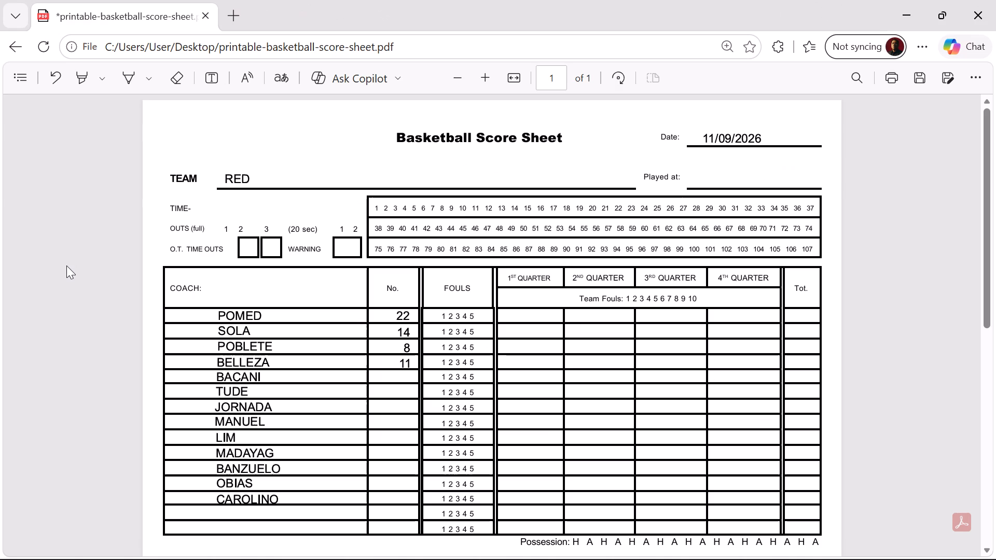
key("alt+Tab")
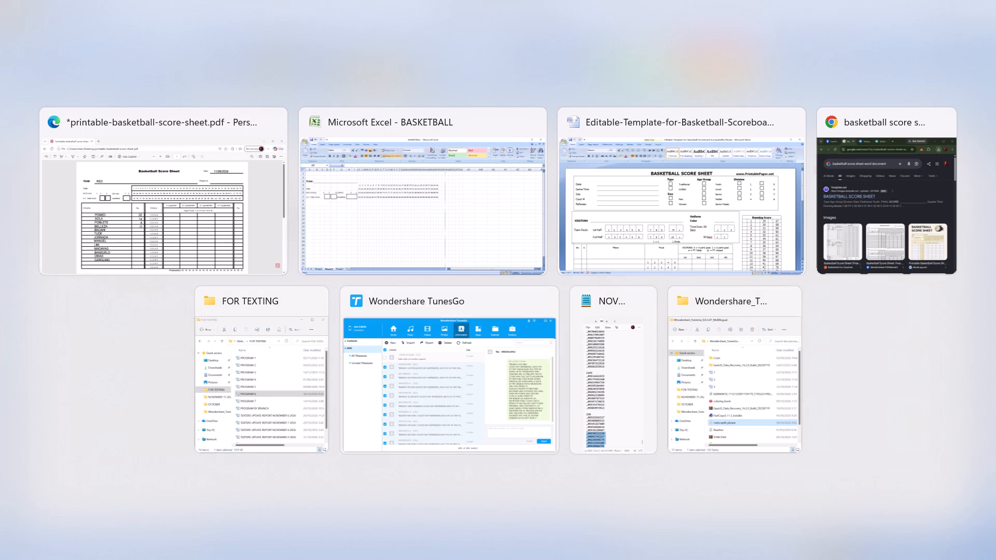
left_click_drag(133, 263, 157, 271)
key("alt+Tab")
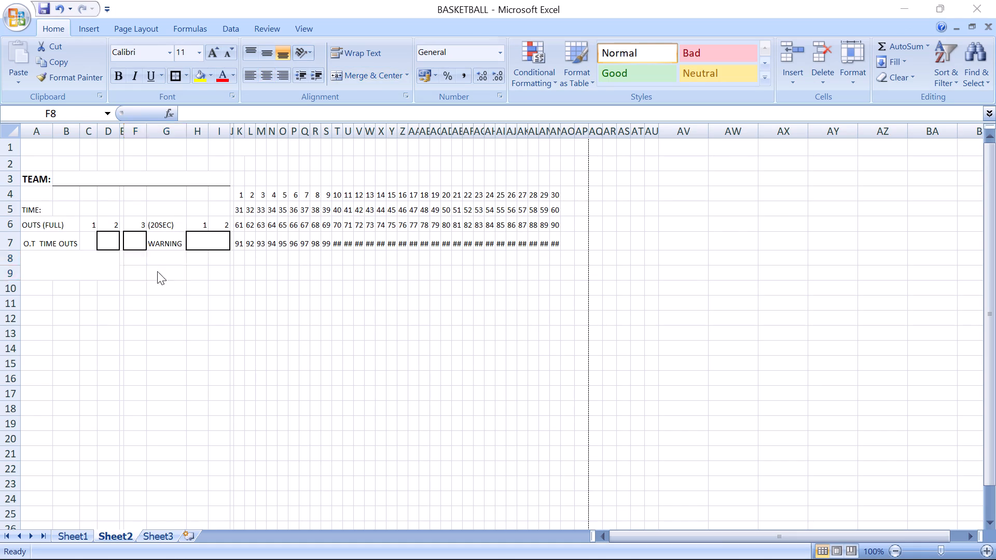
key("alt+Tab")
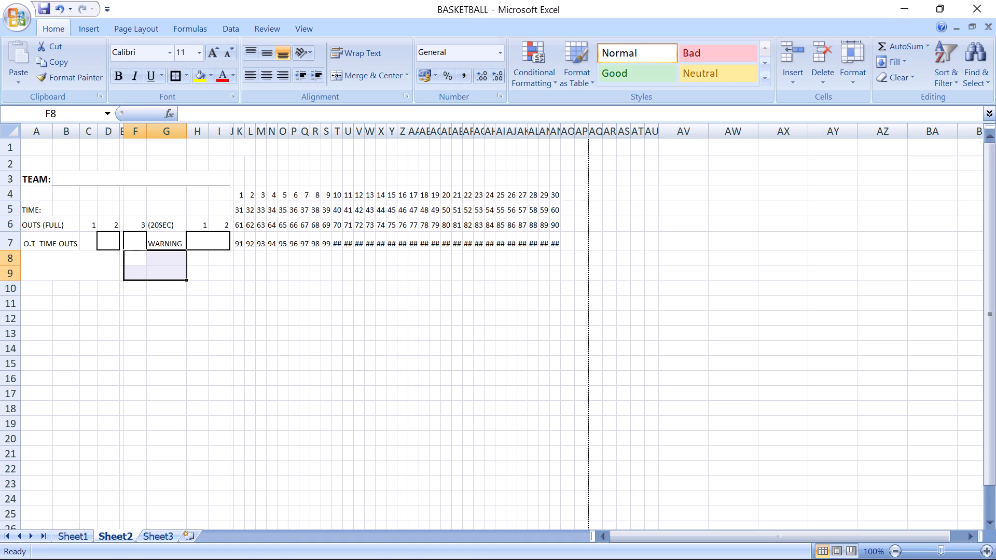
left_click(76, 268)
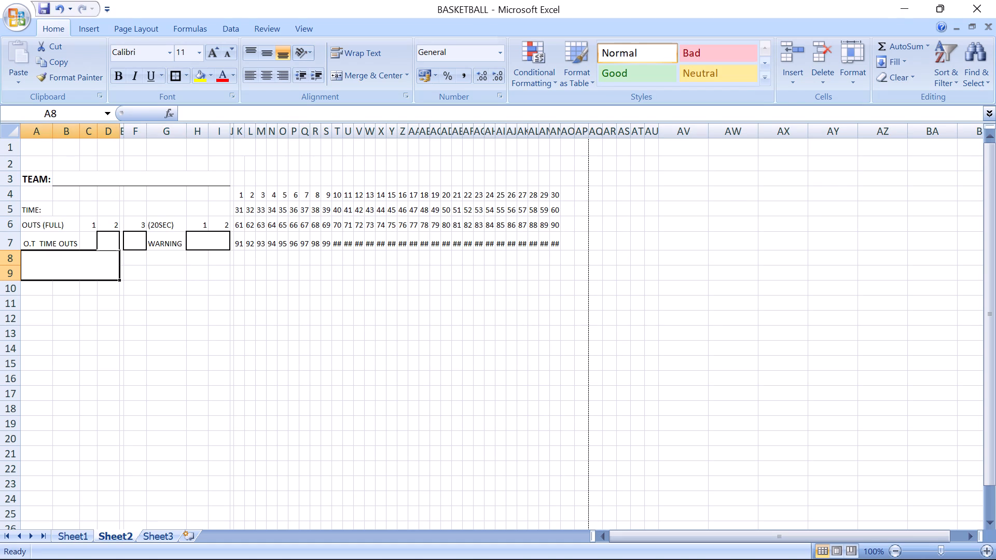
type("PLA")
type("YERS")
key("Return")
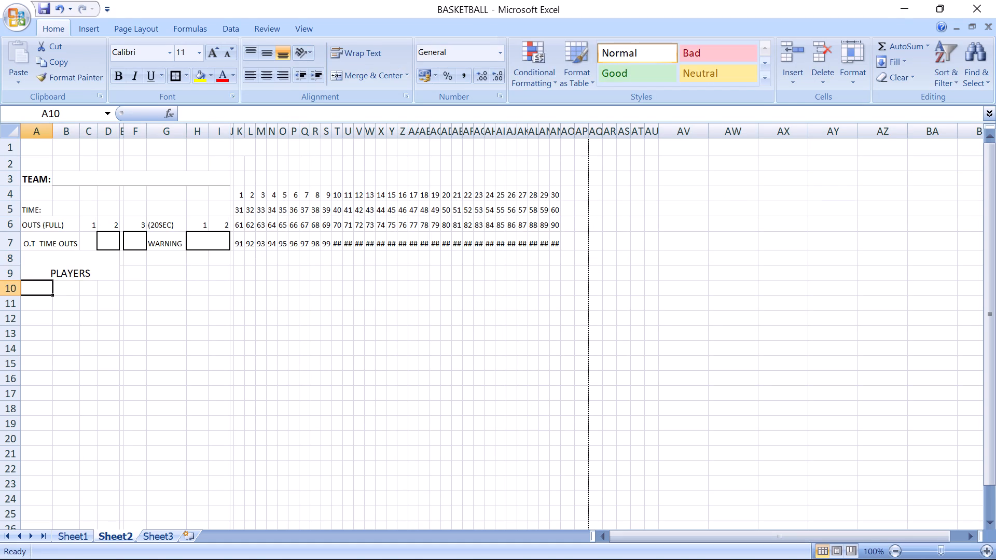
Merge and center A10:D10 below the PLAYERS heading and copy the merged cell to rows 11 through 14.
left_click_drag(43, 290, 59, 290)
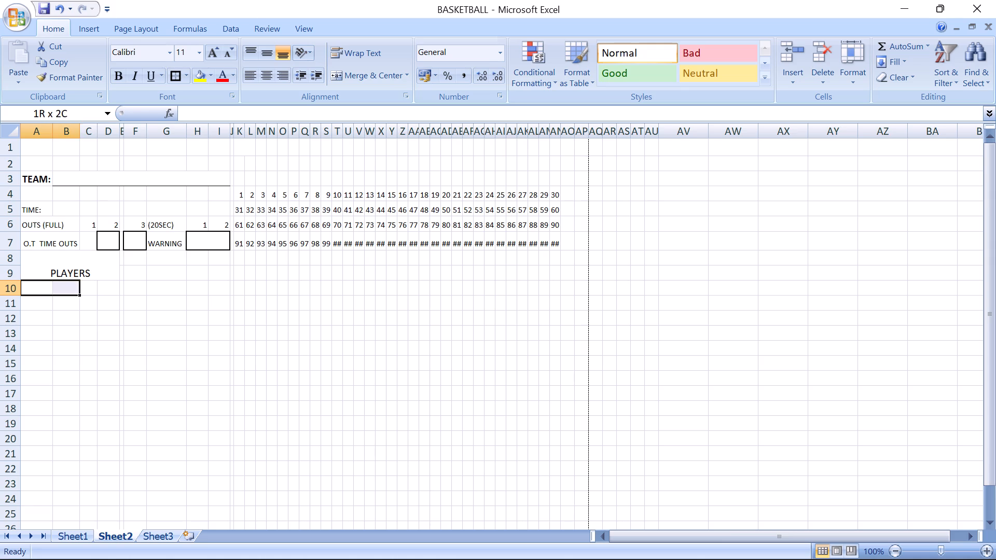
left_click_drag(59, 290, 108, 290)
left_click(343, 80)
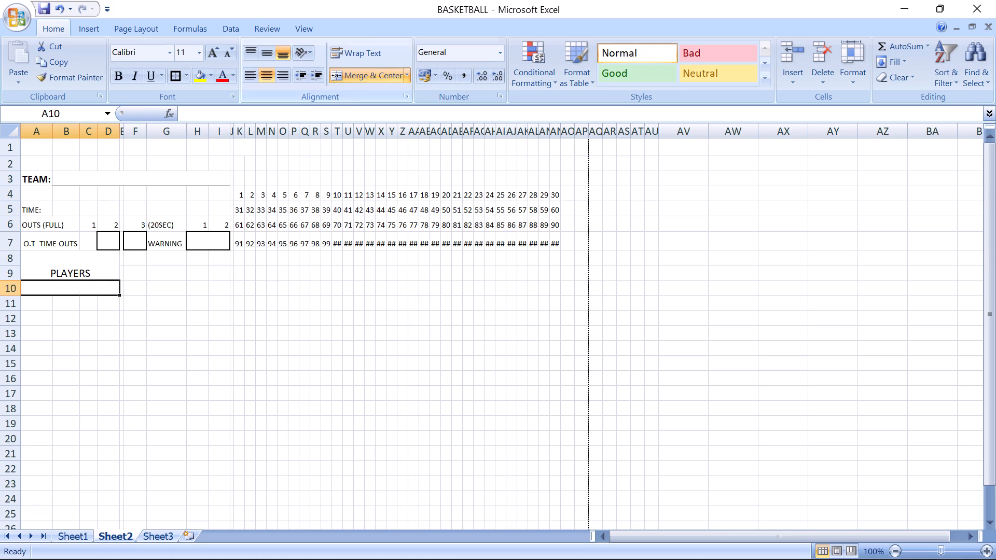
key("ctrl+c")
left_click(41, 301)
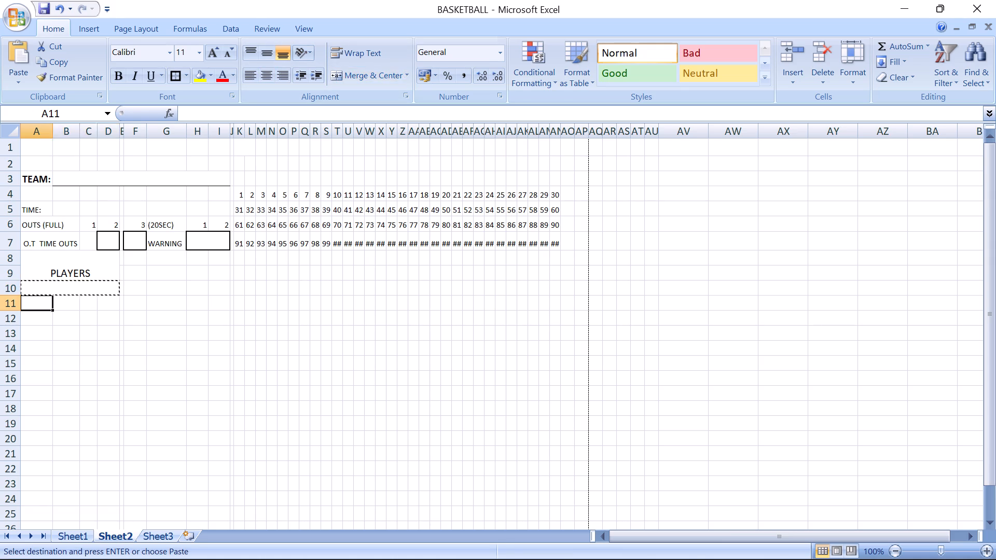
key("ctrl+v")
left_click(39, 318)
key("ctrl+v")
left_click(44, 334)
key("ctrl+v")
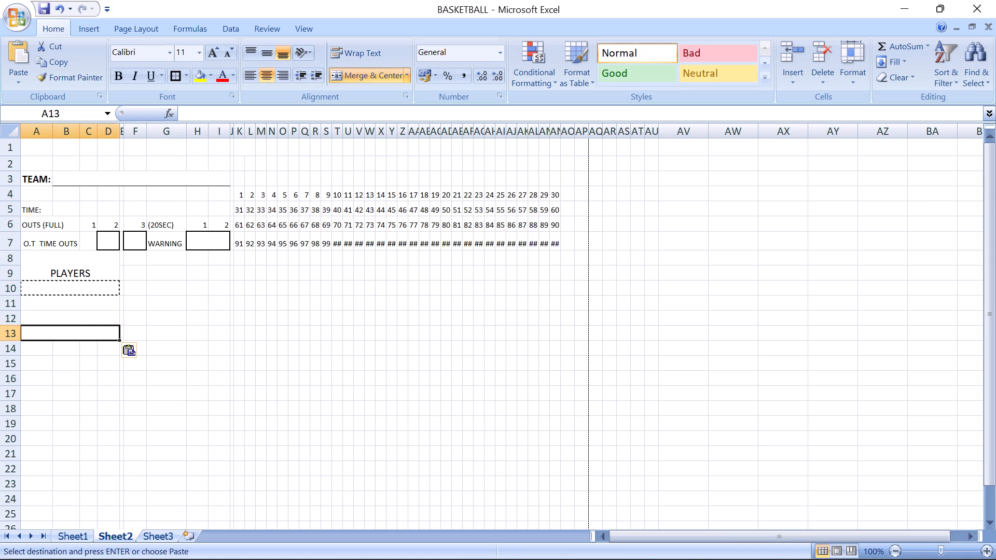
left_click(34, 348)
key("ctrl+v")
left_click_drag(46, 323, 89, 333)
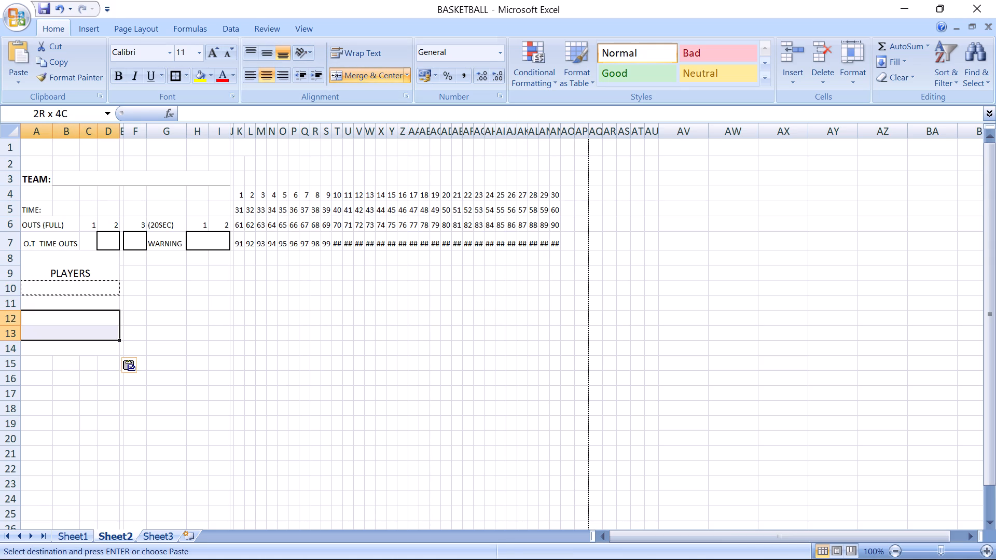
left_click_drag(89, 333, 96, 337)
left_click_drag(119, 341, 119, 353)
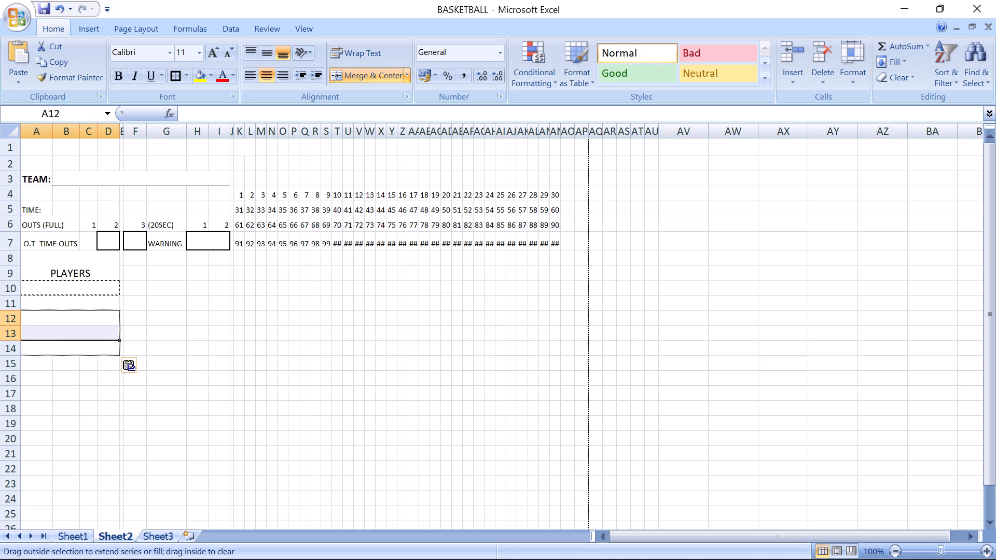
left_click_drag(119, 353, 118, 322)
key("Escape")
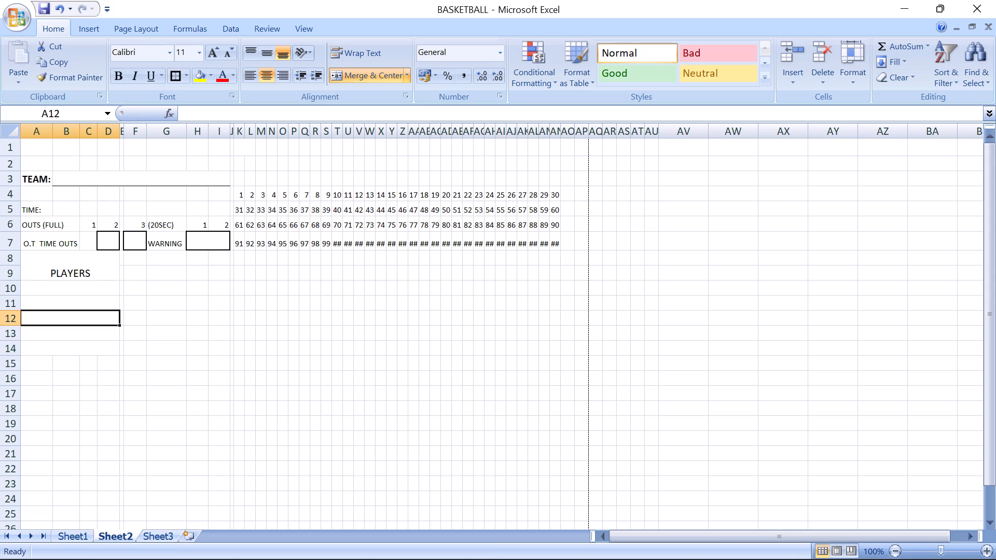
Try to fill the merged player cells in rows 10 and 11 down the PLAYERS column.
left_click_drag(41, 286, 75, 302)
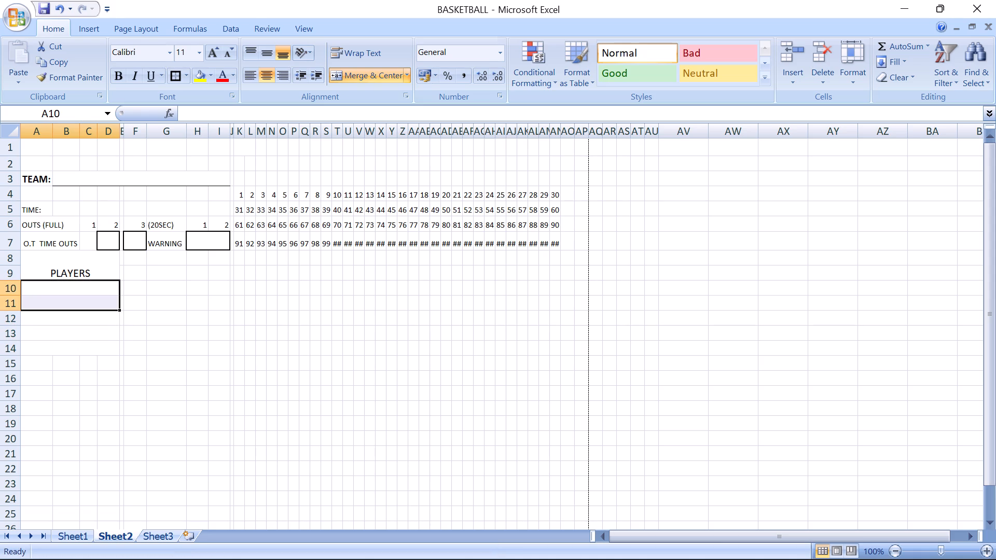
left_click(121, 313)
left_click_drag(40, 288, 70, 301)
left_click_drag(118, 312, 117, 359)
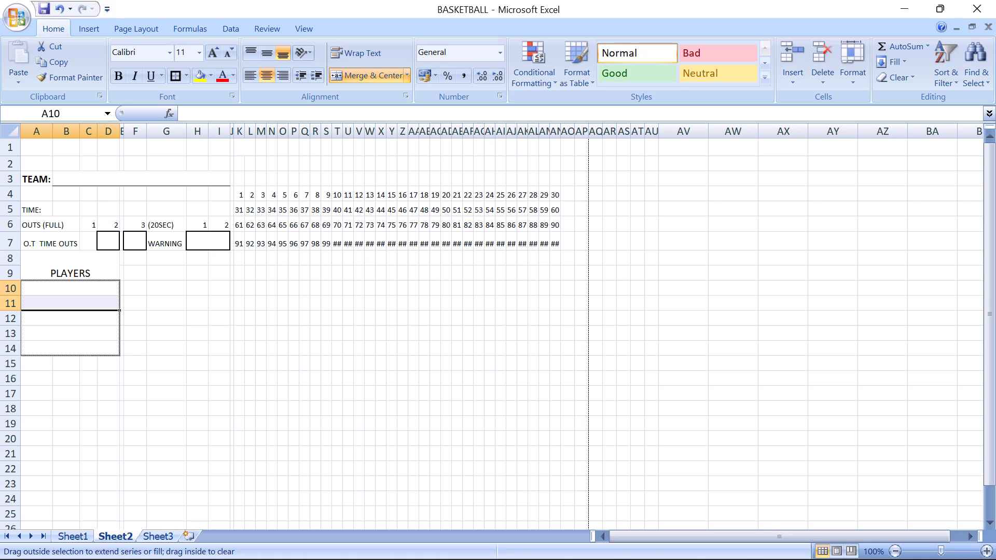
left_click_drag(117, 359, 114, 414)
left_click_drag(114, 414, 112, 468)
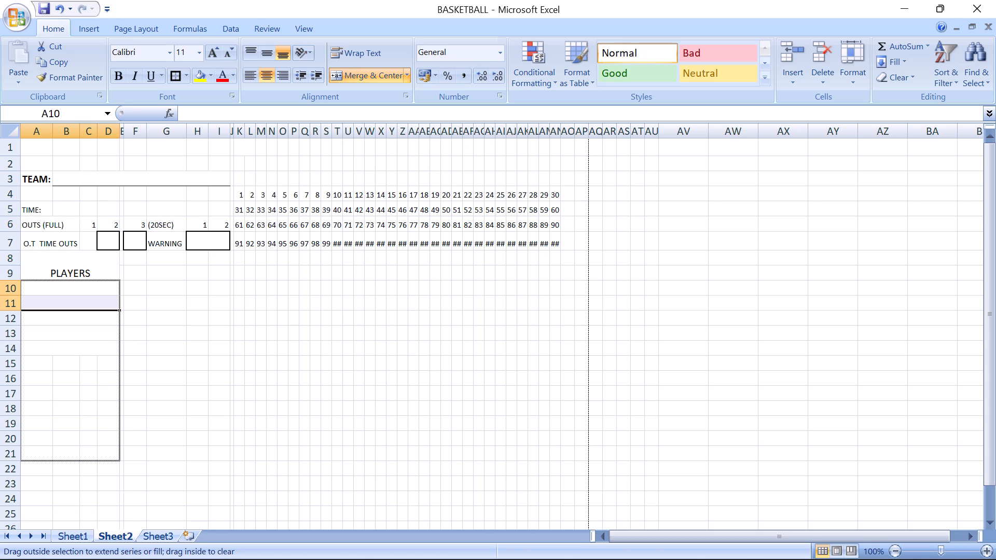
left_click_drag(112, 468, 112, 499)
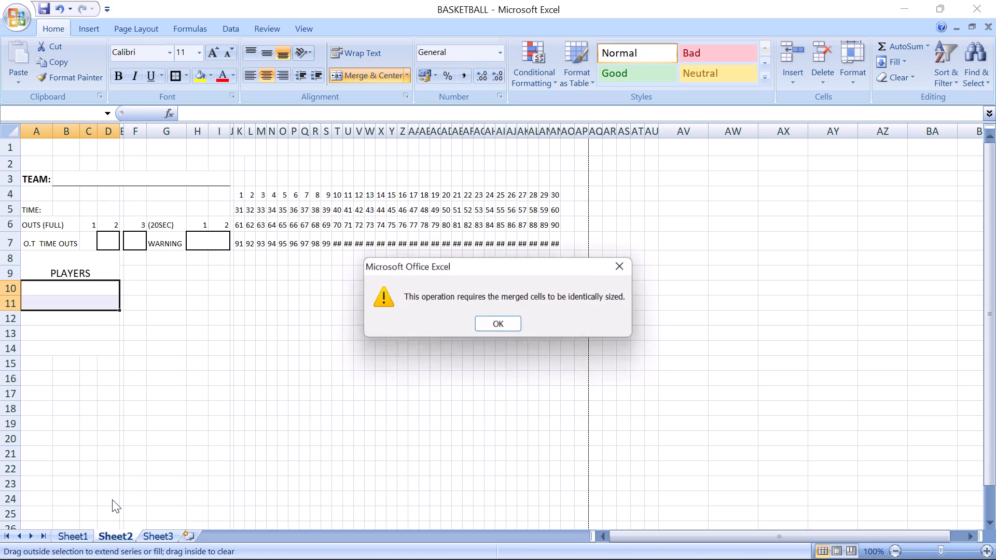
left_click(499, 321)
Copy the merged player cell in row 14 to each row from 15 through 23.
scroll(197, 339, "down", 2)
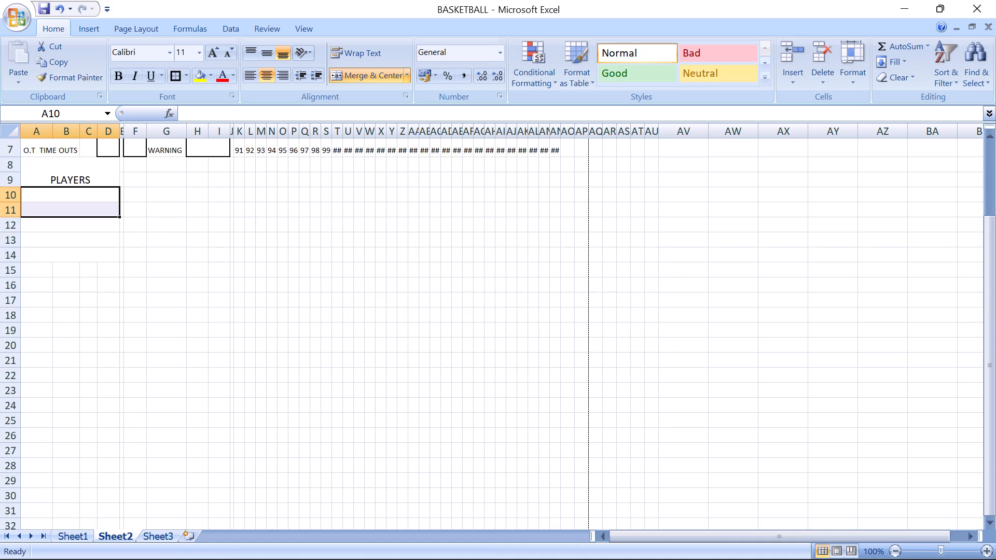
scroll(176, 335, "down", 3)
scroll(176, 333, "up", 3)
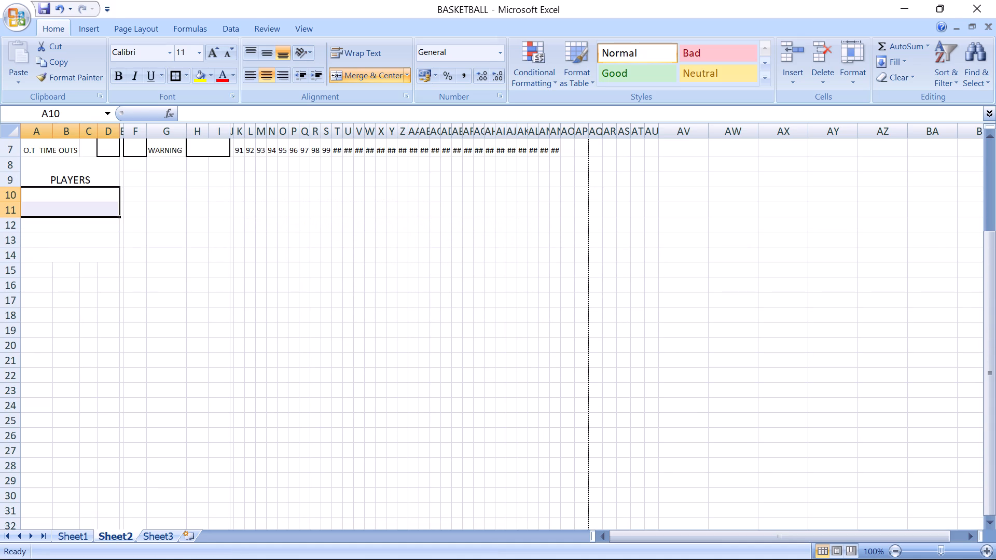
left_click(47, 199)
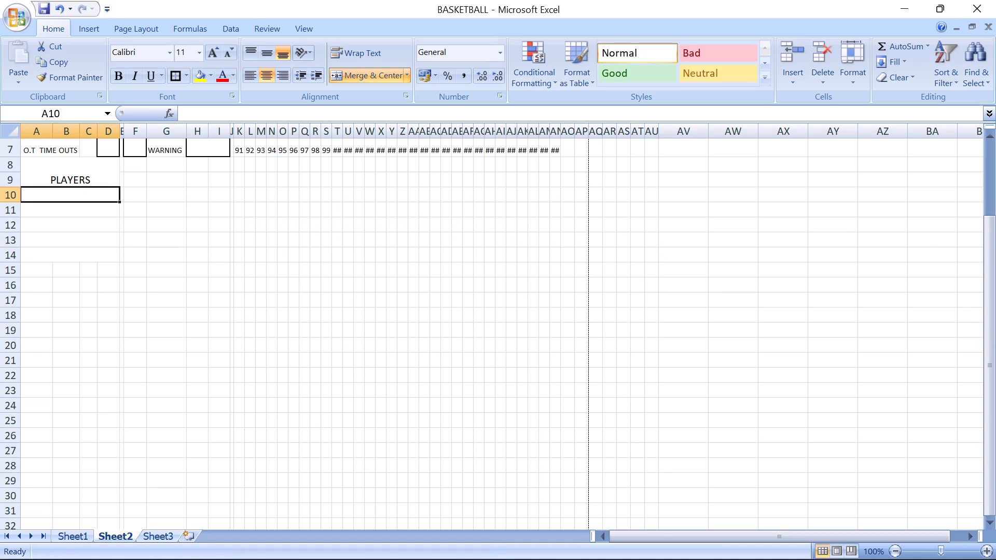
left_click(44, 255)
key("ctrl+c")
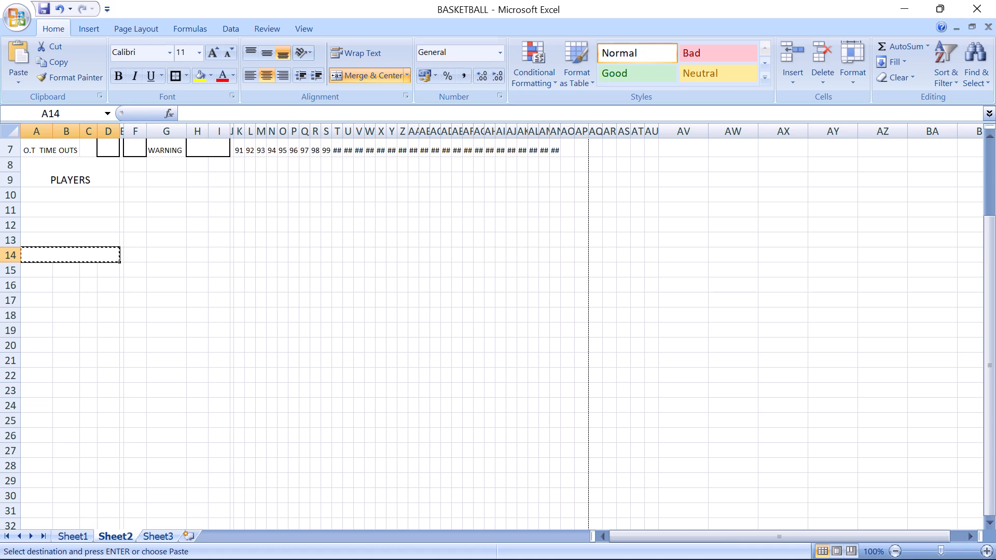
left_click(45, 265)
key("ctrl+v")
key("Up")
key("Down")
key("Down")
key("ctrl+v")
key("Down")
key("ctrl+v")
key("Down")
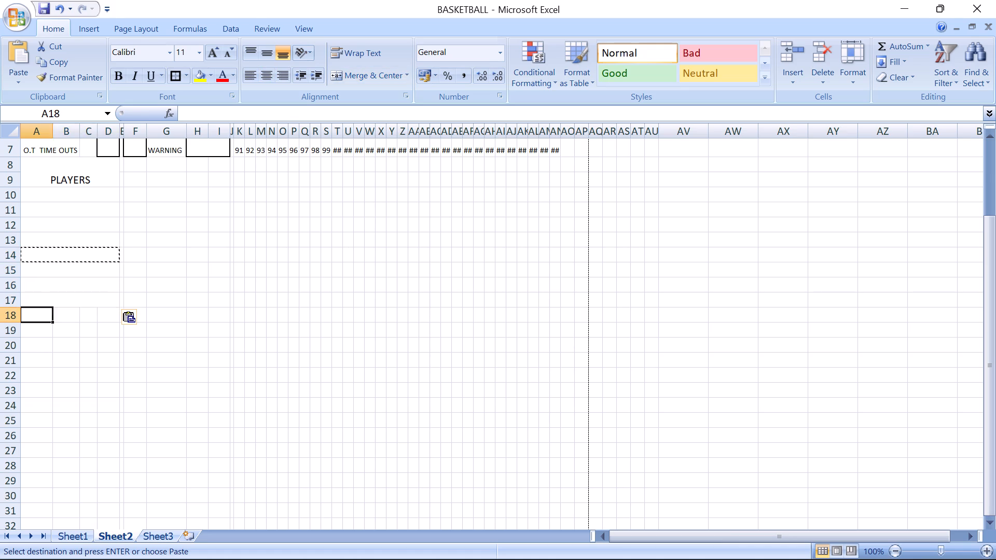
key("ctrl+v")
key("Down")
key("ctrl+v")
key("Down")
key("ctrl+v")
key("Down")
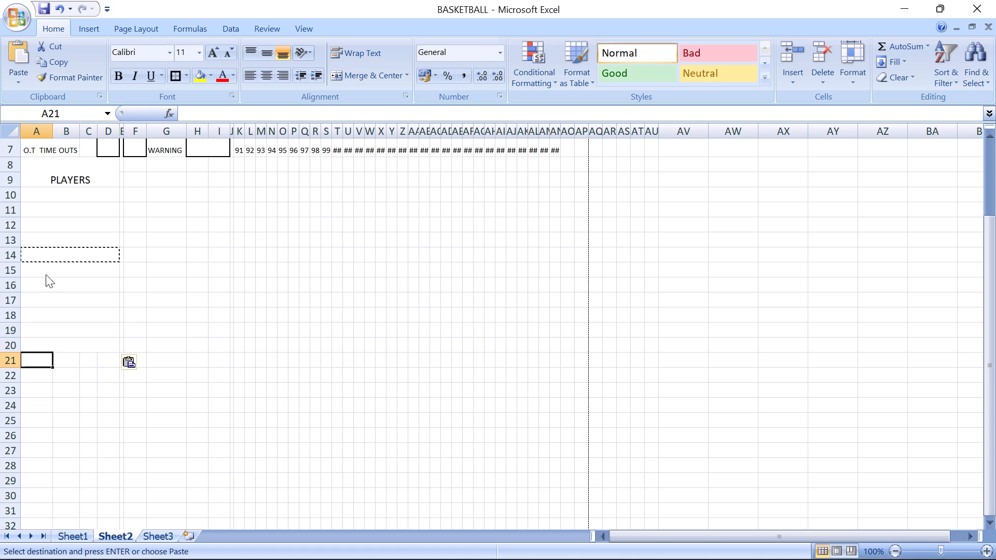
key("ctrl+v")
key("Down")
key("ctrl+v")
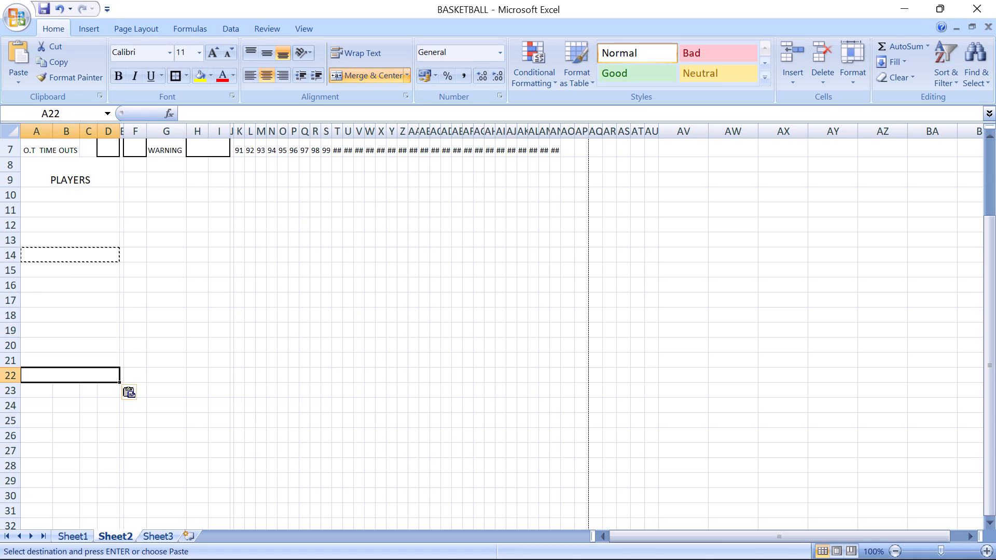
key("Down")
key("ctrl+v")
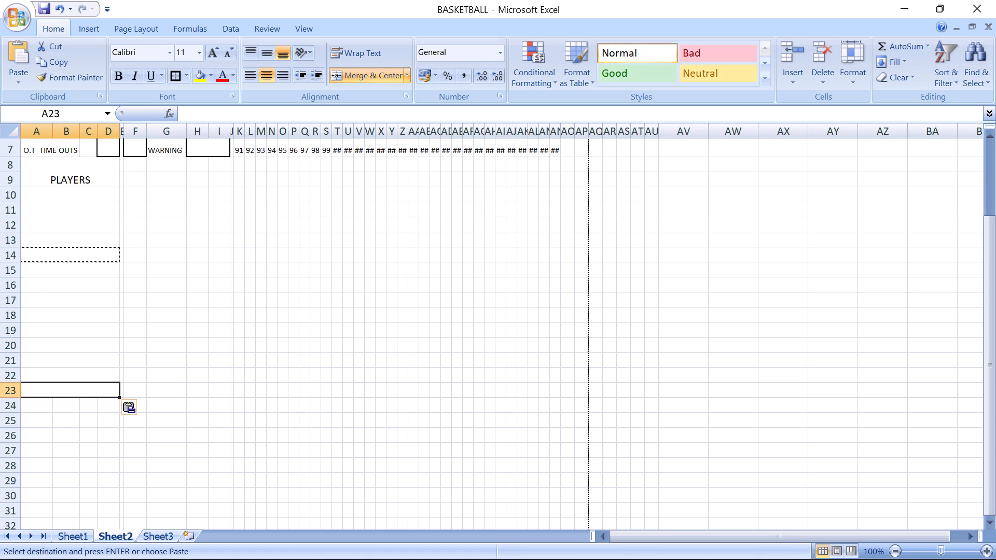
Switch to the printable basketball score sheet PDF in Edge.
left_click(589, 539)
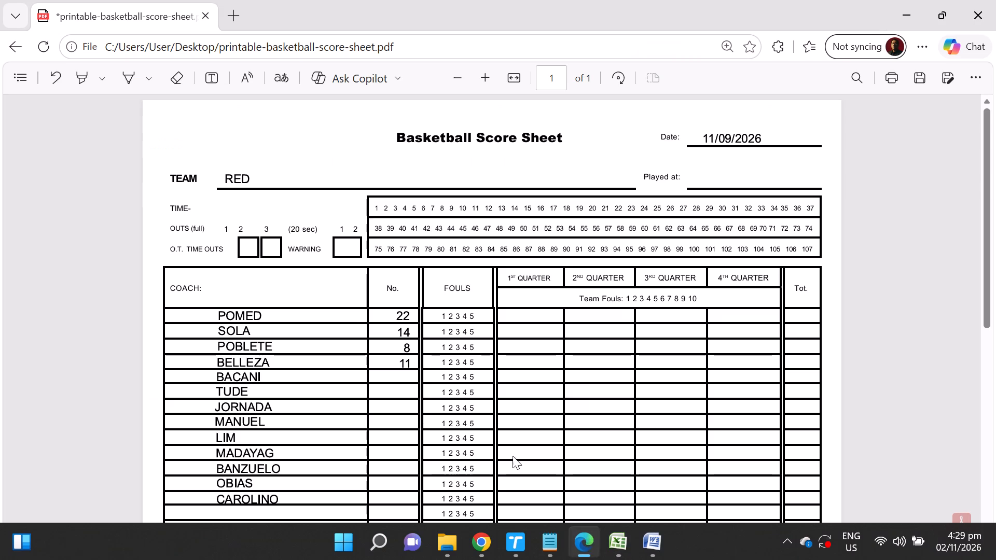
Check the table layout in the PDF, merge and center E9:F9 beside PLAYERS, and copy the merged cell to rows 10 through 12.
scroll(504, 445, "down", 3)
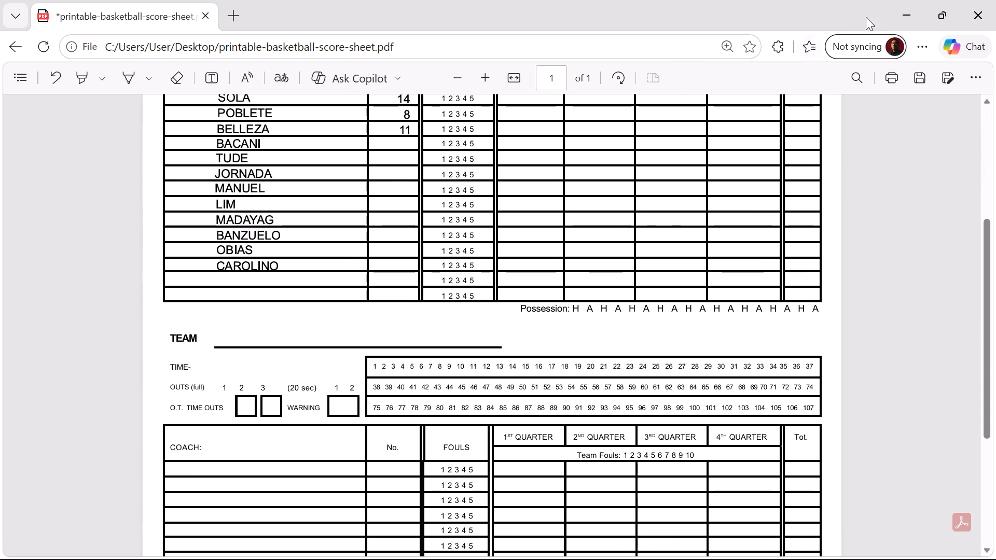
left_click(909, 12)
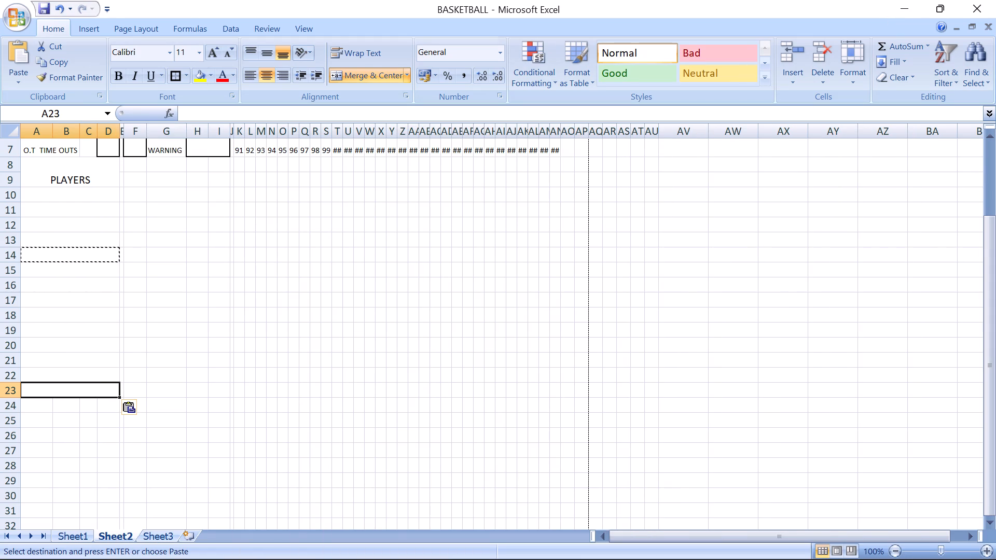
key("alt+Tab")
scroll(315, 167, "up", 3)
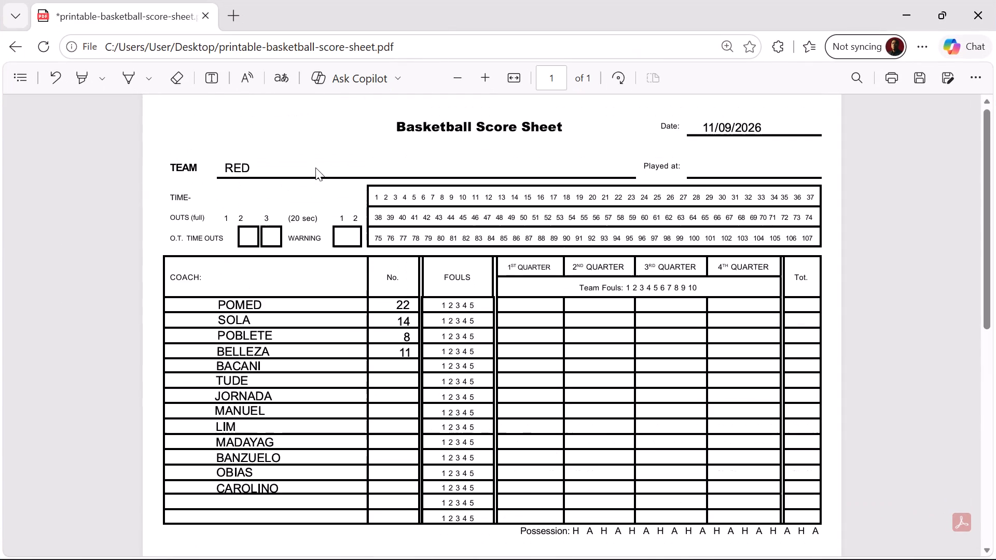
key("alt+Tab")
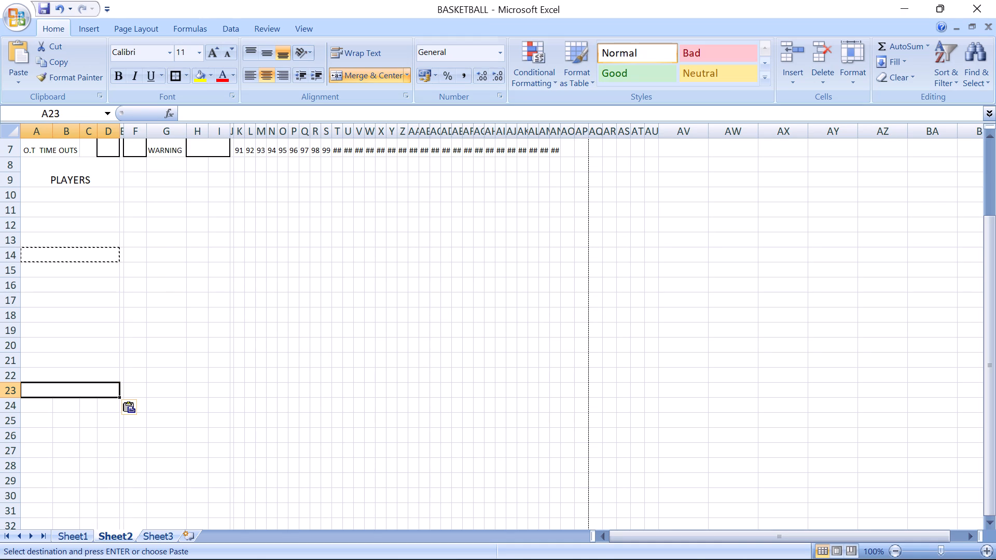
left_click_drag(122, 184, 139, 184)
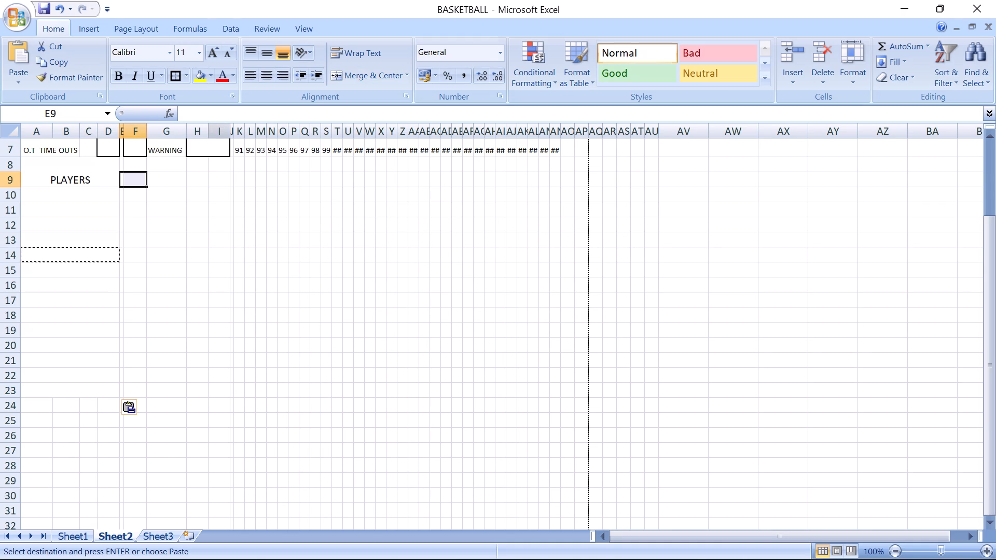
left_click(362, 79)
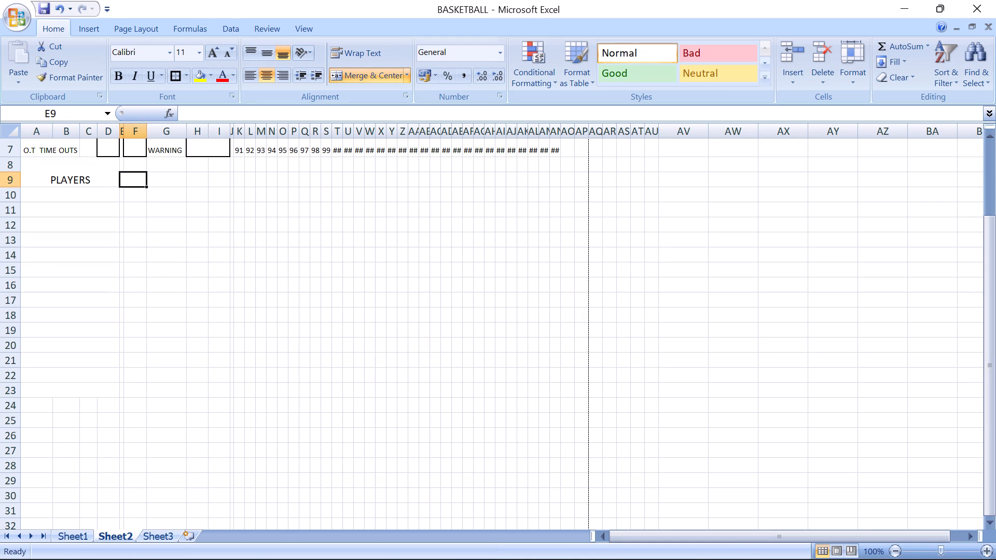
key("ctrl+c")
left_click(133, 197)
left_click(122, 195)
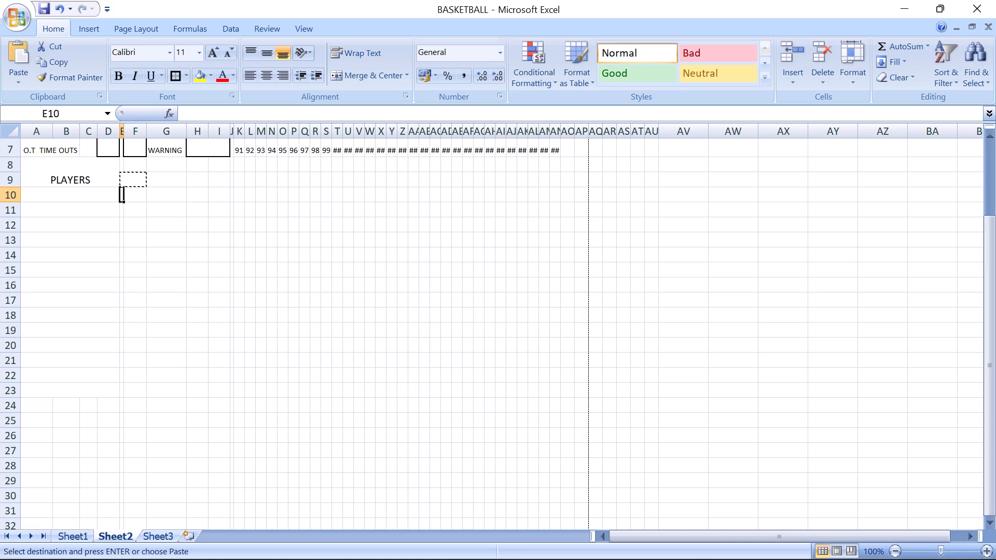
key("ctrl+v")
key("Down")
key("ctrl+v")
key("Down")
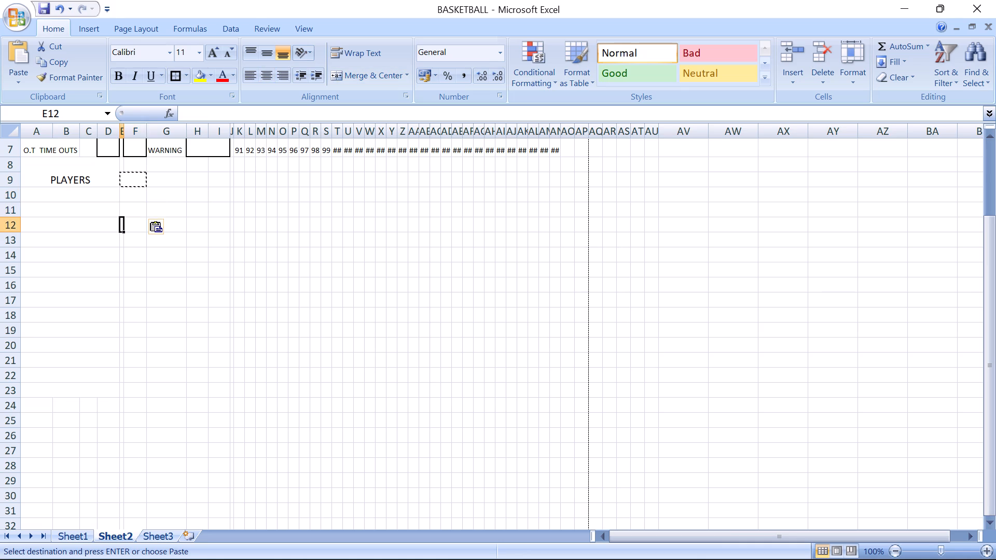
key("ctrl+v")
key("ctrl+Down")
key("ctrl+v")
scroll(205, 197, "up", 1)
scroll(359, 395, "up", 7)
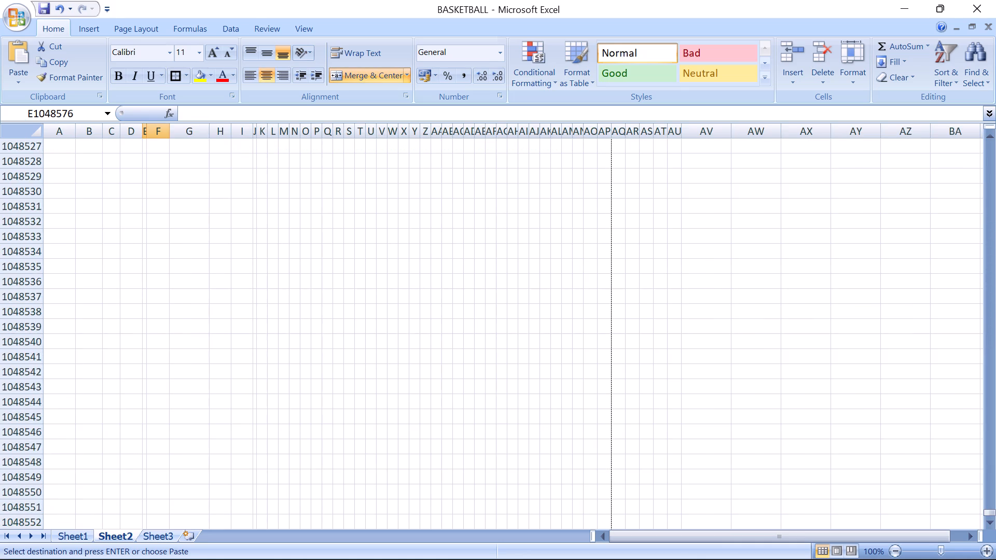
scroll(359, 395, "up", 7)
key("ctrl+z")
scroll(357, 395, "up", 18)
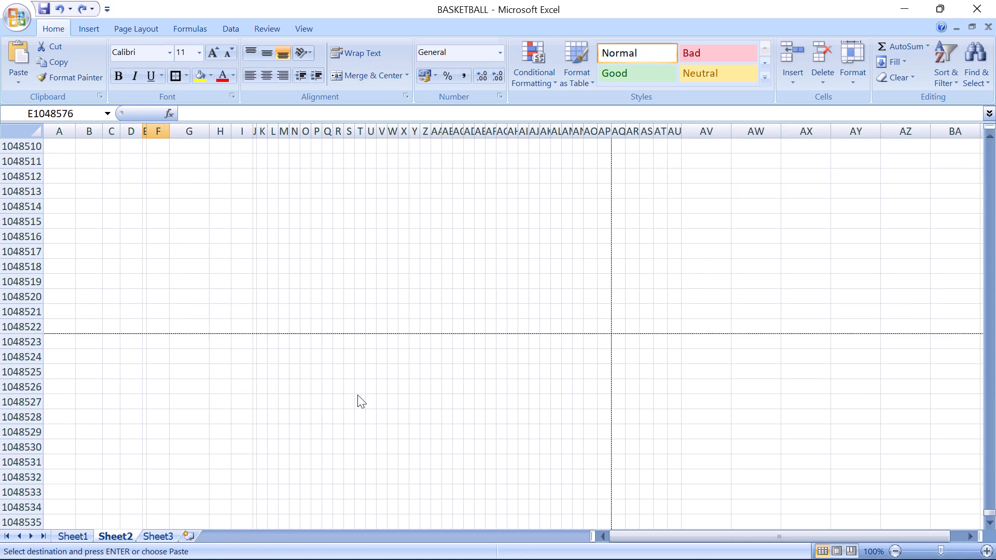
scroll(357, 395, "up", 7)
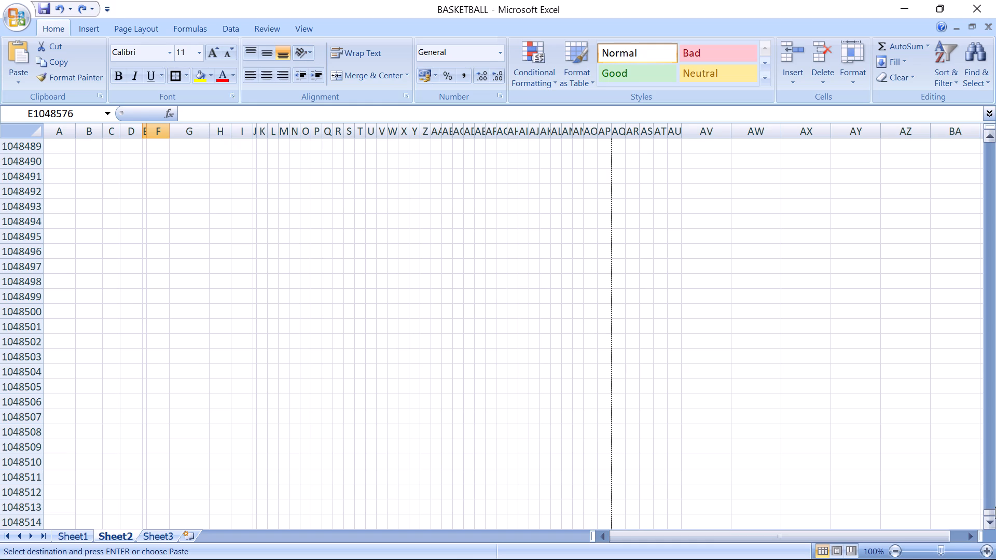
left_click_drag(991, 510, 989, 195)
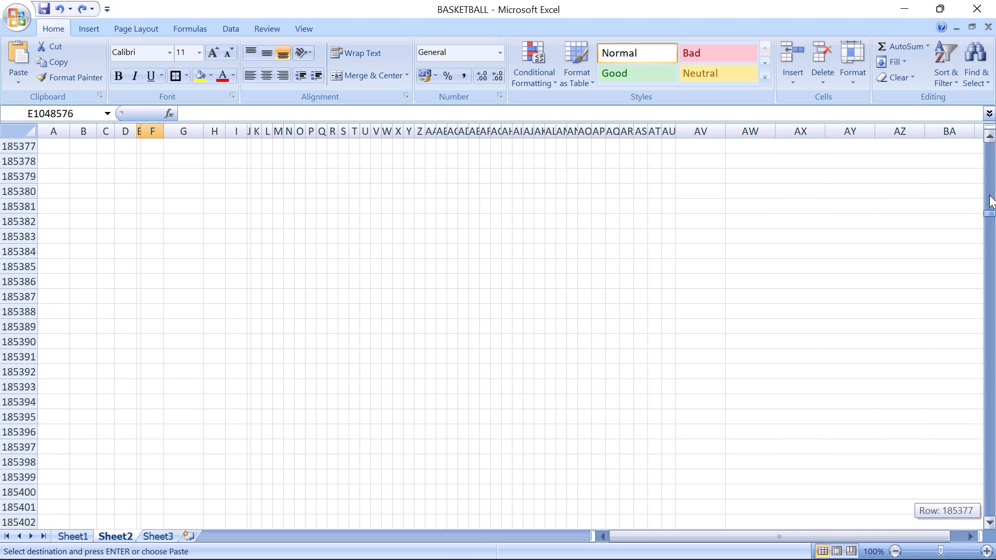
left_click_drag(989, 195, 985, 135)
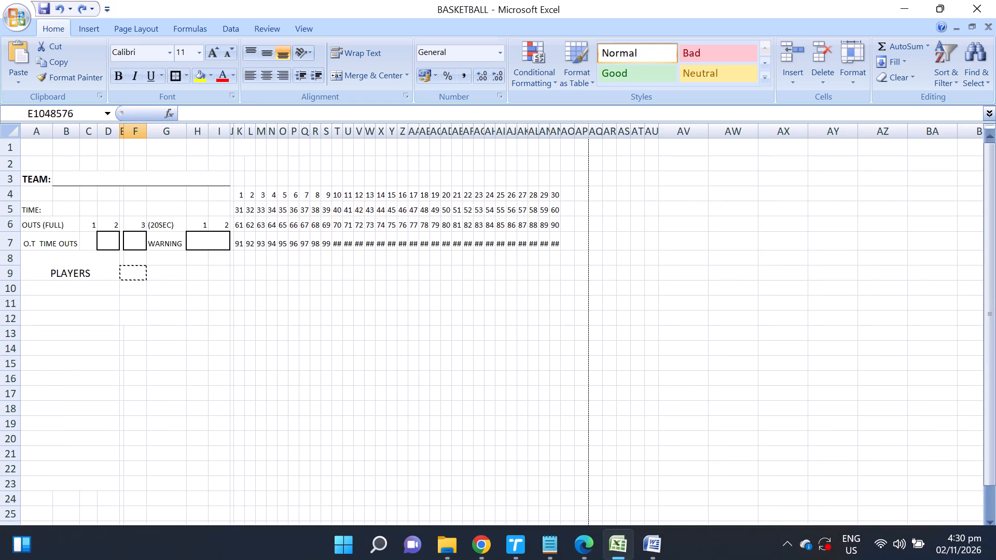
Paste the merged E:F cell into each row from 13 through 16.
left_click(123, 331)
key("ctrl+v")
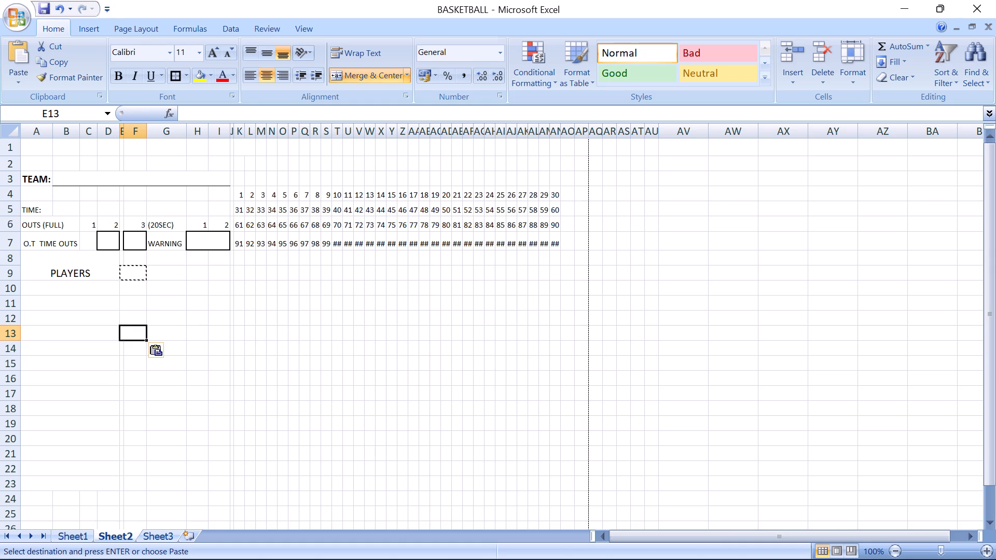
key("Down")
key("ctrl+v")
key("Down")
key("ctrl+v")
key("Down")
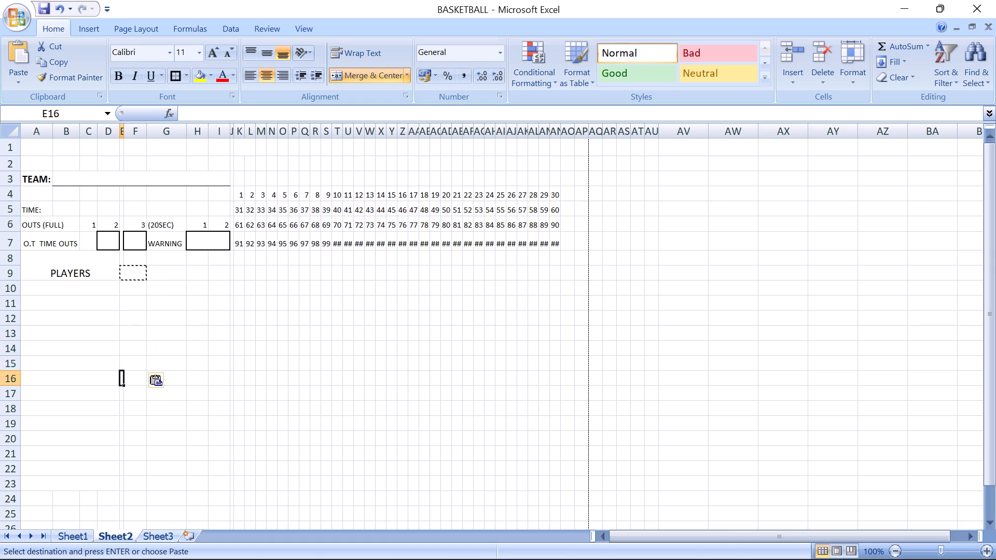
key("ctrl+v")
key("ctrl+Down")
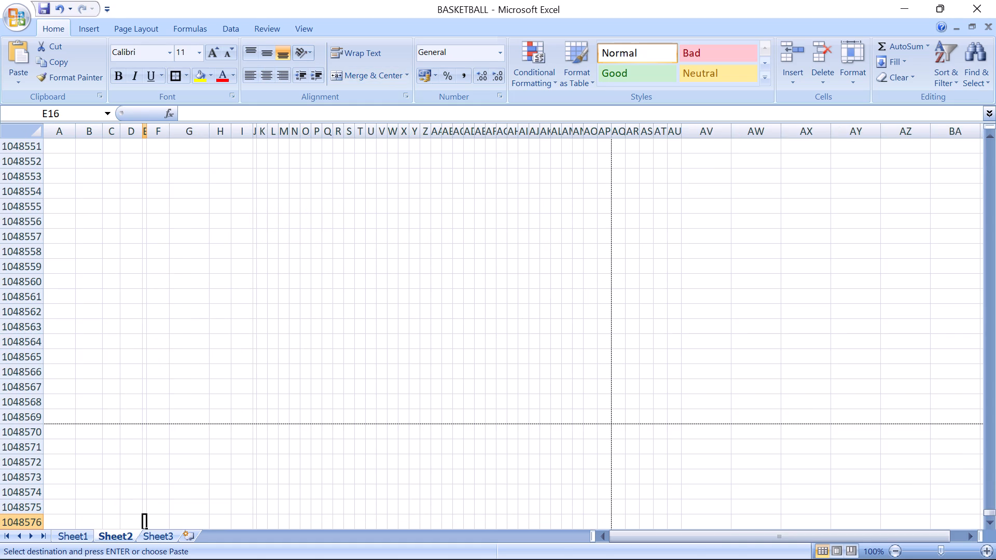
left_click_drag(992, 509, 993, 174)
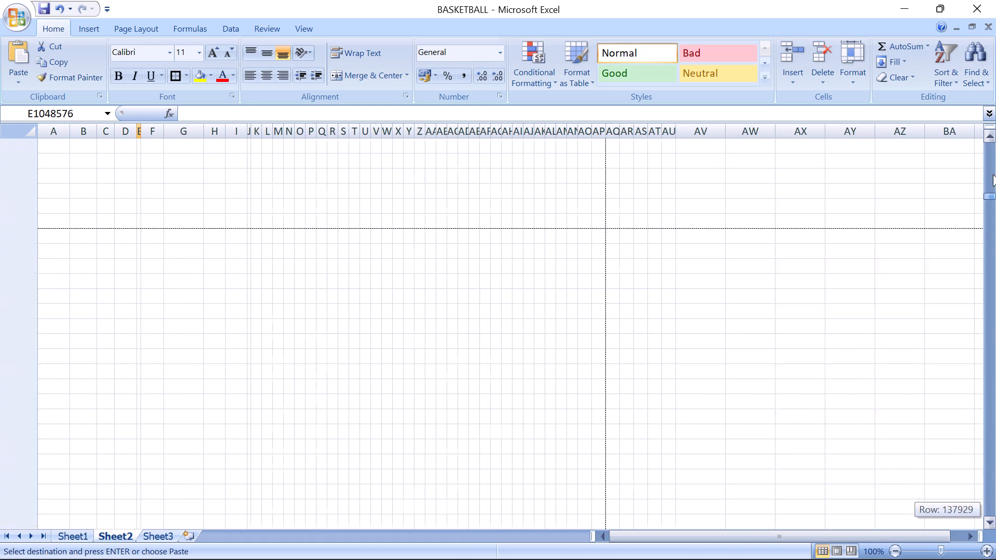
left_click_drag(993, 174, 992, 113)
Paste the merged E:F cell into each row from 17 through 23, matching the depth of the PLAYERS column.
scroll(176, 385, "down", 1)
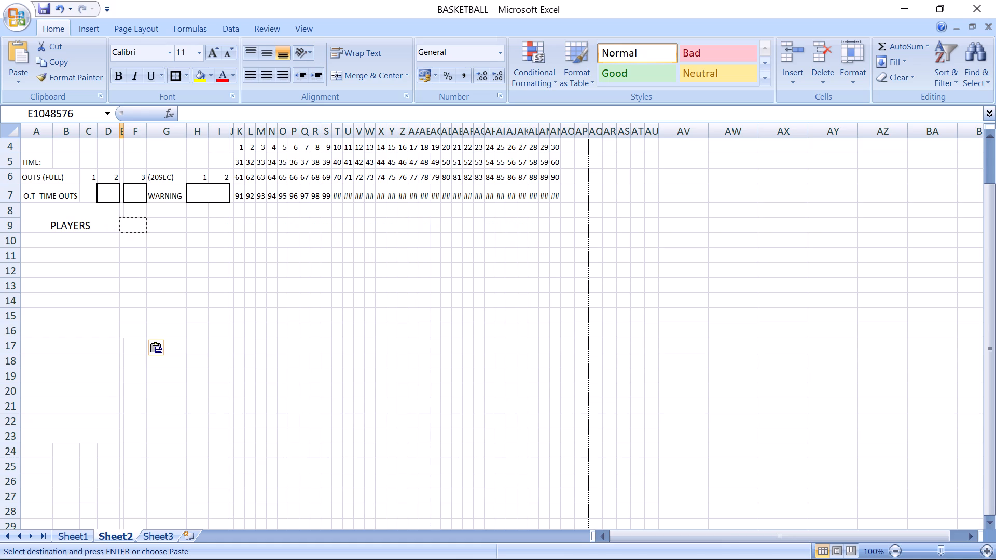
left_click(122, 345)
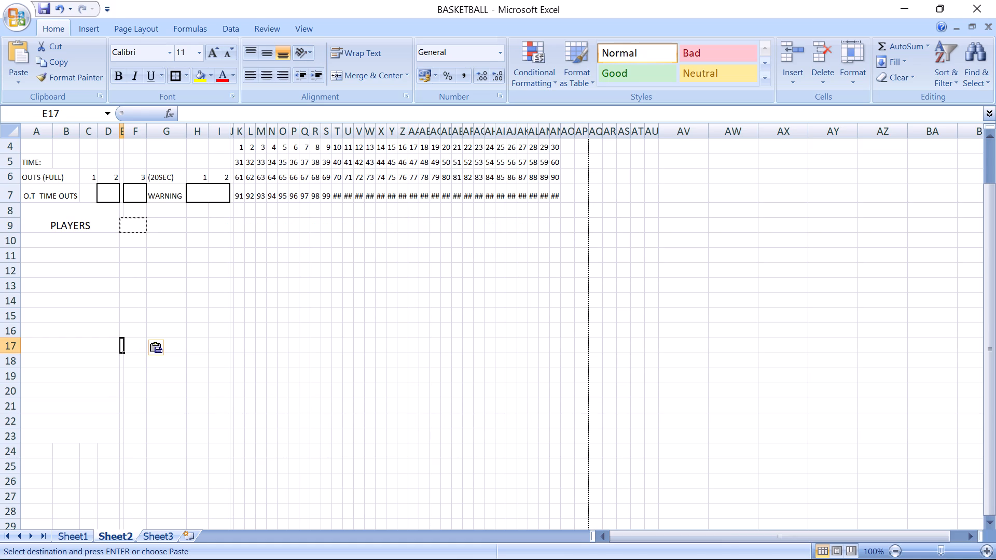
key("ctrl+v")
key("Down")
key("ctrl+v")
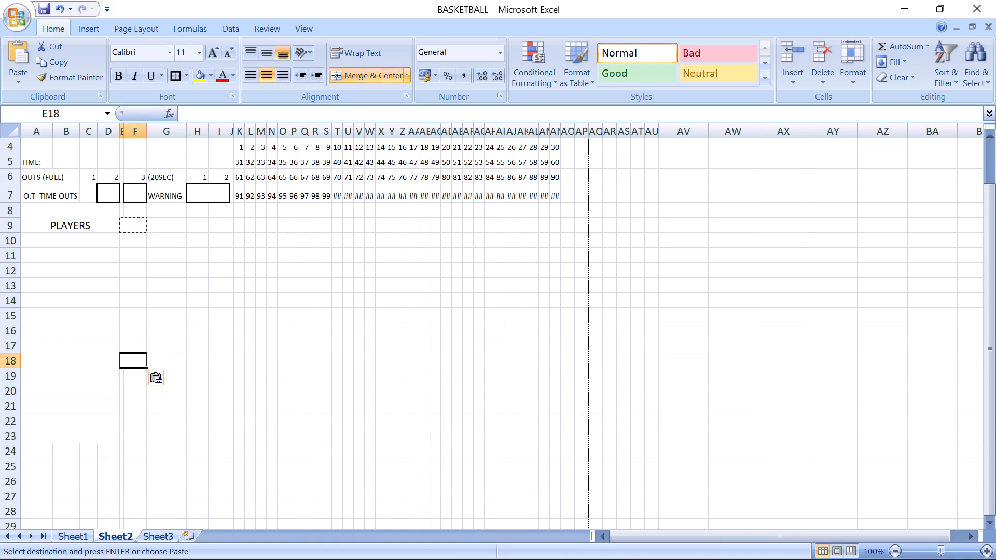
key("Down")
key("ctrl+v")
key("Down")
key("ctrl+v")
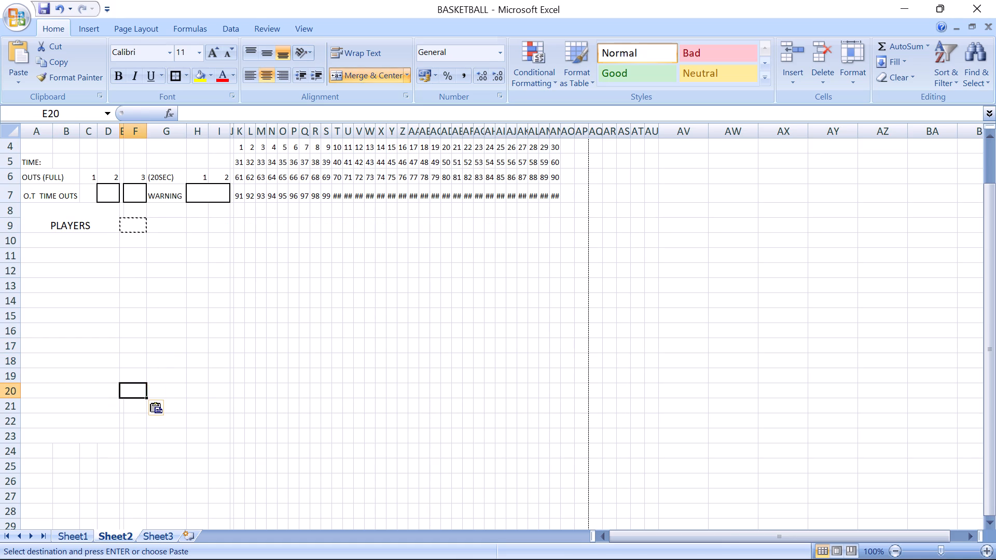
key("Down")
key("ctrl+v")
key("Down")
key("ctrl+v")
key("Down")
key("ctrl+v")
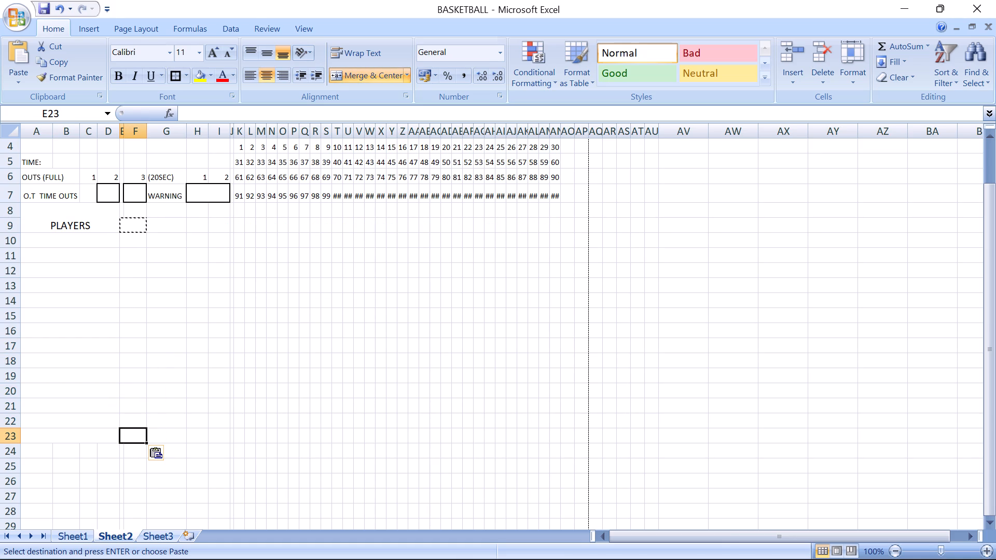
Merge and center E8:F9 beside the PLAYERS heading and enter the heading NO. in it.
type("NO")
key("Escape")
left_click(131, 227)
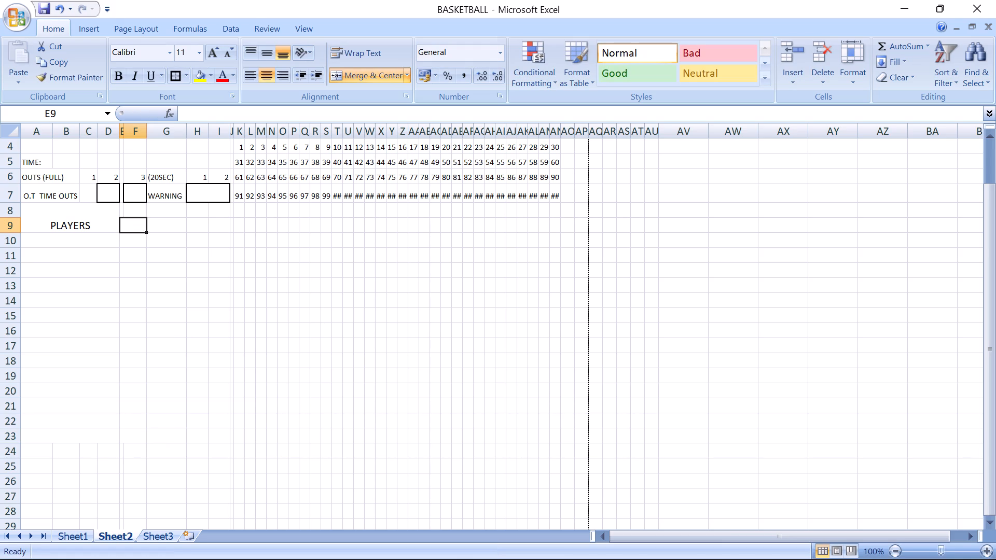
left_click_drag(133, 211, 133, 221)
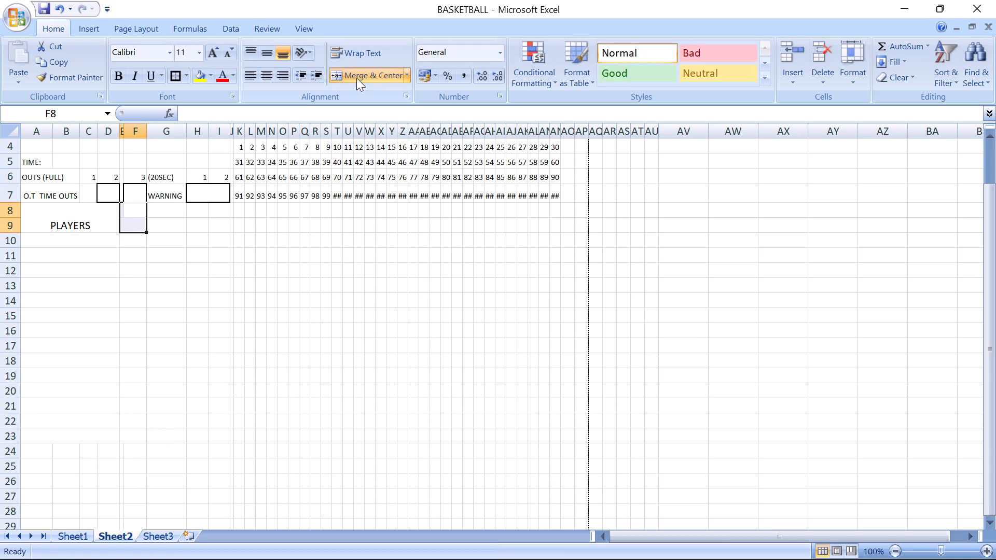
left_click(379, 72)
left_click(379, 72)
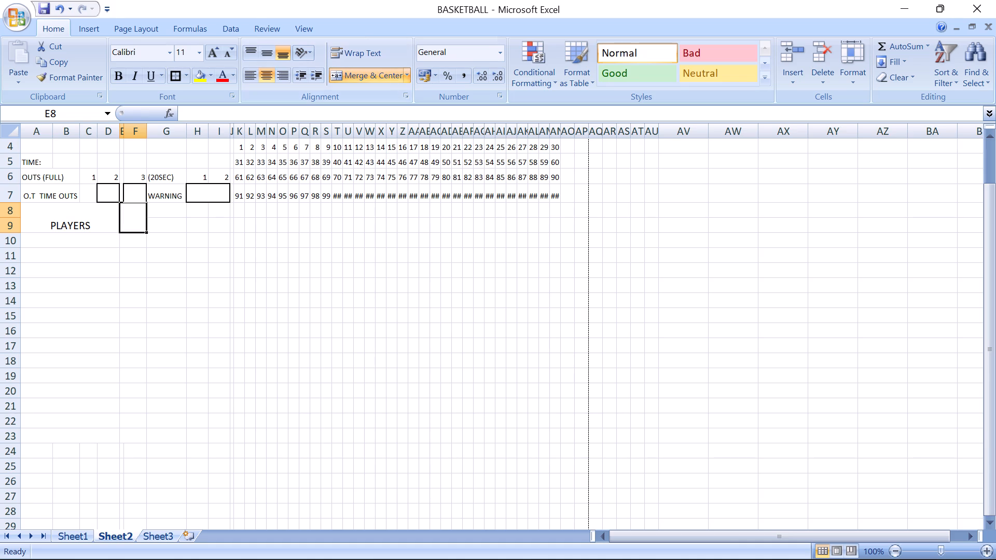
left_click(128, 226)
type("NO")
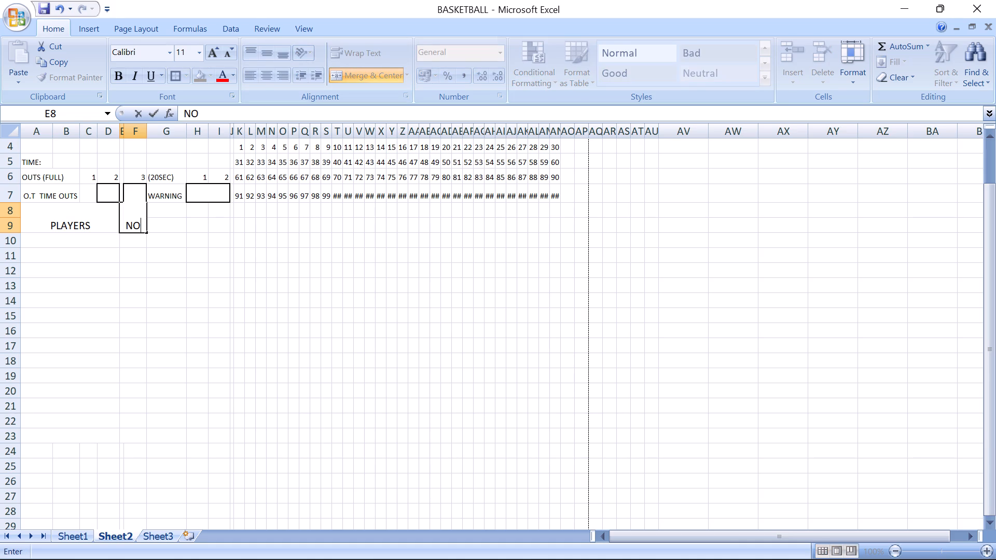
key("period")
key("Return")
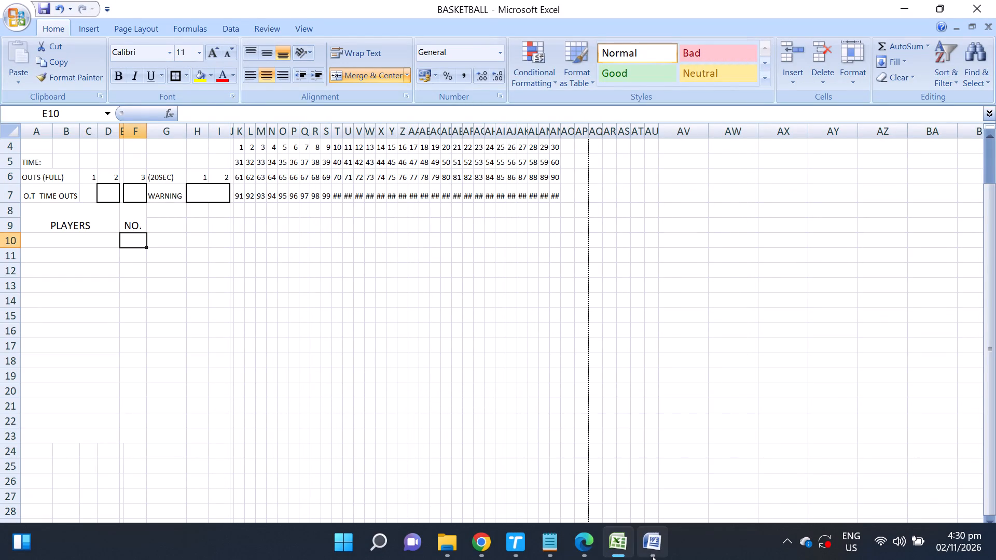
Check the next column in the PDF, merge and center G8:H9 beside NO., and enter the heading FOULS.
left_click(584, 543)
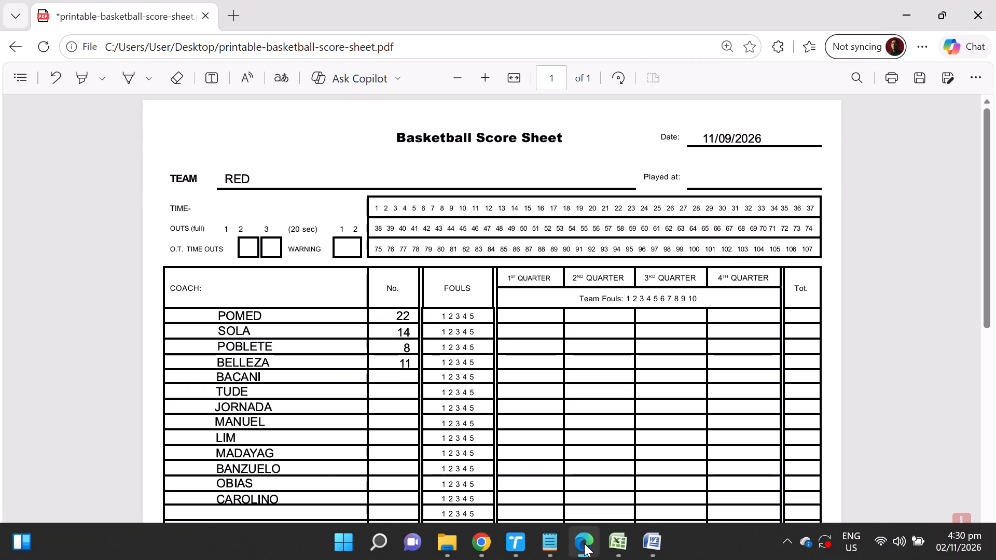
left_click(584, 543)
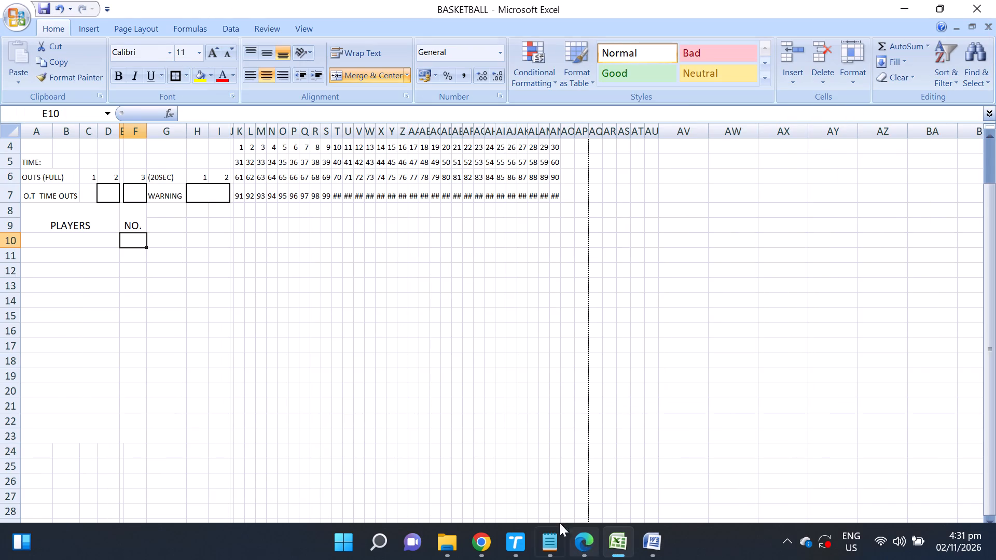
key("alt+Tab")
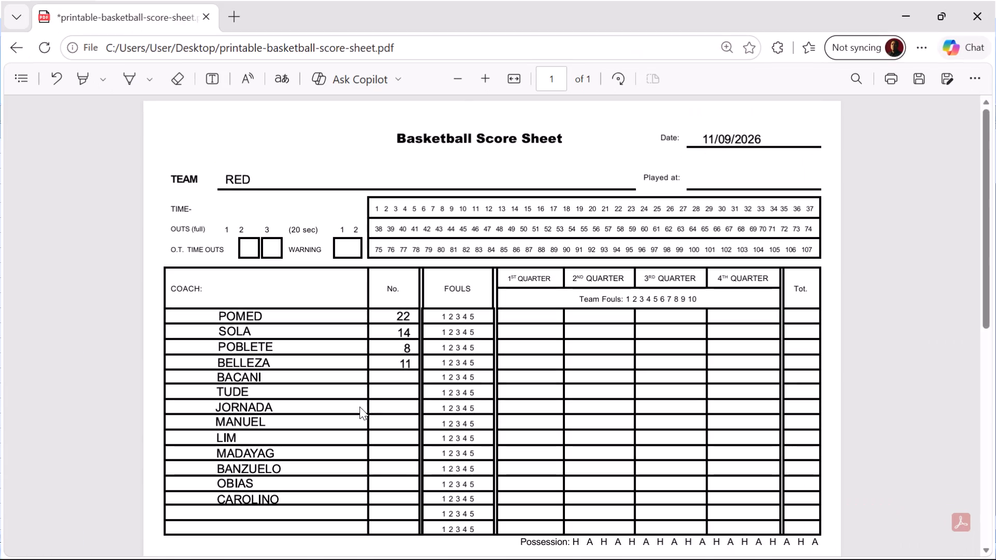
key("alt+Tab")
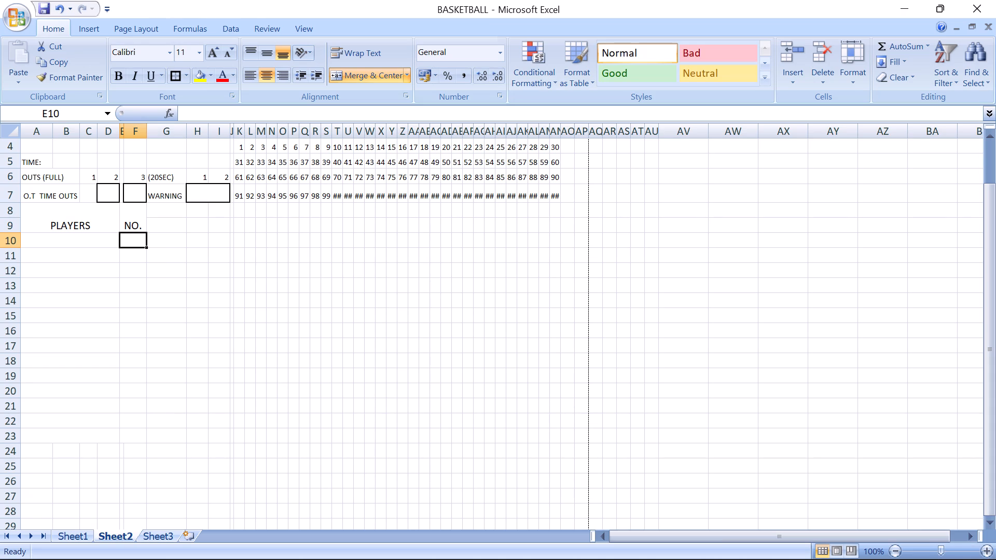
left_click_drag(169, 212, 206, 224)
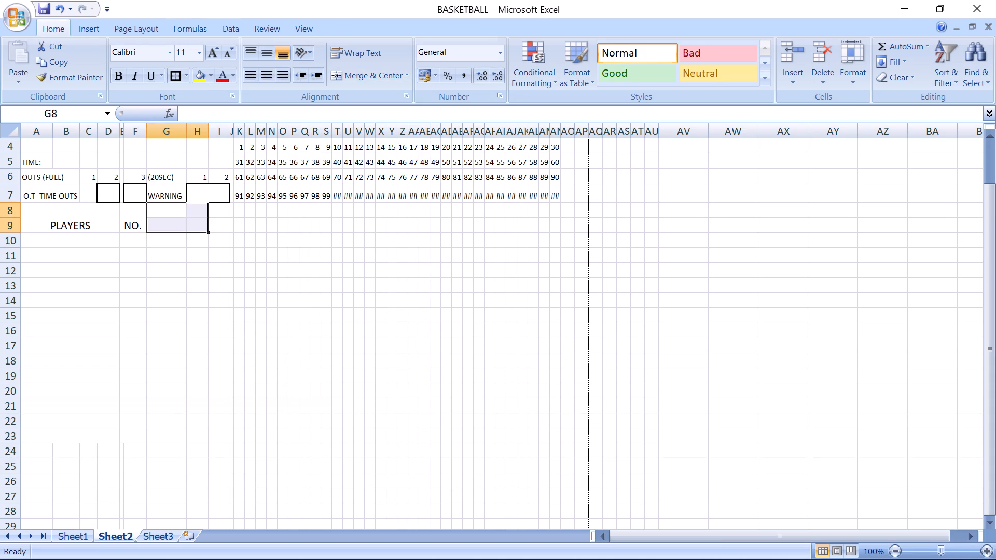
key("alt+Tab")
key("alt+Tab")
left_click(378, 74)
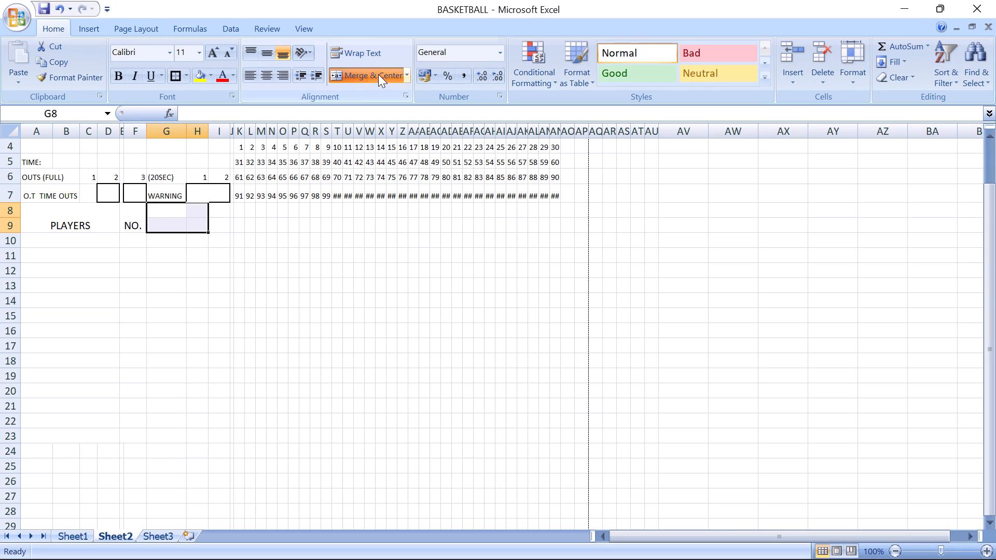
type("FOULDS")
key("BackSpace")
key("BackSpace")
key("s")
key("Return")
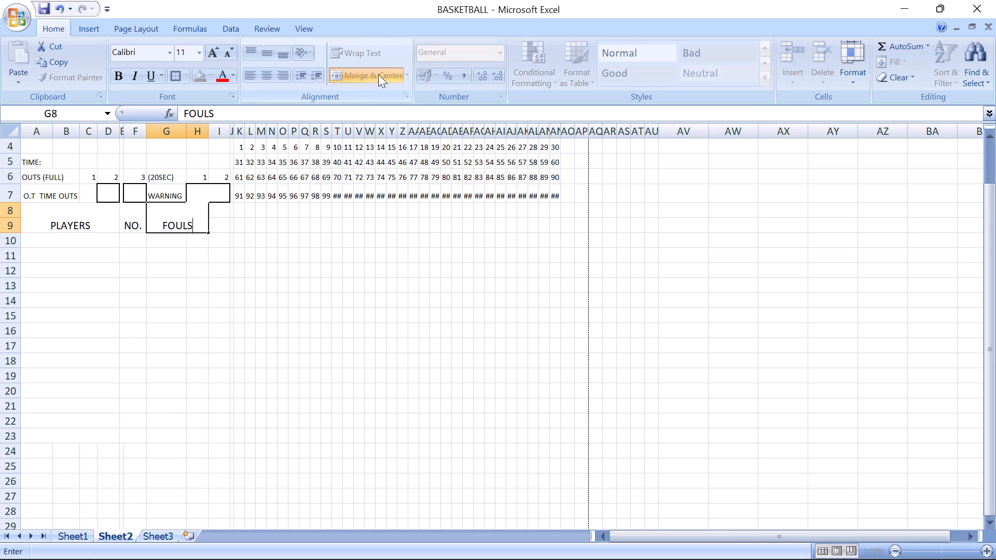
Check the FOULS column in the PDF, merge and center G10:H10 under the FOULS heading, and enter 1 2 3 4 5.
key("alt+Tab")
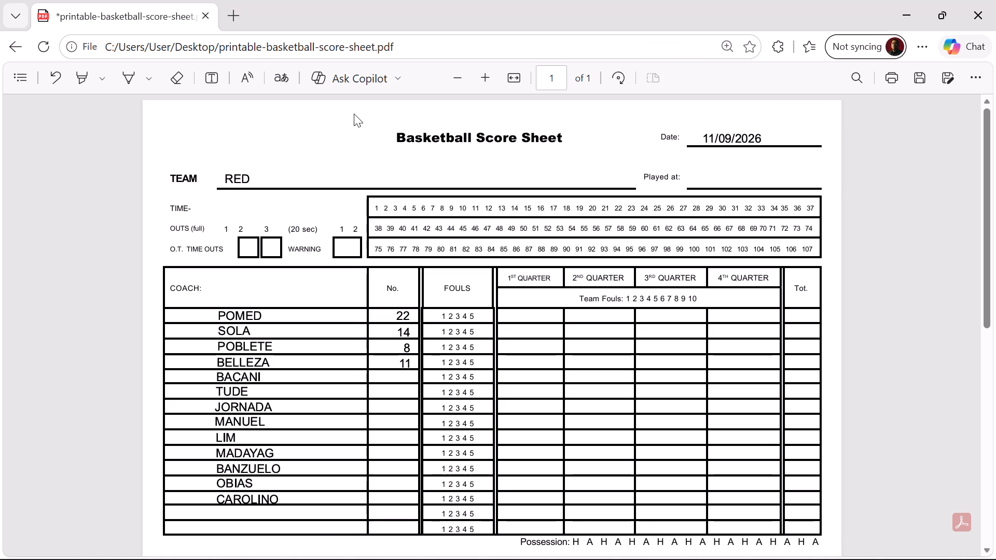
key("alt+Tab")
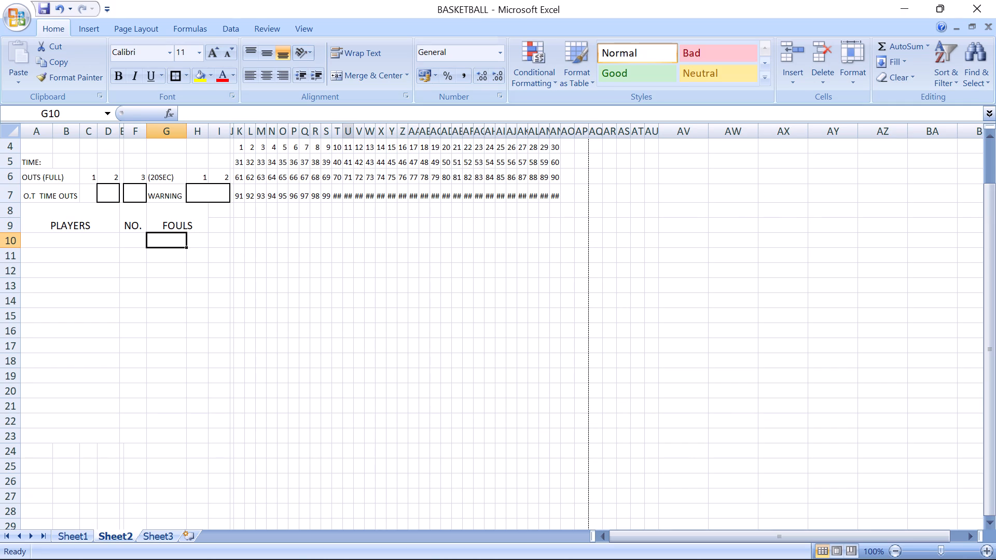
left_click_drag(164, 237, 200, 239)
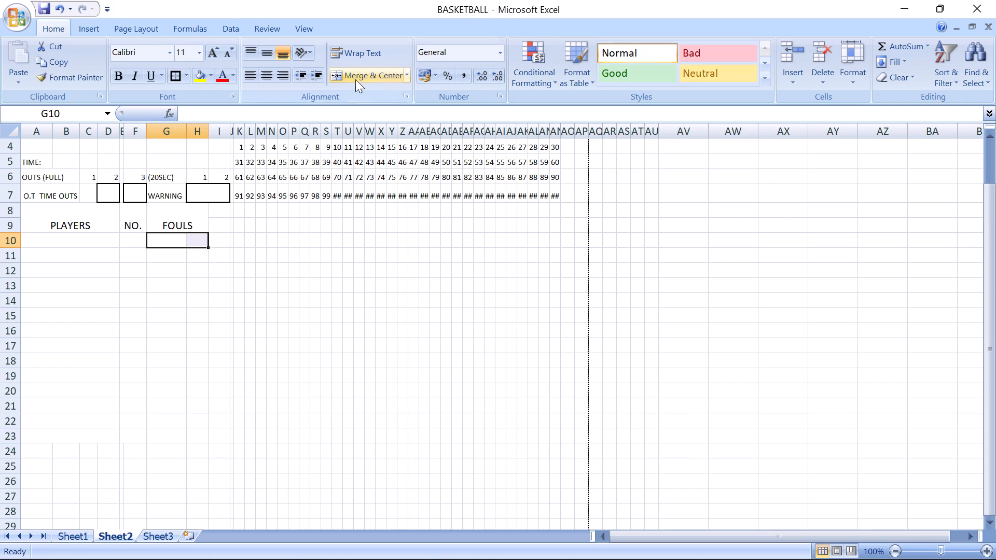
left_click(355, 71)
left_click(177, 234)
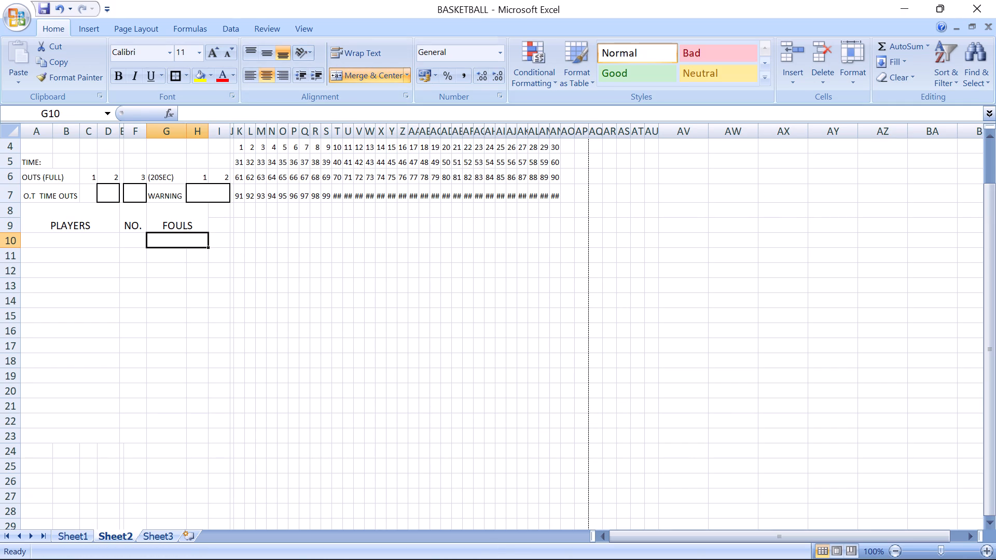
left_click(174, 245)
double_click(172, 240)
type("1 2 3 4 5")
key("Return")
Copy the merged 1 2 3 4 5 cell in G10 and paste it into each FOULS row from 11 through 15.
left_click(172, 240)
key("ctrl+c")
key("Down")
key("ctrl+v")
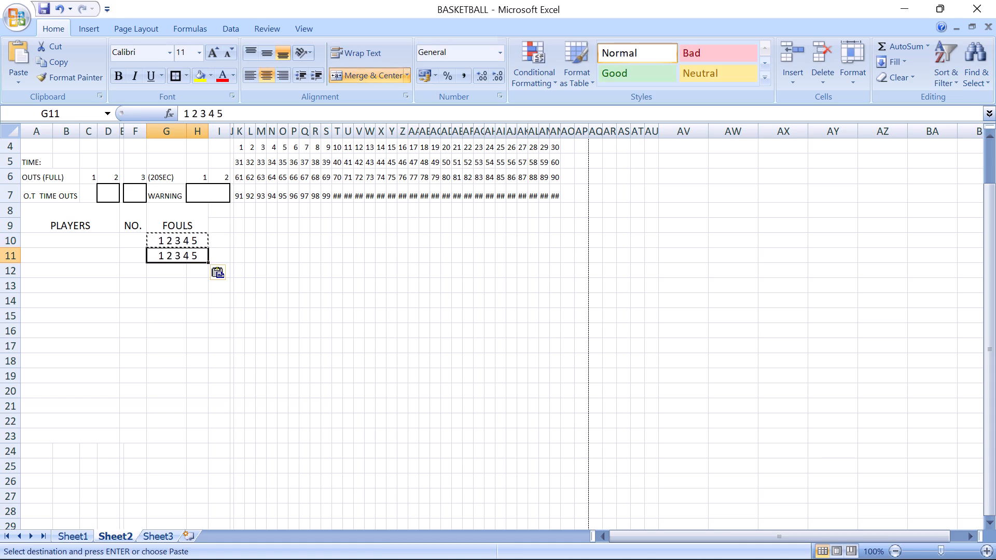
key("Down")
key("ctrl+v")
key("Down")
key("ctrl+v")
key("Down")
key("ctrl+v")
key("ctrl+Down")
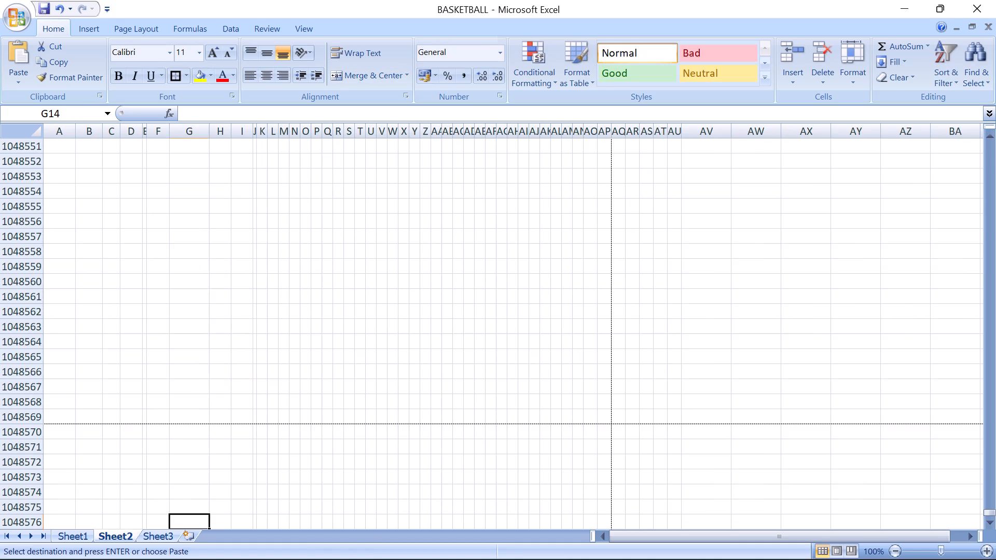
scroll(172, 240, "up", 16)
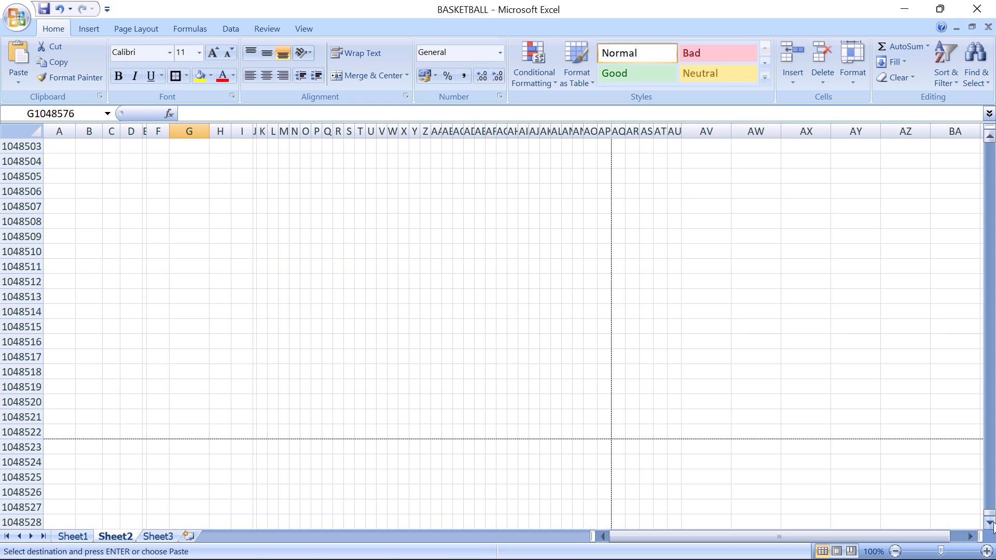
left_click_drag(984, 510, 976, 129)
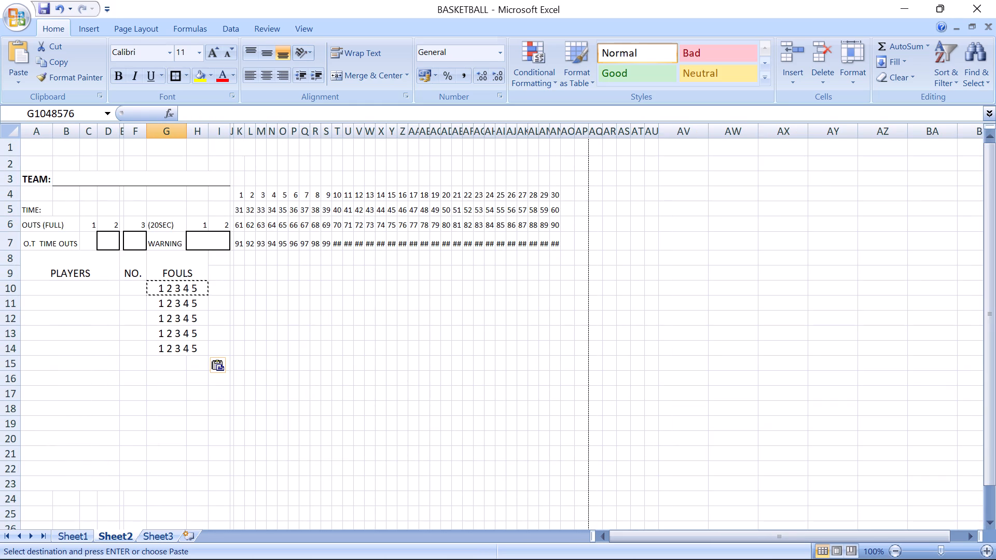
left_click(169, 368)
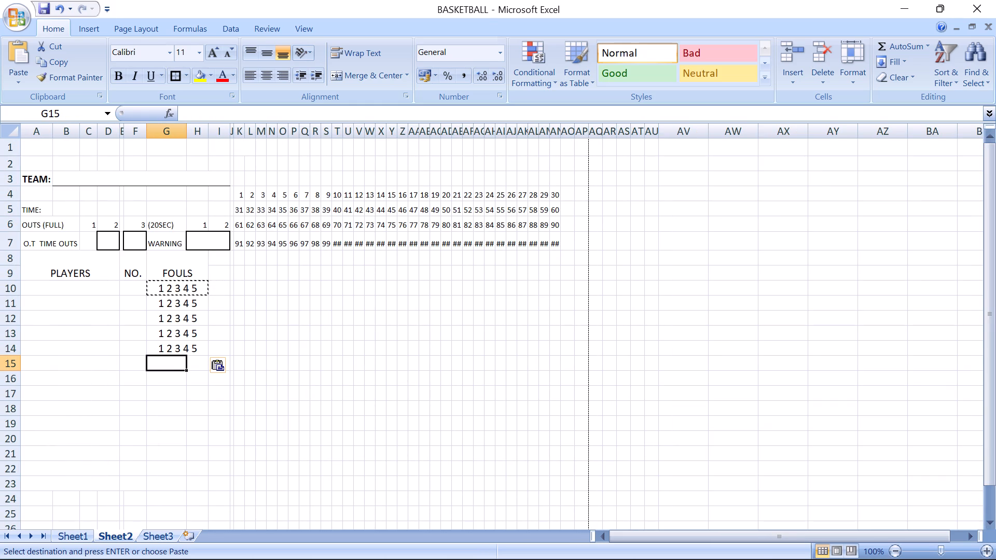
key("ctrl+v")
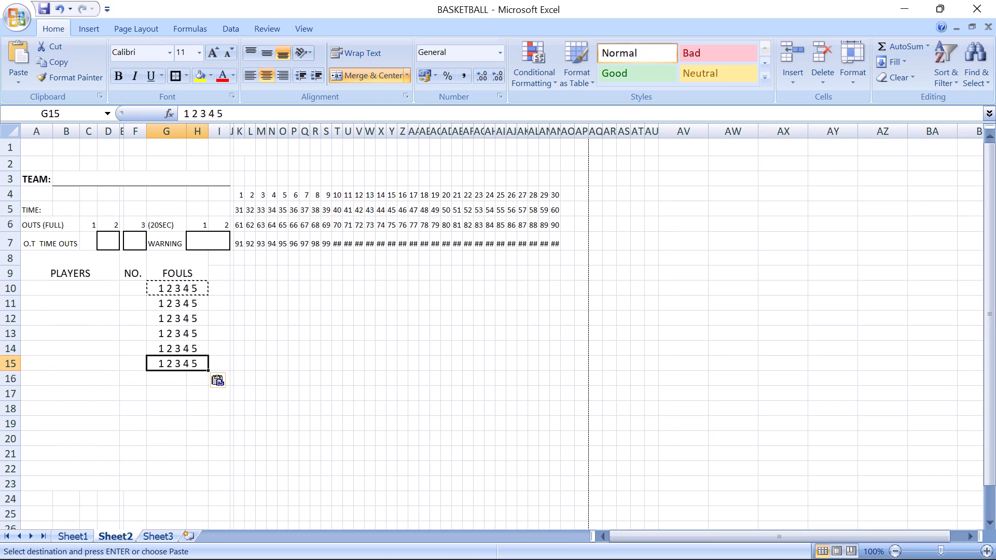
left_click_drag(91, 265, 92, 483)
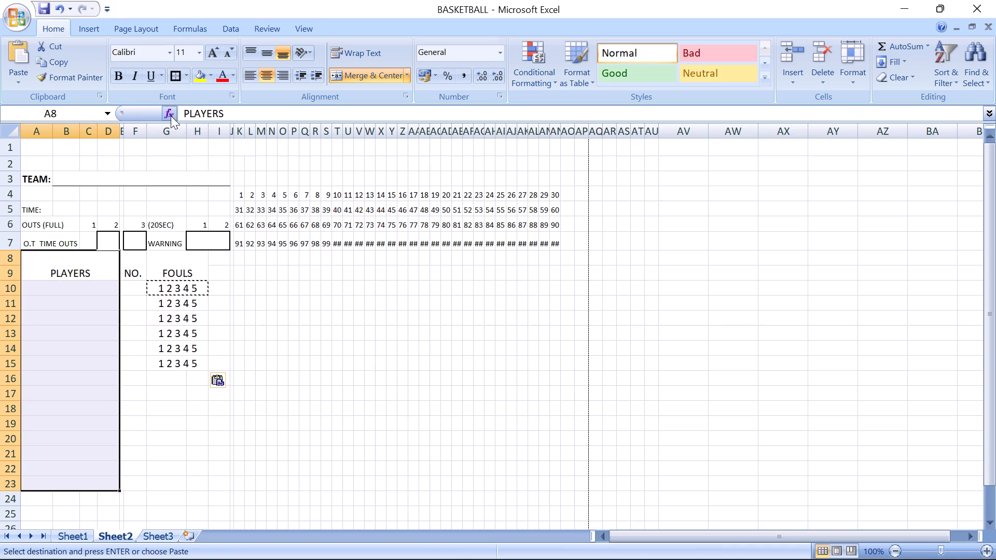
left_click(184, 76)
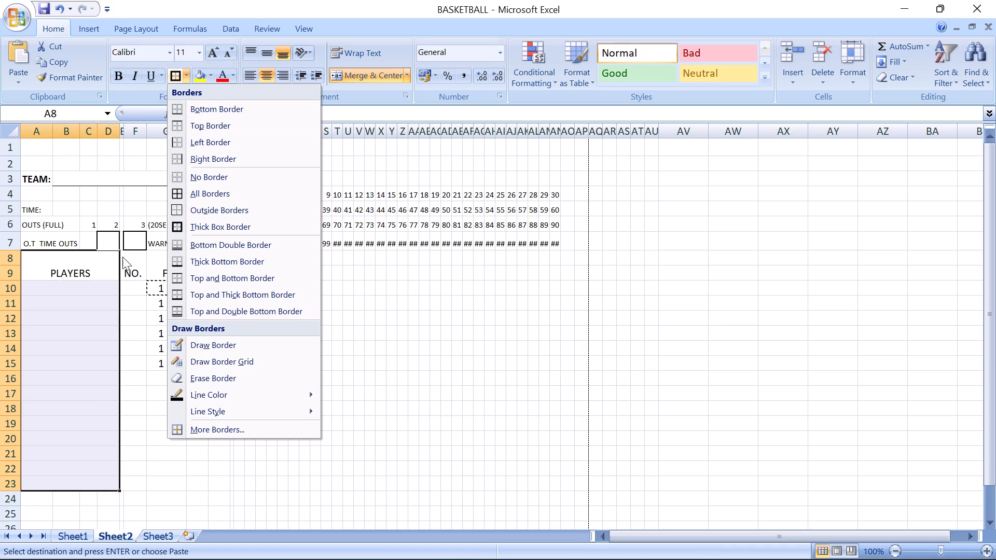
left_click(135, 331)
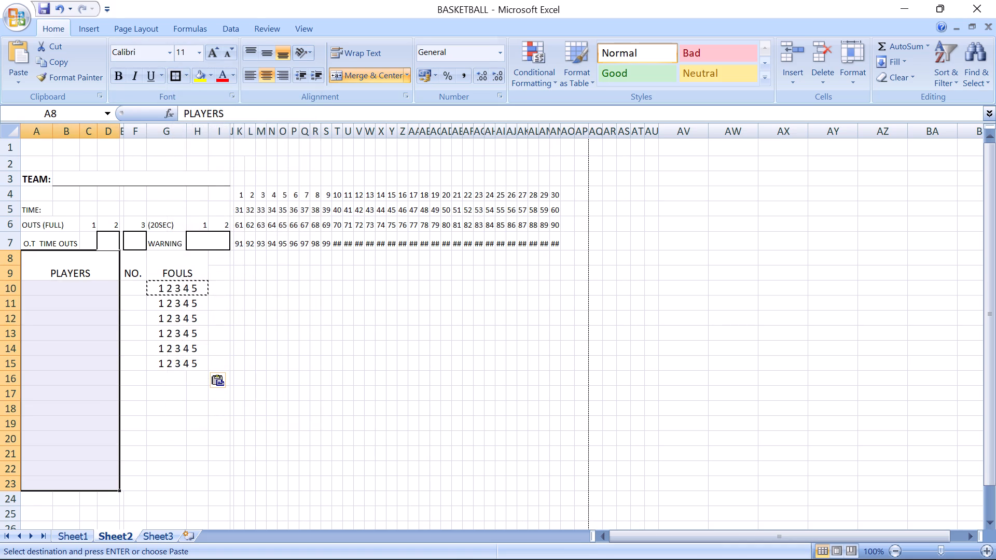
Paste the copied 1 2 3 4 5 cell into each FOULS row from 16 through 23.
left_click(165, 380)
key("ctrl+v")
left_click(165, 391)
key("ctrl+v")
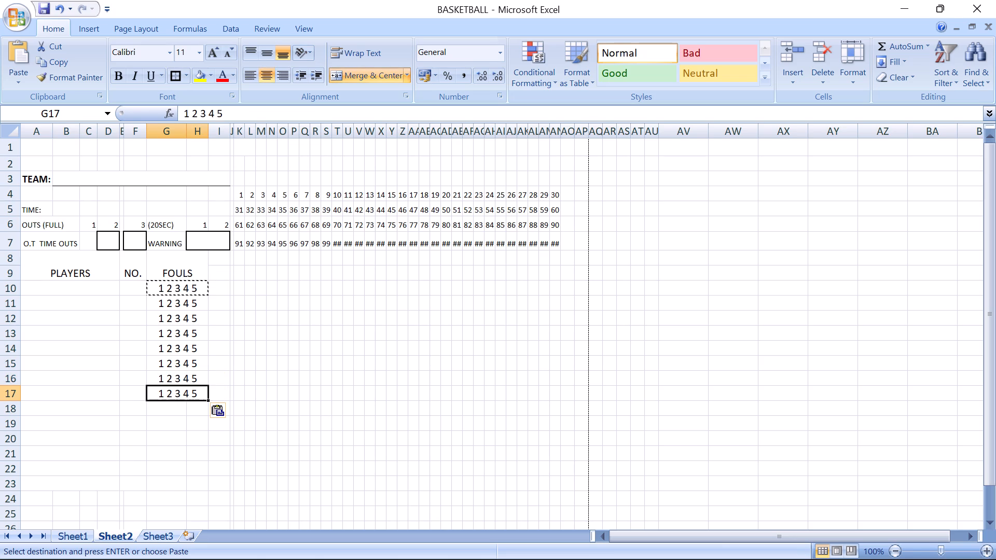
left_click(165, 405)
key("ctrl+v")
left_click(166, 423)
key("ctrl+v")
left_click(166, 438, "ctrl")
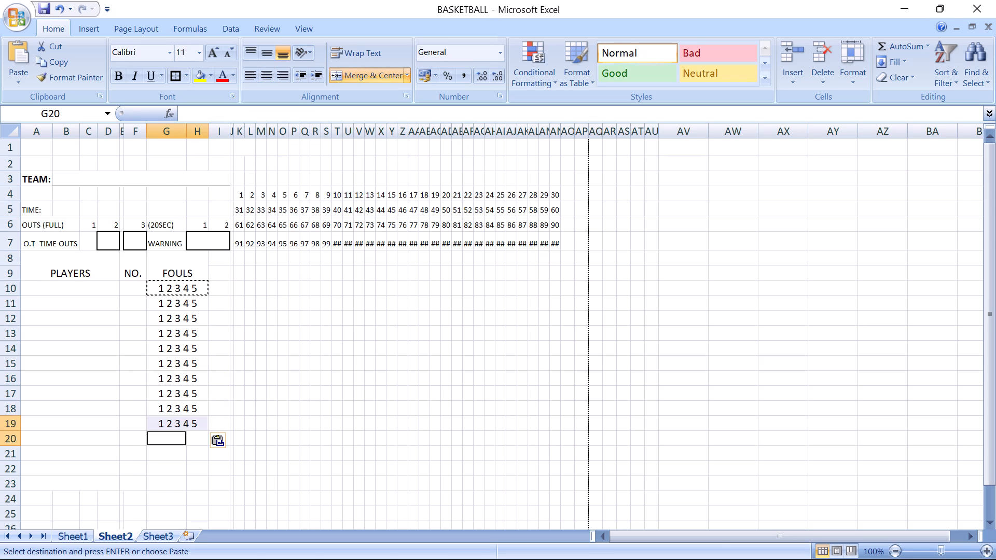
key("ctrl+v")
left_click(168, 454)
key("ctrl+v")
left_click(167, 472)
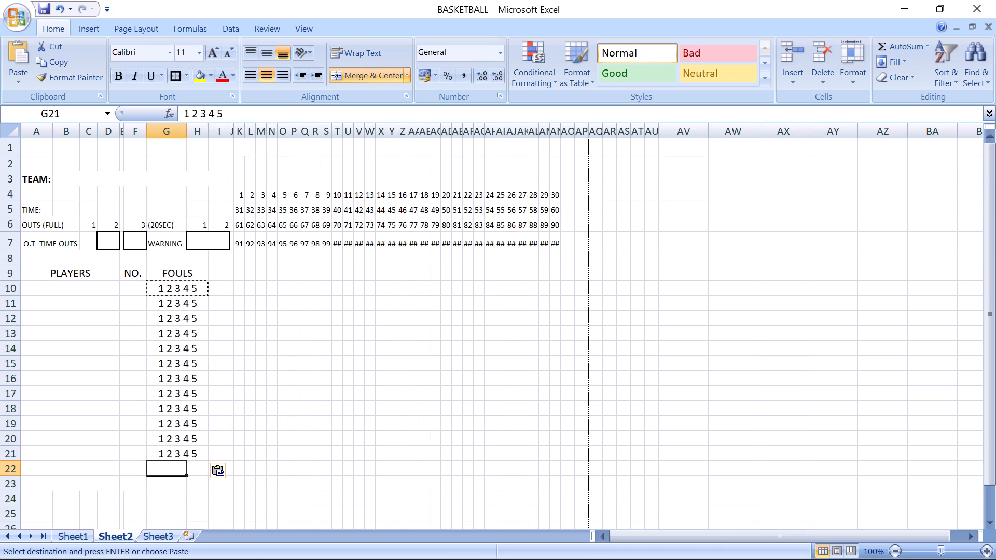
key("ctrl+v")
left_click(168, 486)
key("ctrl+v")
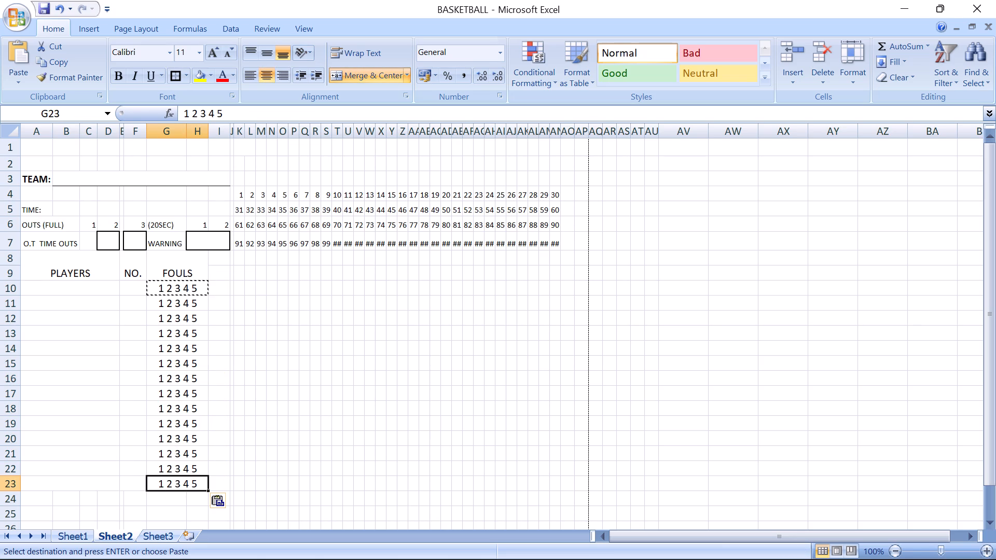
Apply All Borders to the PLAYERS, NO. and FOULS table in A8:H23.
left_click_drag(73, 265, 199, 482)
left_click(186, 74)
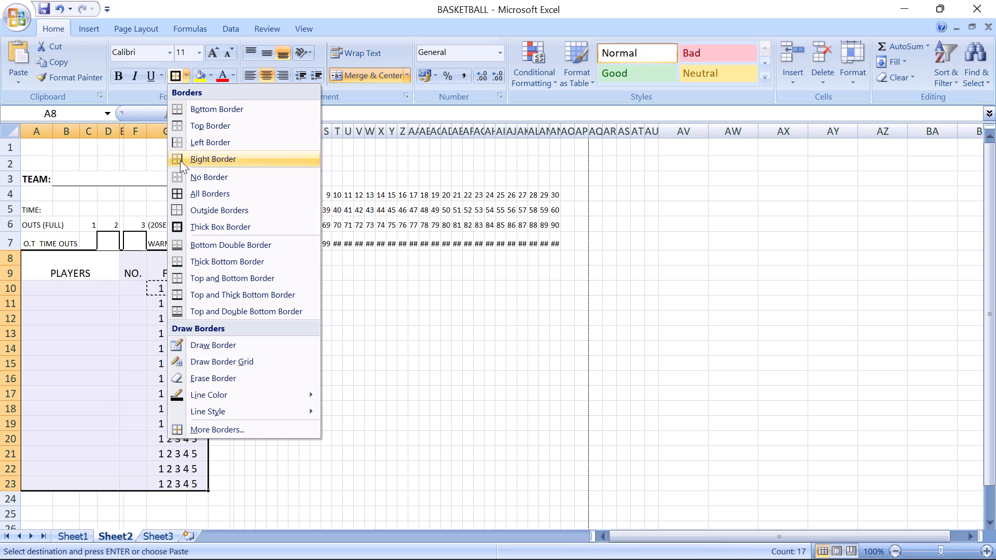
left_click(178, 198)
Put a Thick Box Border around each of the PLAYERS, NO. and FOULS columns, rows 8 through 23.
left_click_drag(80, 262, 89, 428)
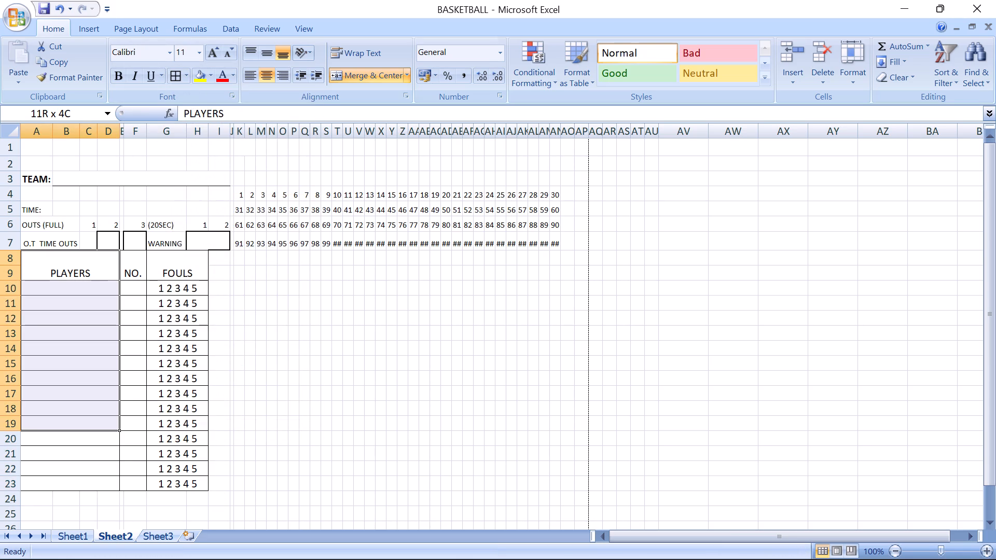
left_click_drag(89, 428, 91, 478)
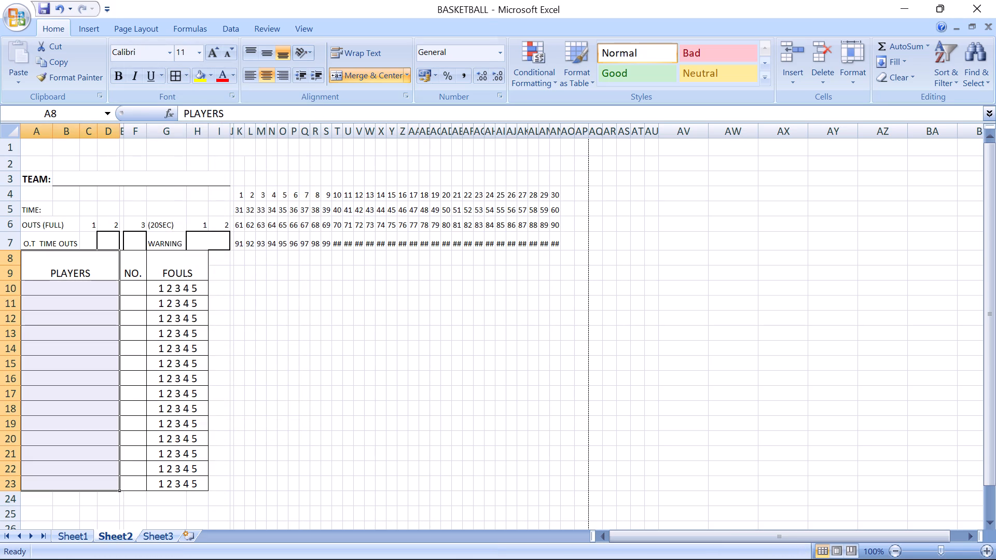
left_click(185, 77)
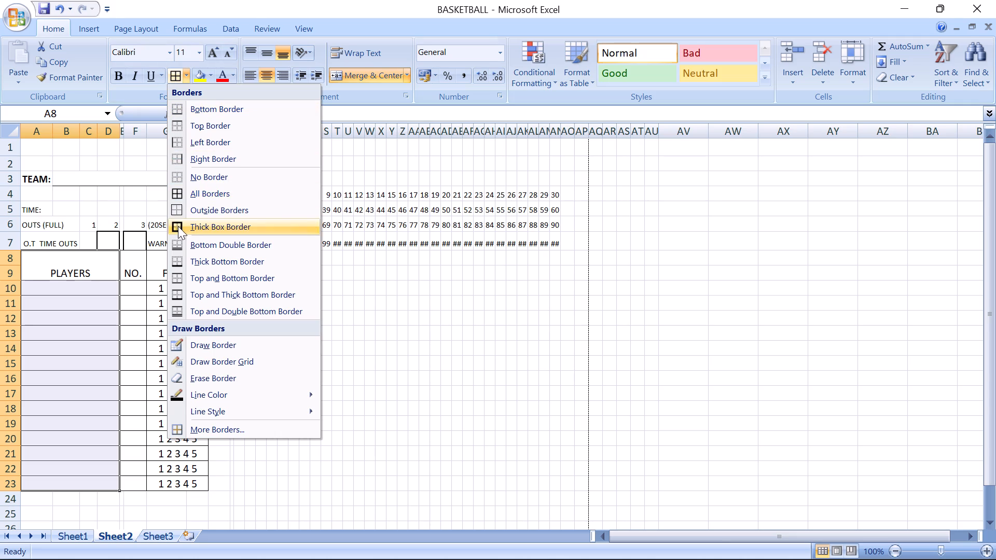
left_click(178, 228)
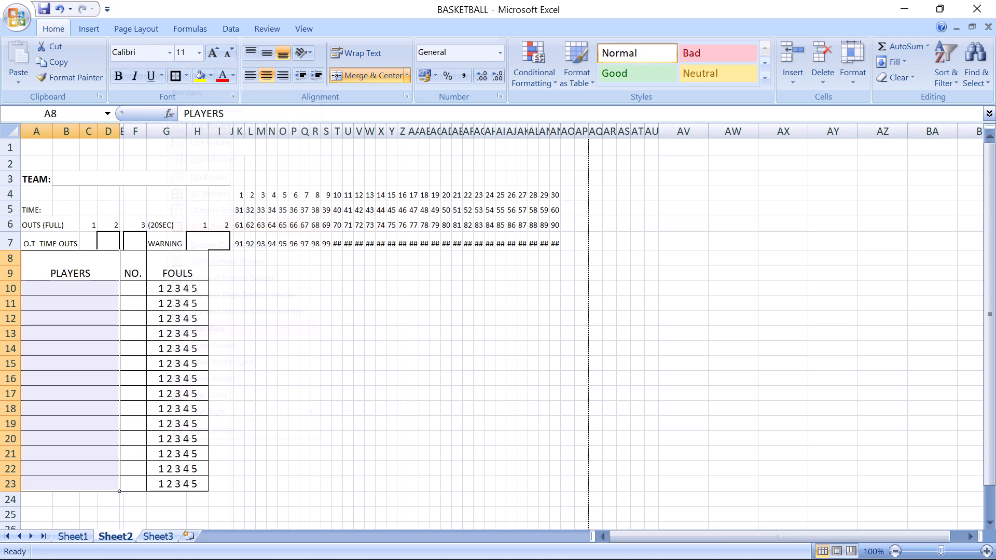
left_click_drag(140, 263, 140, 486)
left_click(173, 72)
left_click_drag(176, 256, 177, 324)
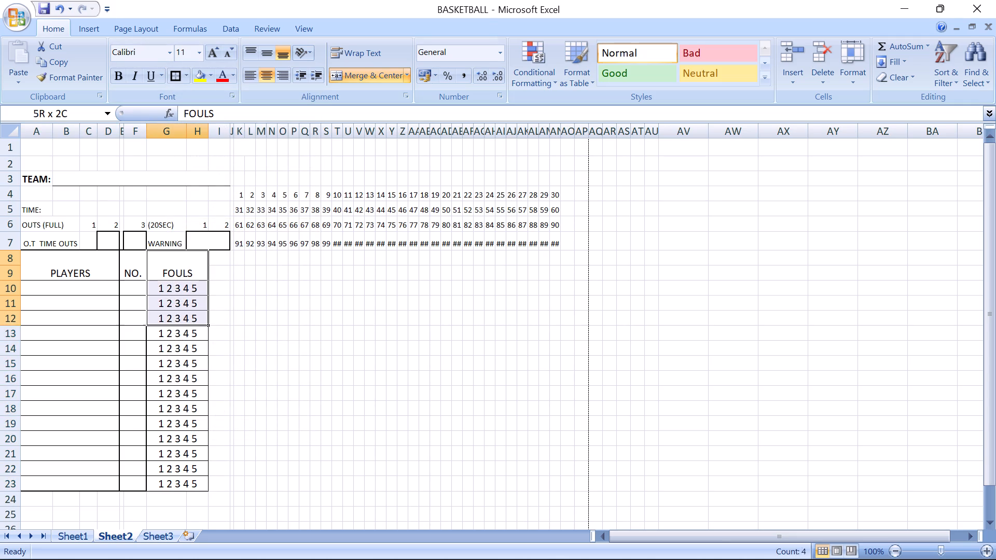
left_click_drag(177, 324, 172, 487)
left_click(179, 73)
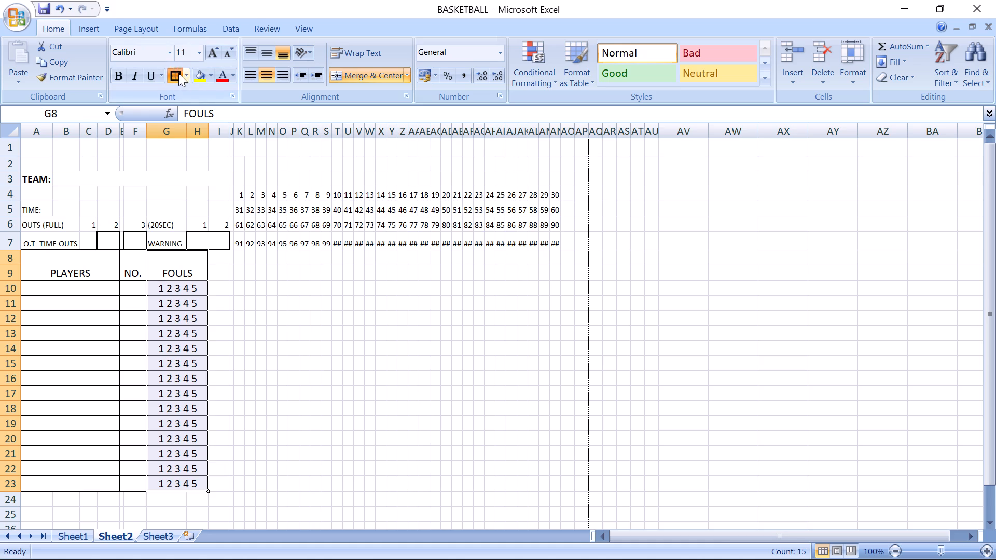
left_click(282, 326)
Compare the spacing with the PDF and insert a blank row at row 8, above the PLAYERS heading row.
key("alt+Tab")
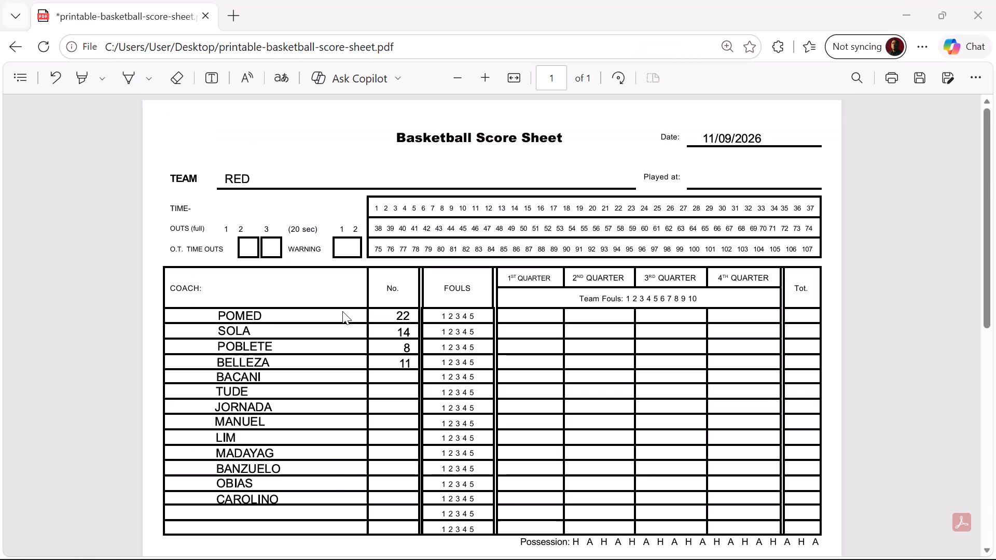
key("alt+Tab")
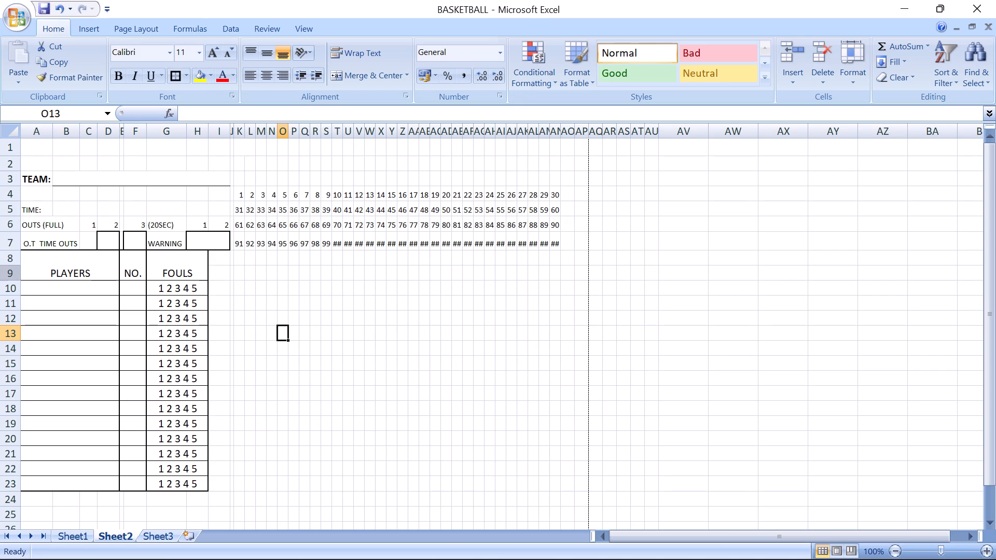
right_click(14, 271)
right_click(14, 271)
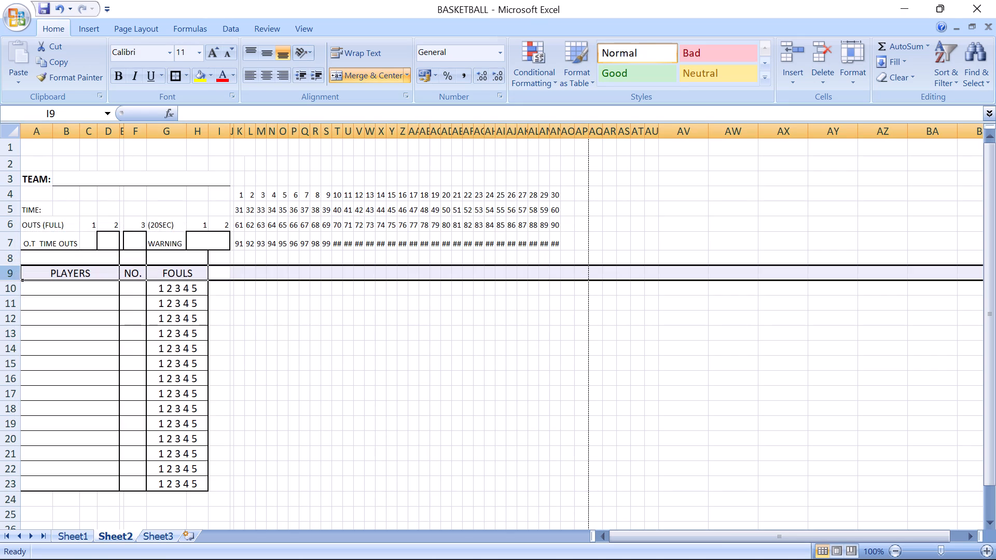
left_click(42, 341)
right_click(6, 259)
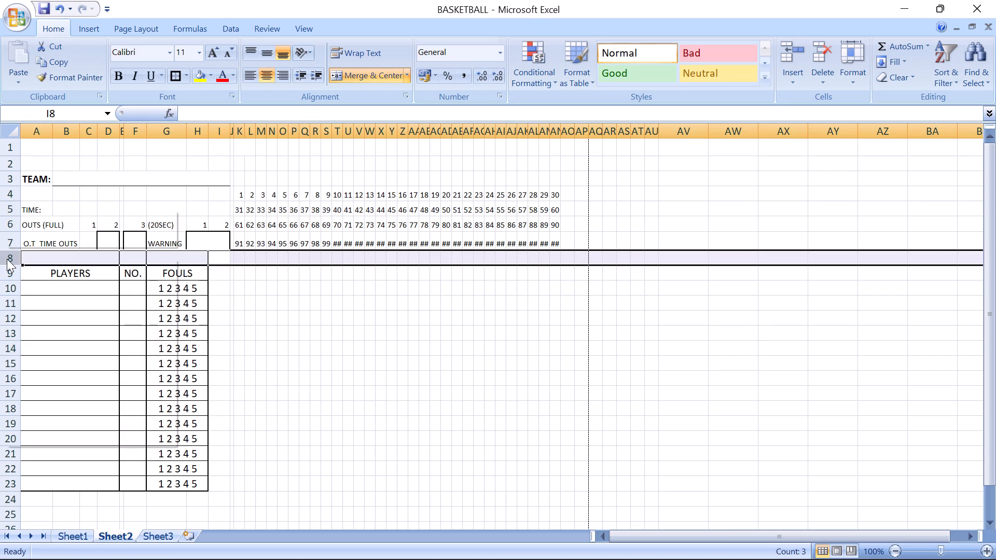
left_click(65, 334)
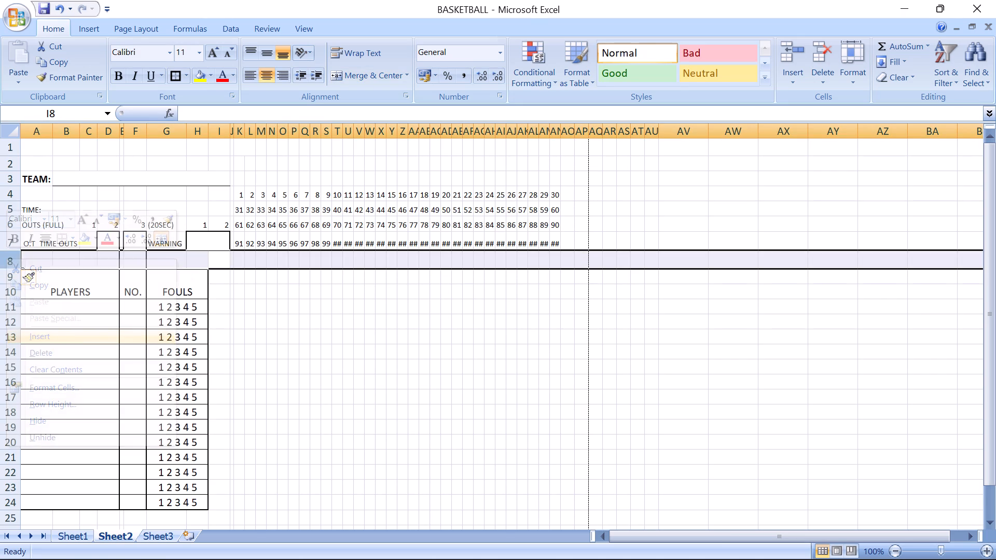
left_click(262, 334)
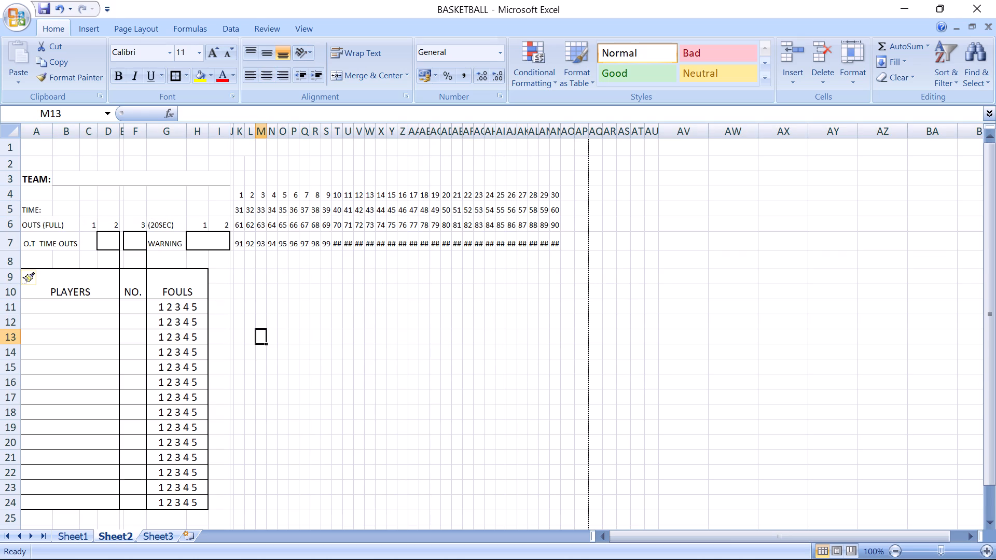
Remove the borders from D8:F8 in the blank row above the table.
left_click_drag(112, 259, 136, 259)
left_click(185, 74)
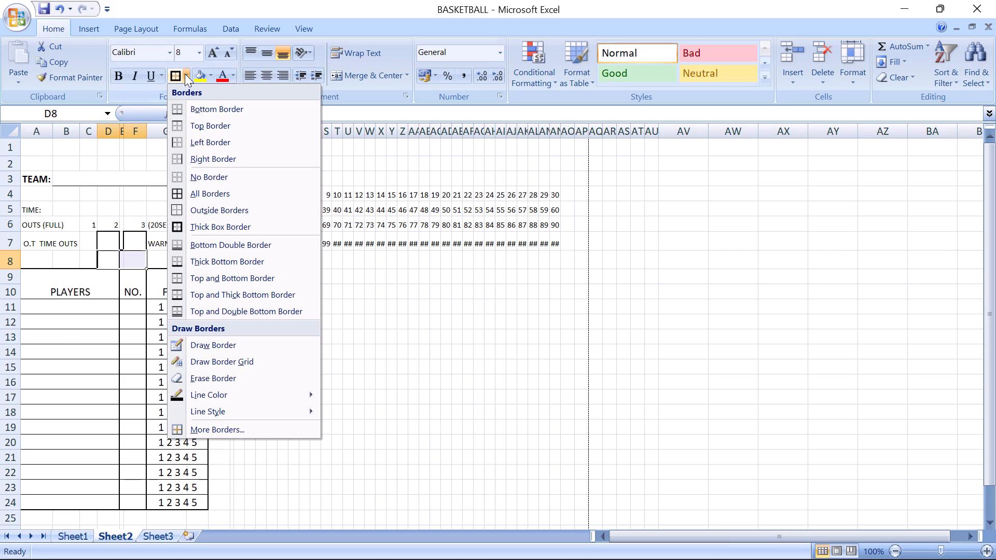
left_click(178, 171)
left_click(152, 300)
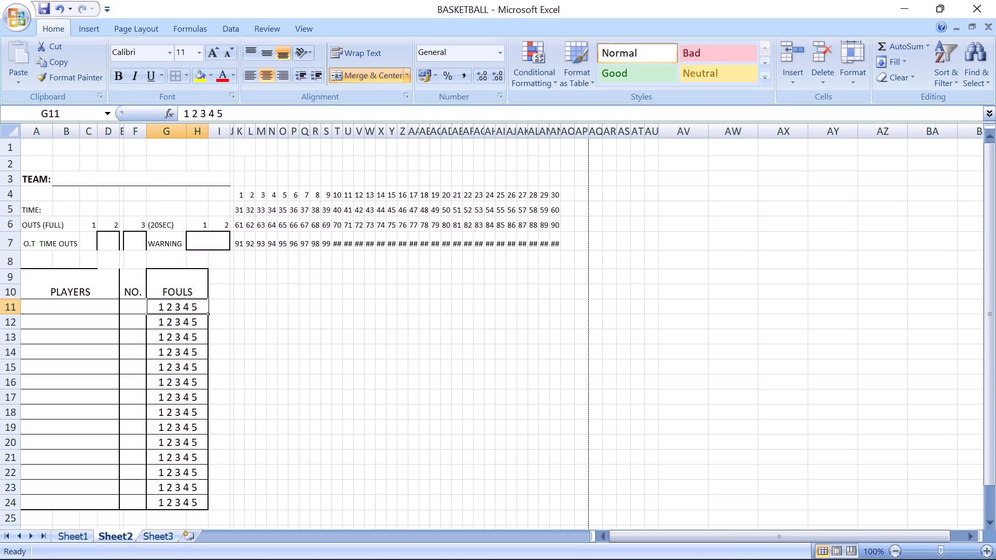
Apply a Thick Box Border around the whole PLAYERS, NO. and FOULS table, A9:H24.
left_click(100, 281)
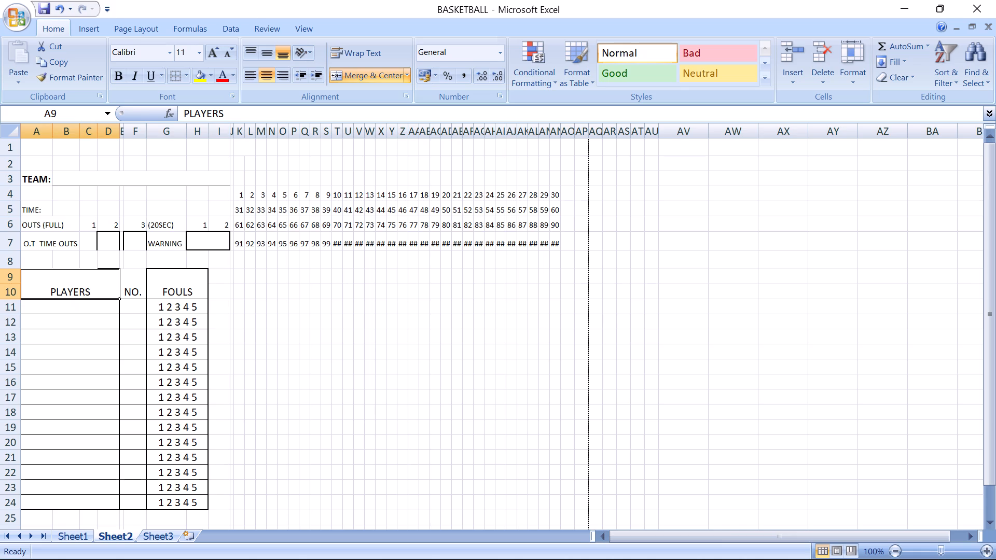
left_click_drag(104, 279, 203, 498)
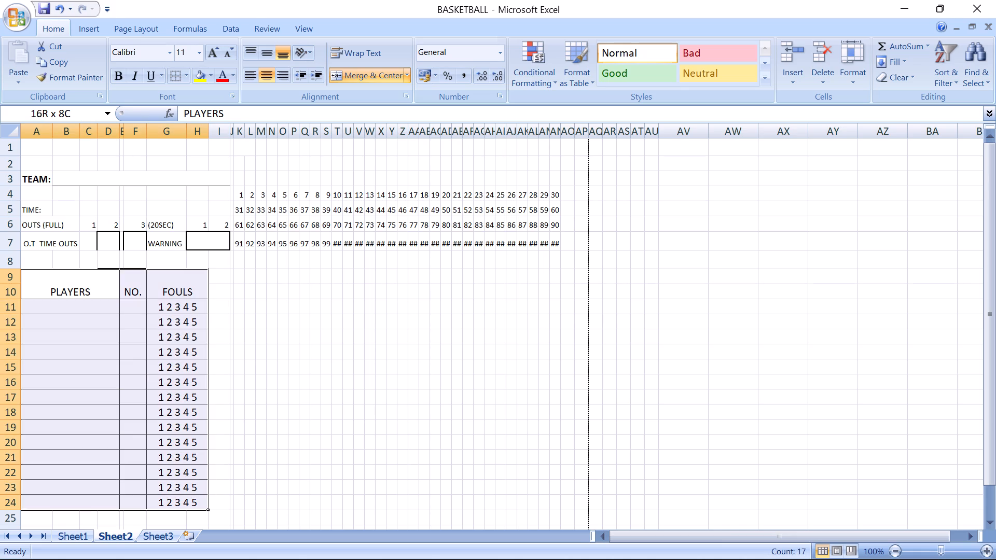
left_click_drag(203, 498, 203, 499)
left_click(187, 78)
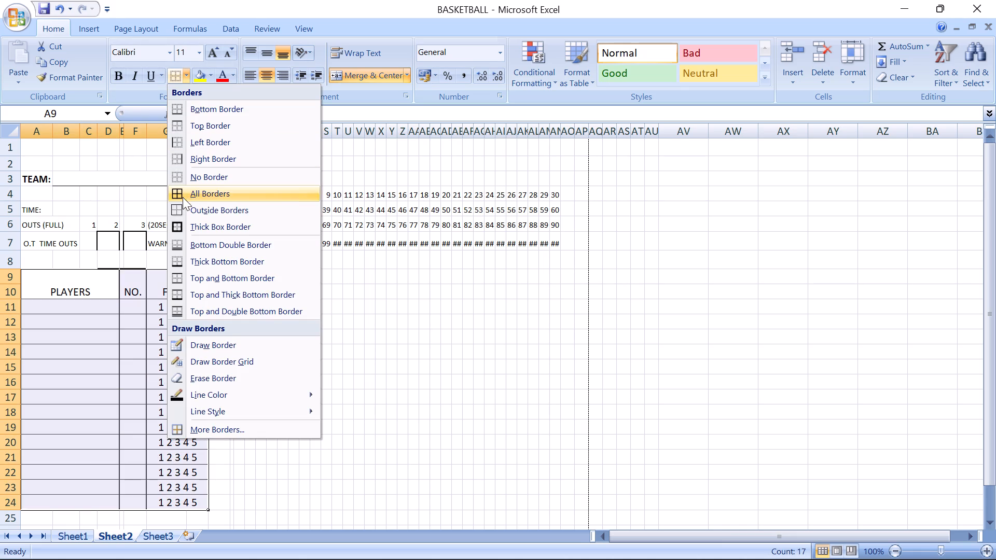
left_click(179, 223)
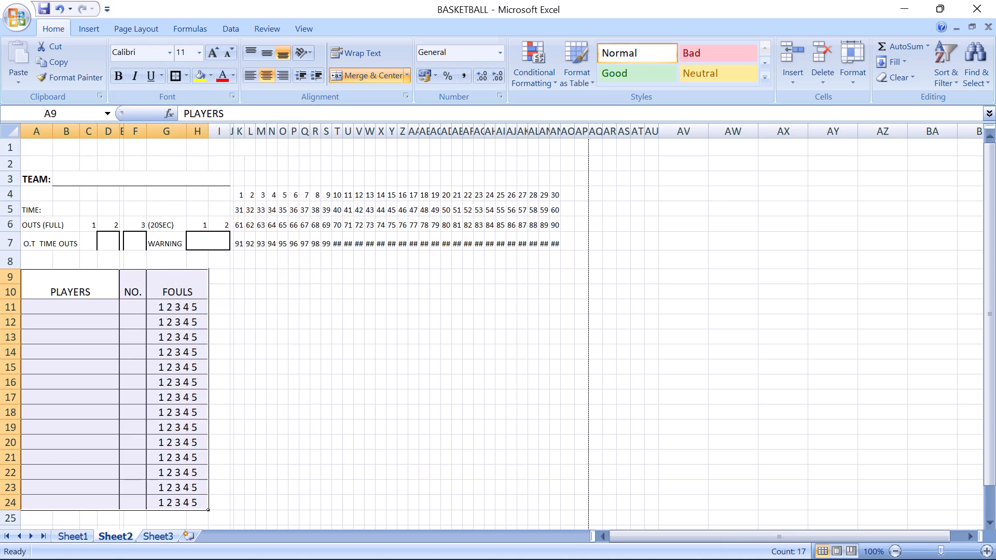
Apply a Thick Box Border to the O.T TIME OUTS cells D7 and F7.
left_click(108, 243)
left_click(175, 75)
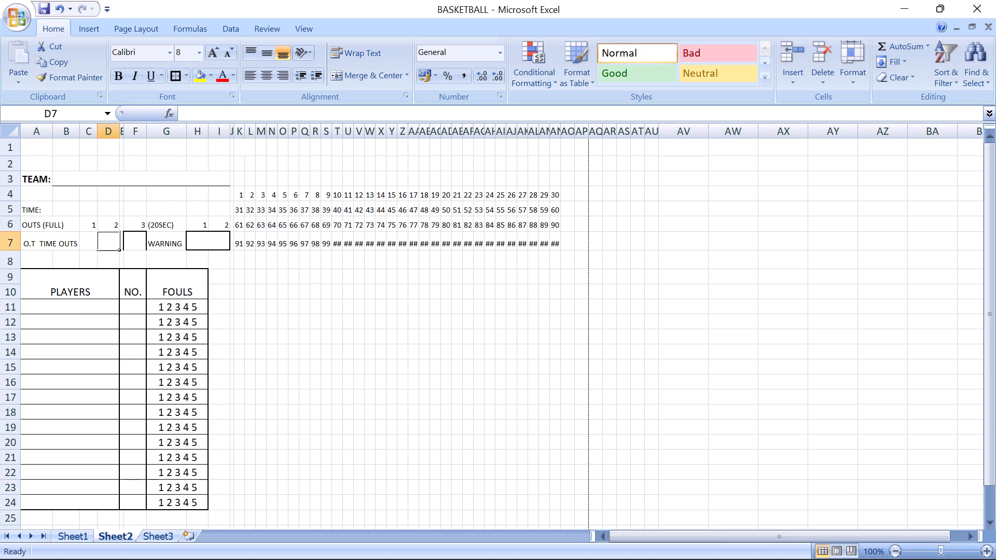
left_click(132, 243)
left_click(173, 74)
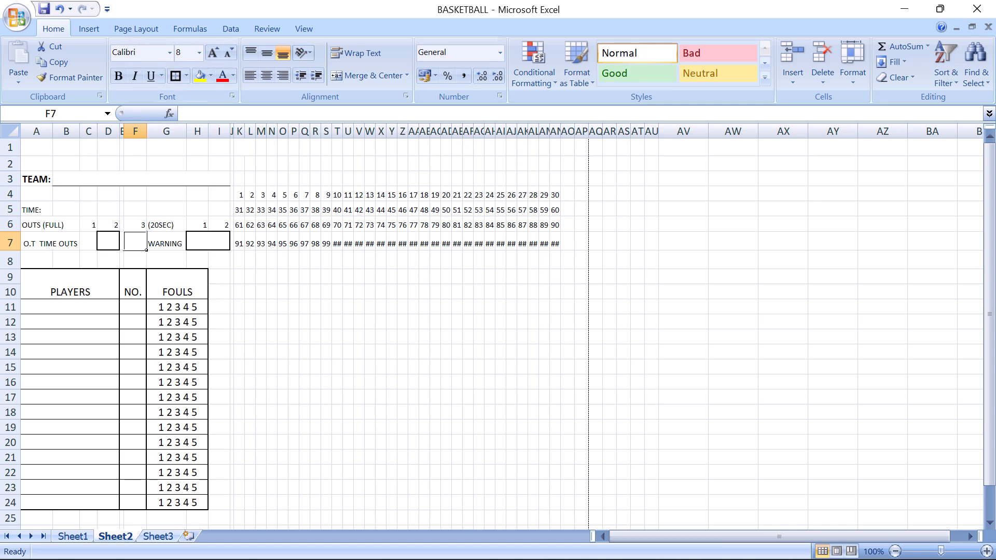
Reduce the height of blank row 8 to a thin spacer above the PLAYERS table.
left_click_drag(16, 269, 16, 258)
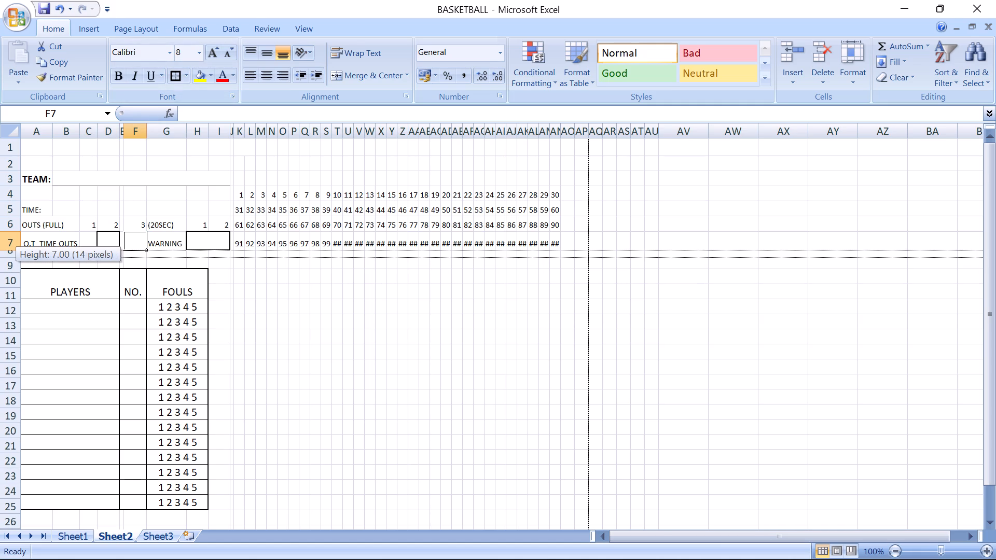
left_click_drag(16, 258, 15, 256)
left_click(283, 349)
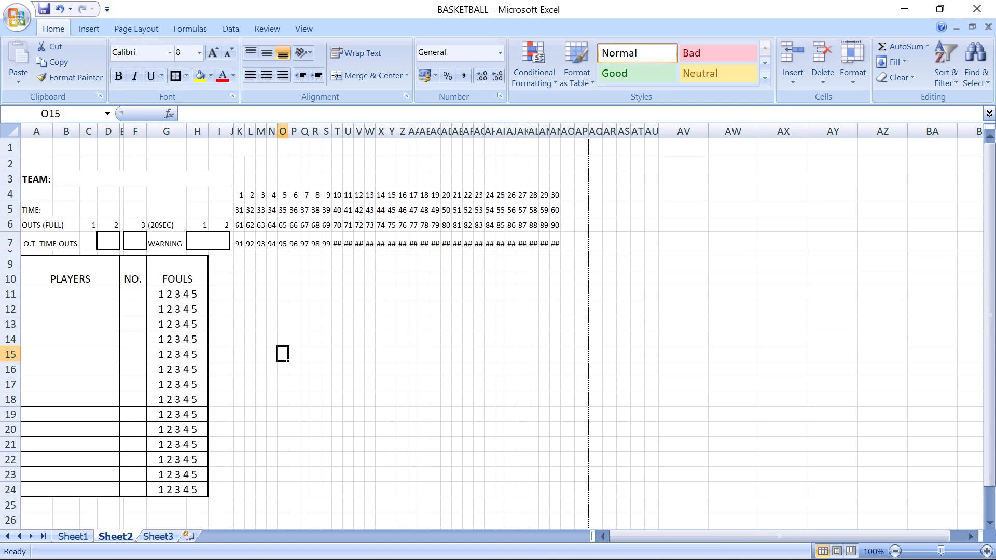
Check the quarter columns in the score sheet PDF, and merge and center K9:O9 on Sheet2.
key("alt+Tab")
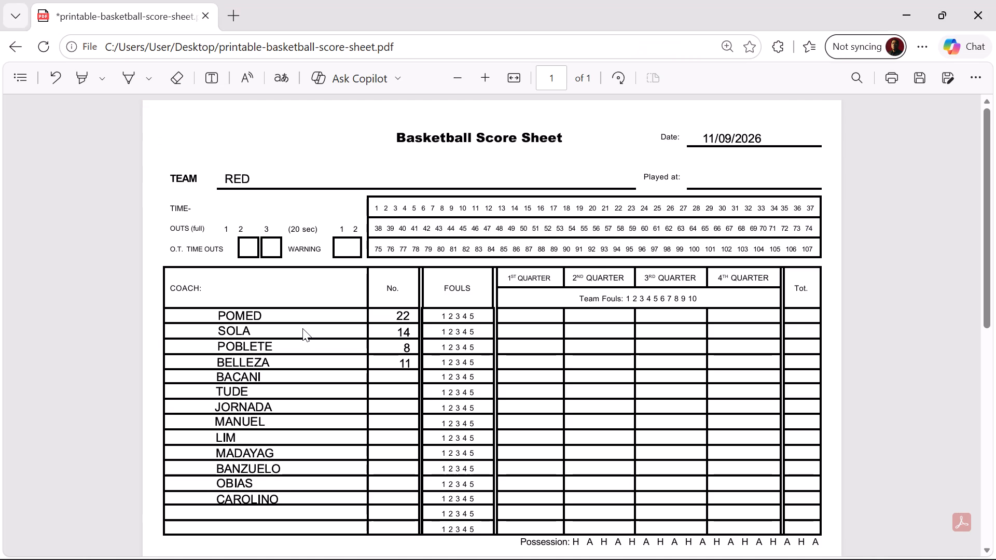
key("alt+Tab")
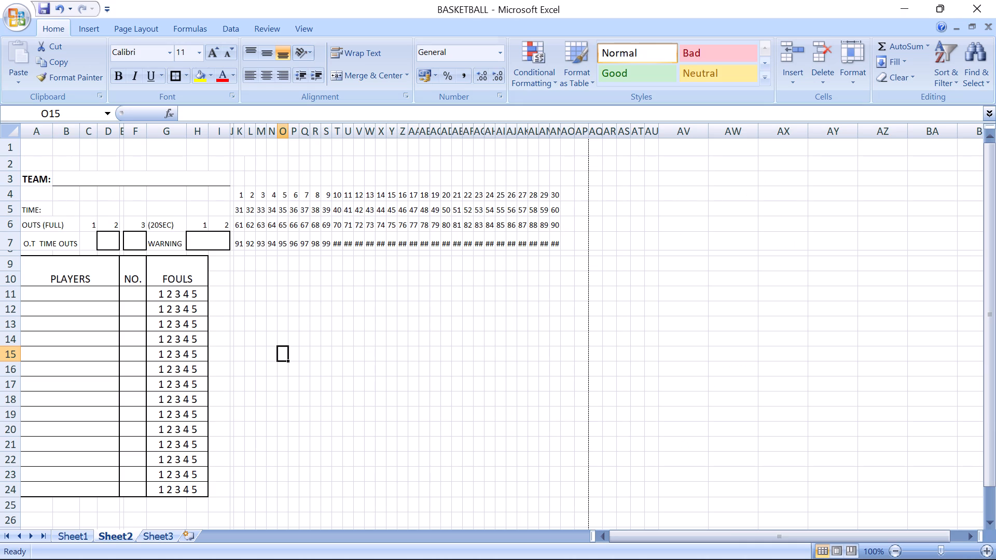
key("alt+Tab")
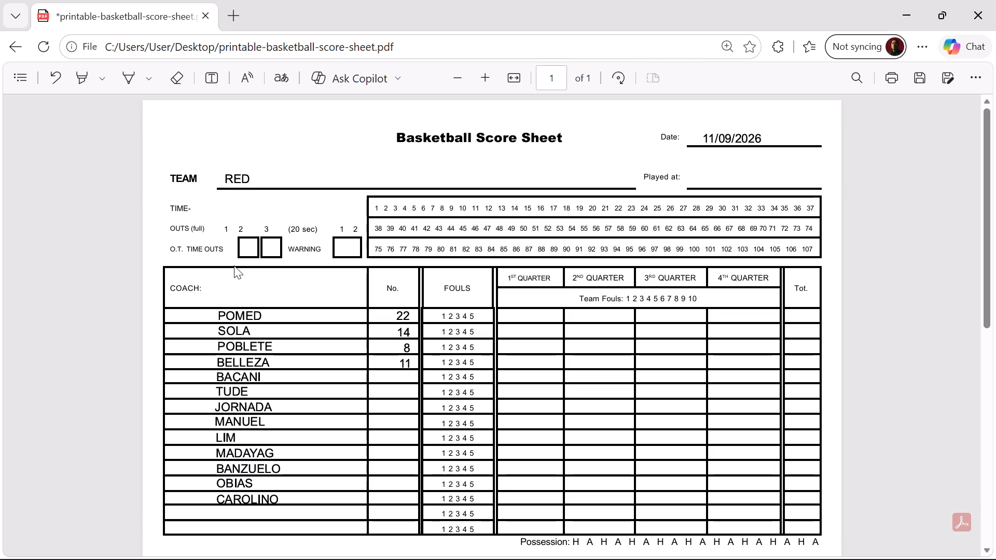
key("alt+Tab")
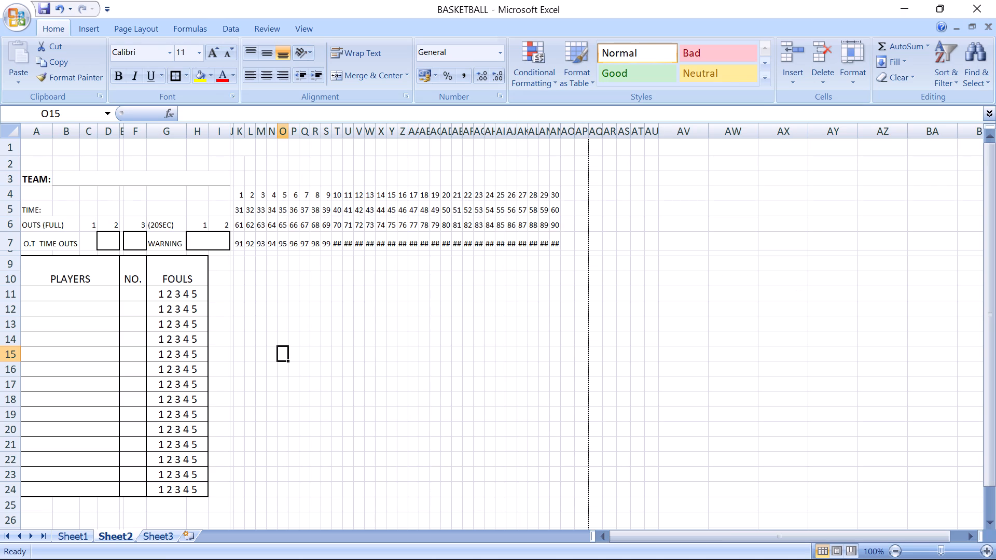
left_click_drag(243, 261, 287, 266)
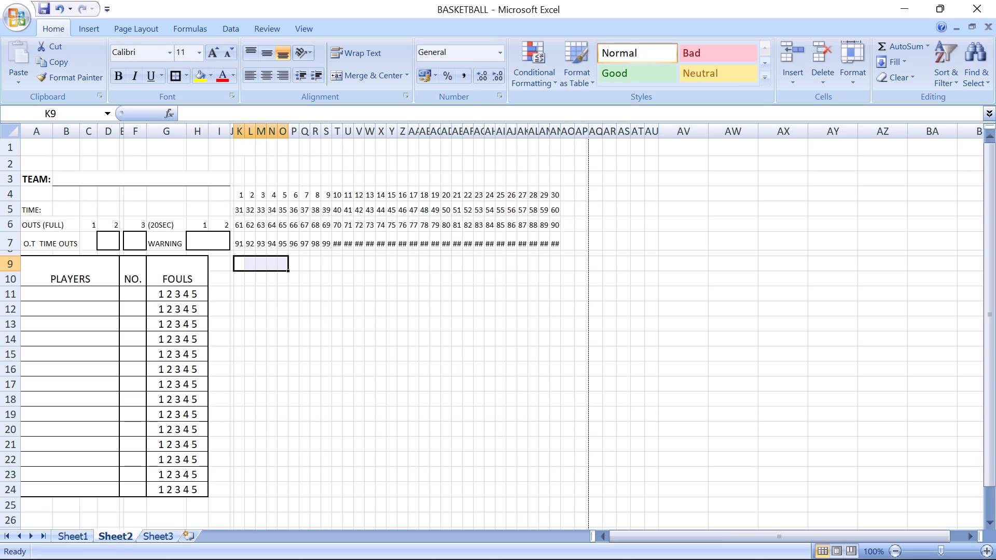
key("alt+Tab")
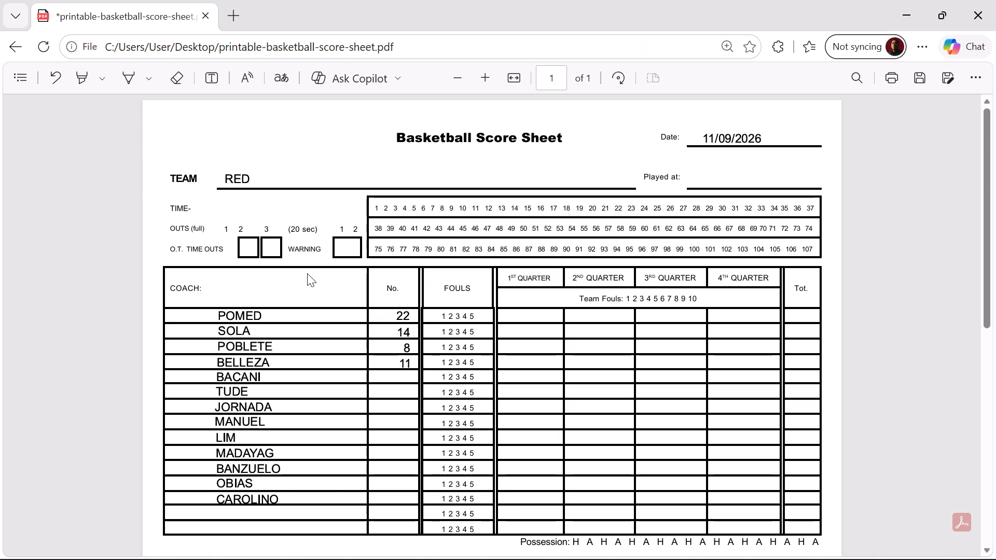
key("alt+Tab")
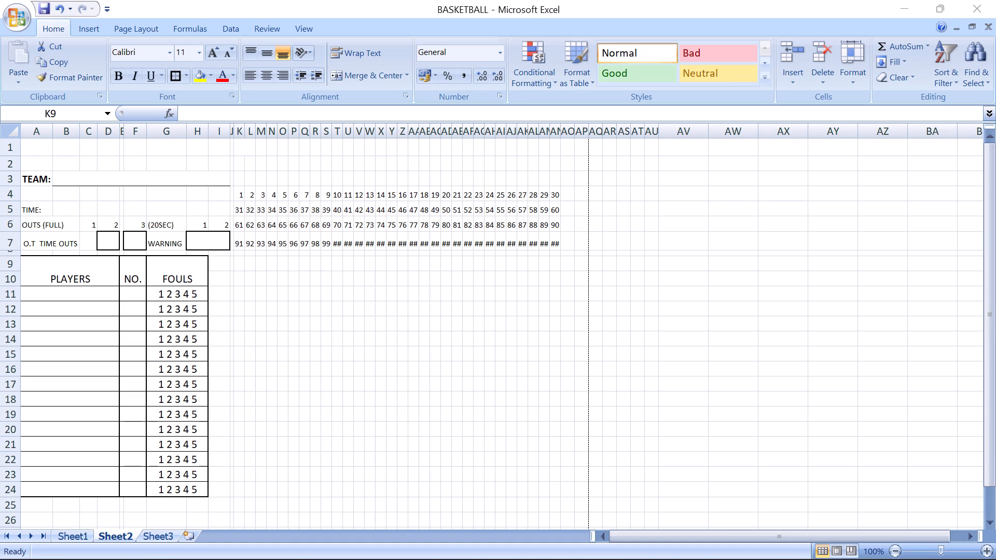
key("alt+Tab")
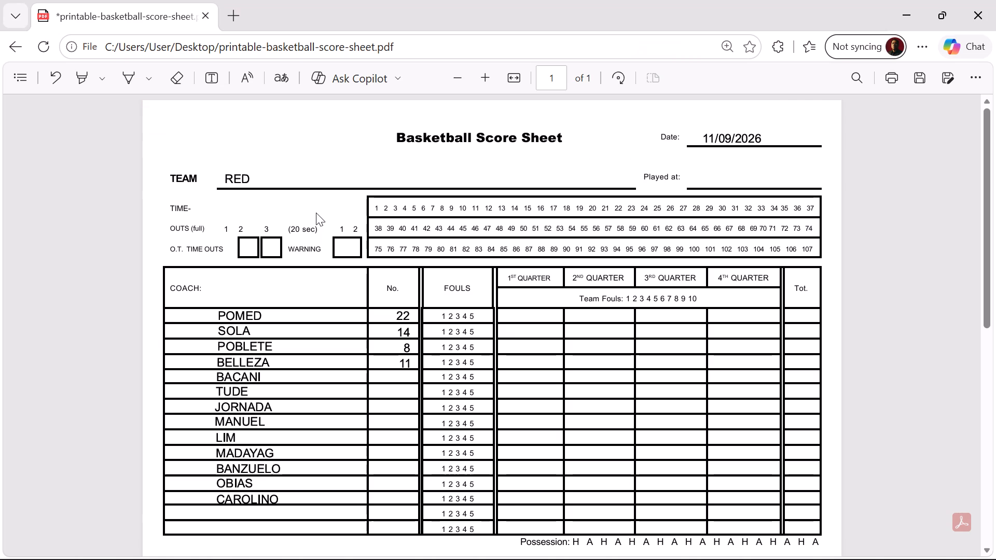
key("alt+Tab")
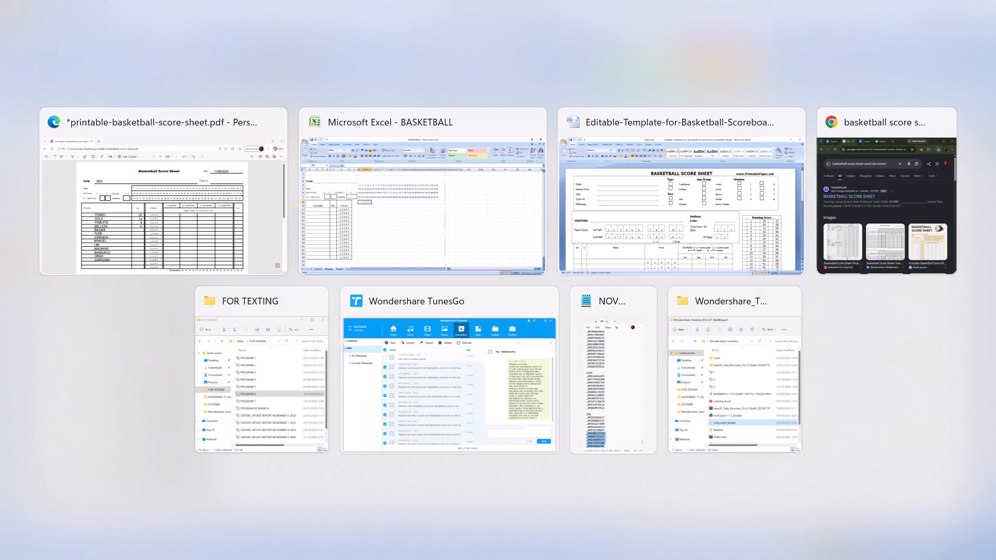
key("alt+Tab")
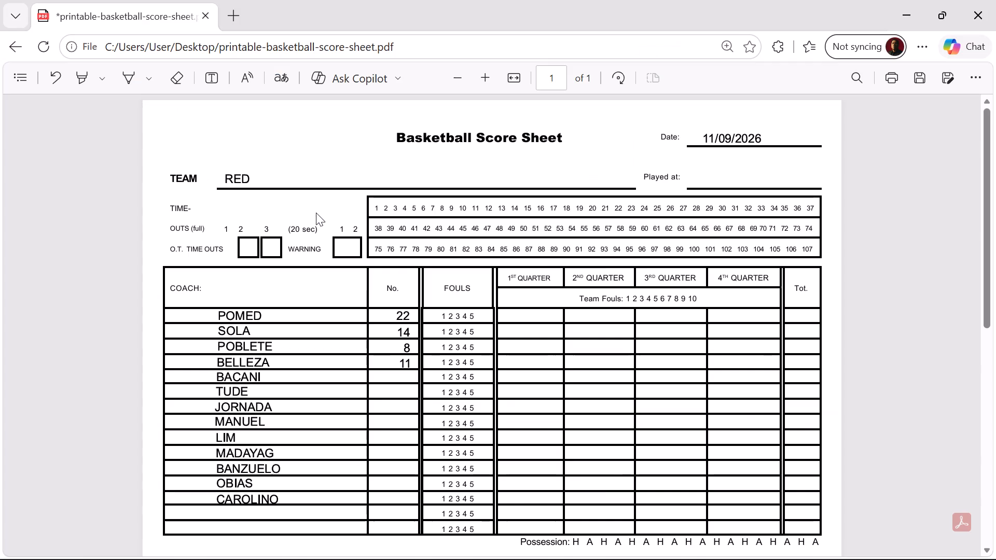
key("alt+Tab")
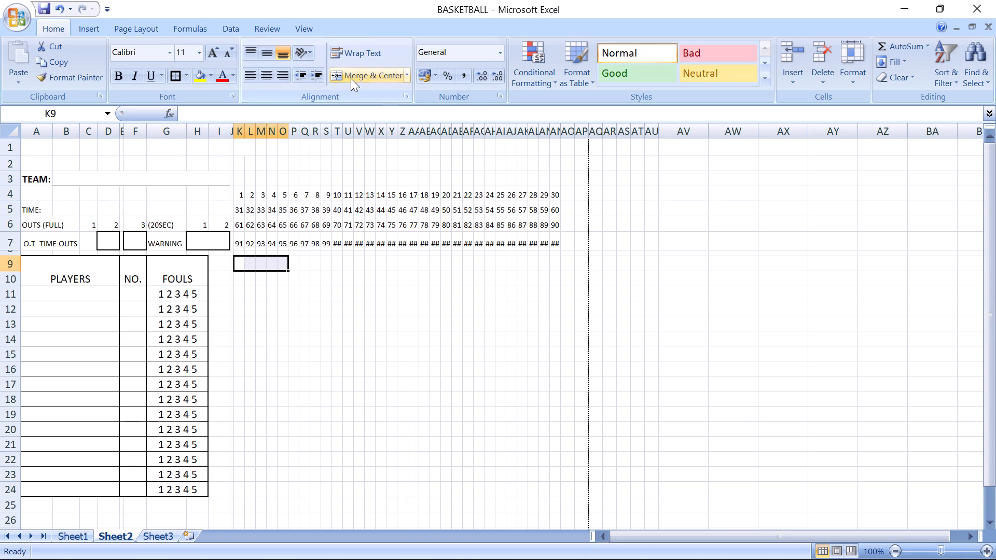
left_click(351, 78)
Copy the merged cell K9:O9 and paste it at R9, Z9 and AG9.
key("ctrl+c")
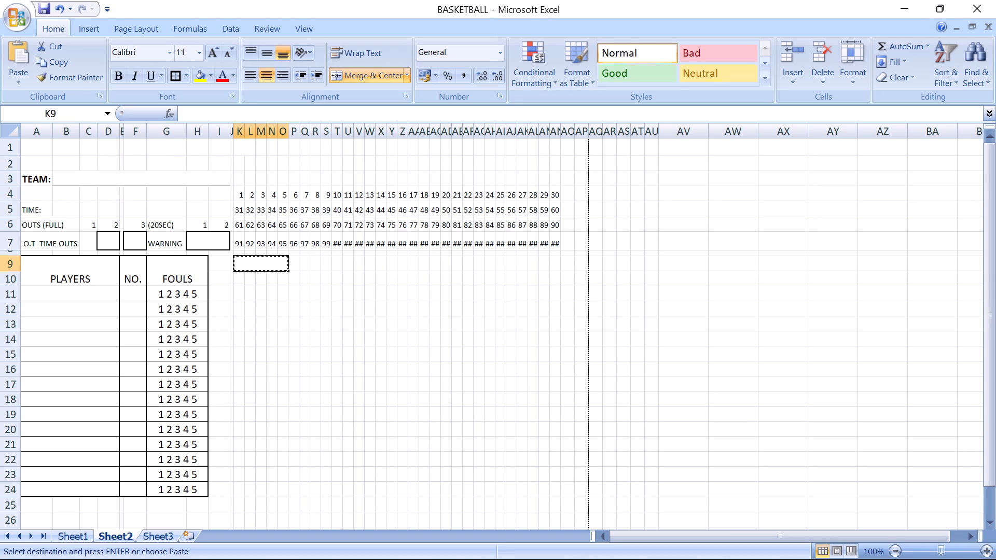
left_click(315, 265)
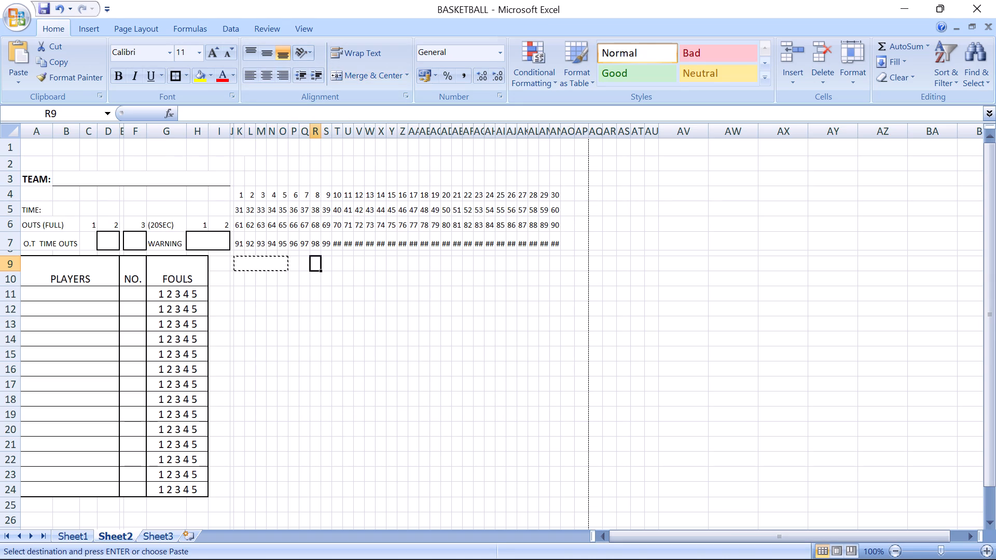
key("ctrl+v")
left_click(398, 265)
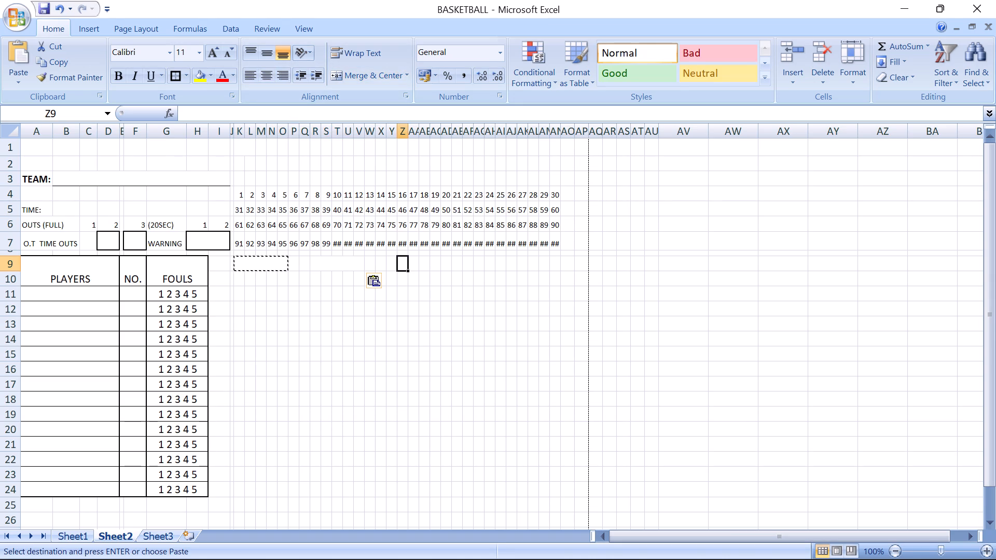
key("ctrl+v")
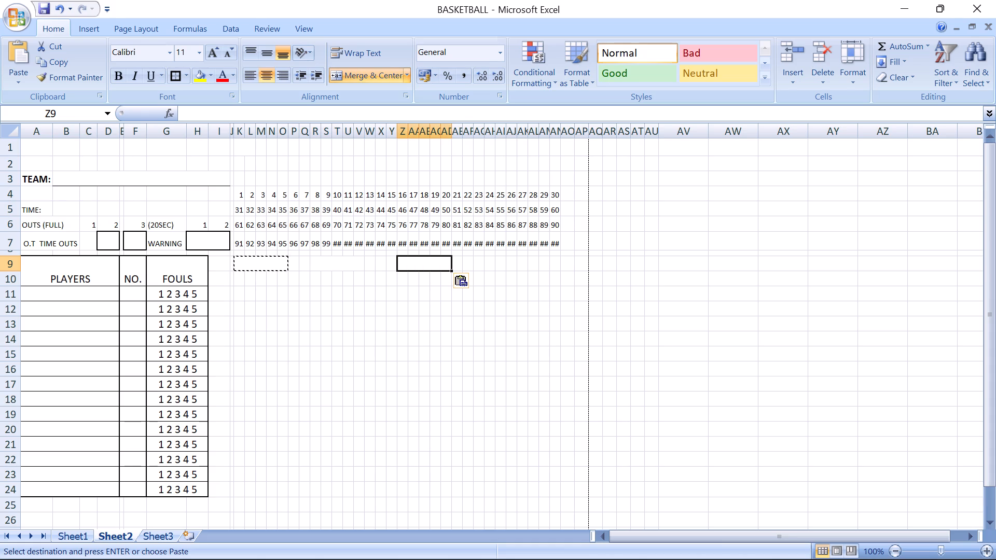
left_click(478, 264)
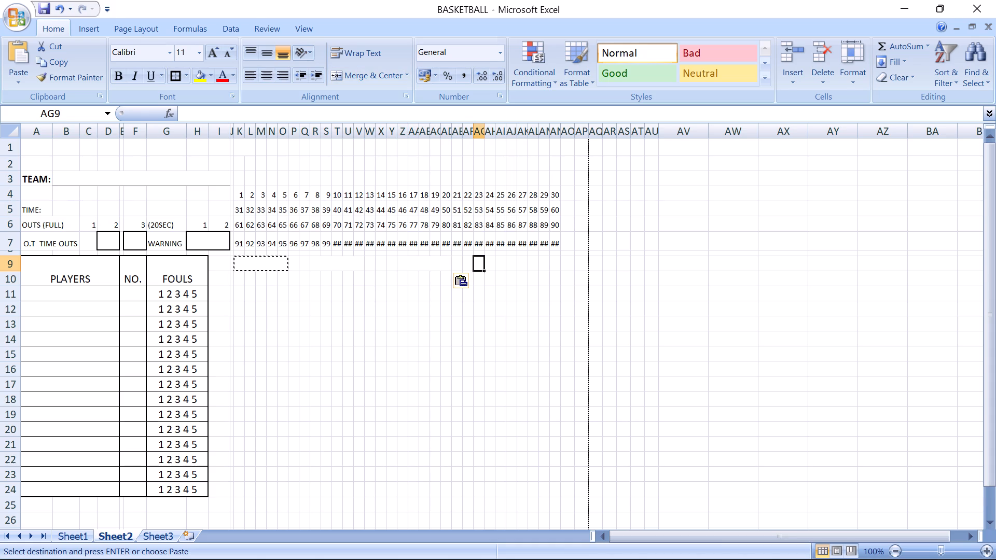
key("ctrl+v")
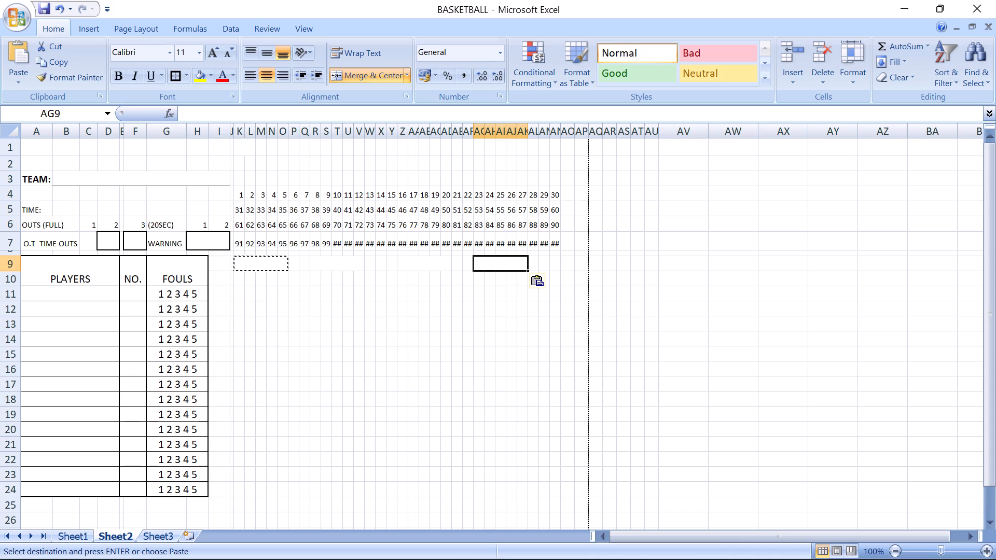
Examine the score sheet PDF and the basketball scoreboard template in Word as layout references.
key("alt+Tab")
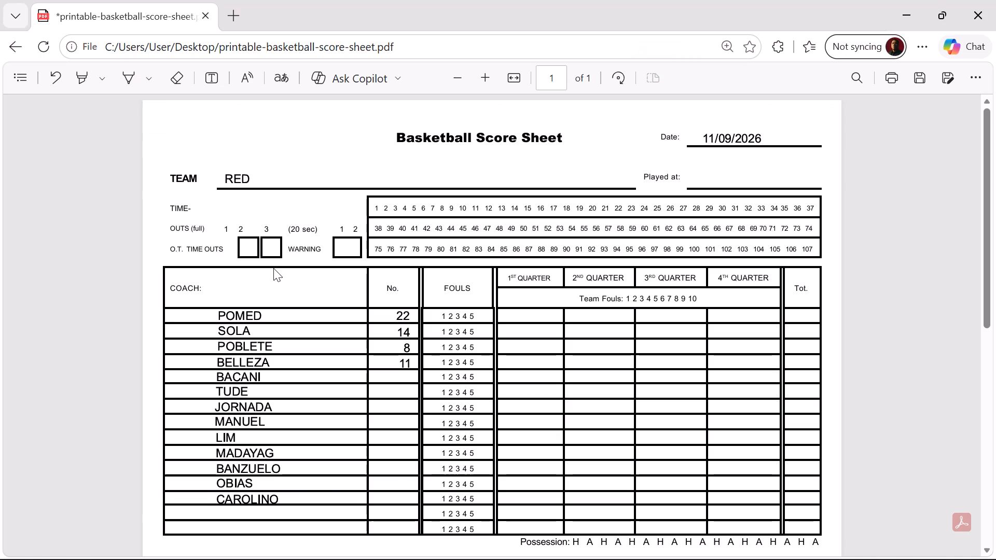
key("alt+Tab")
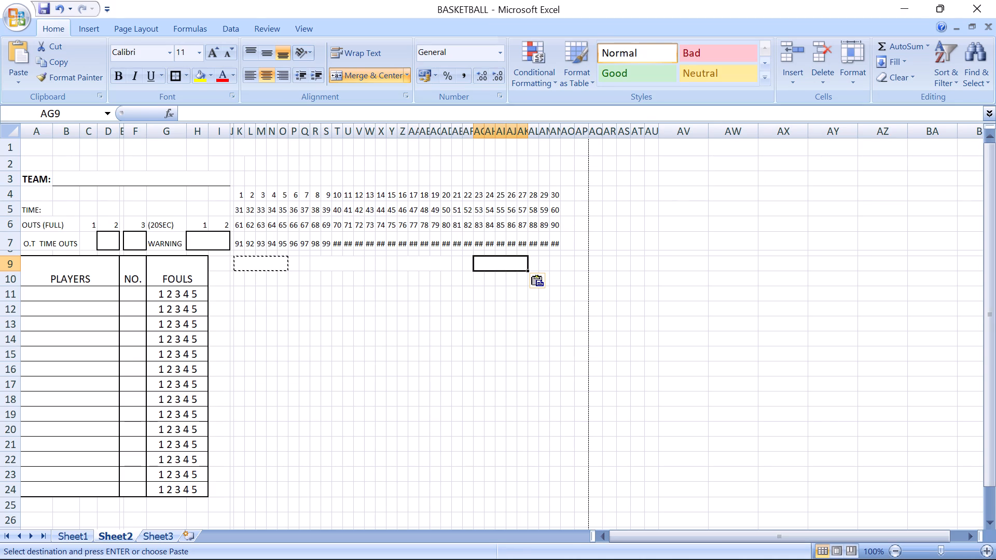
key("alt+Tab")
key("alt+Tab")
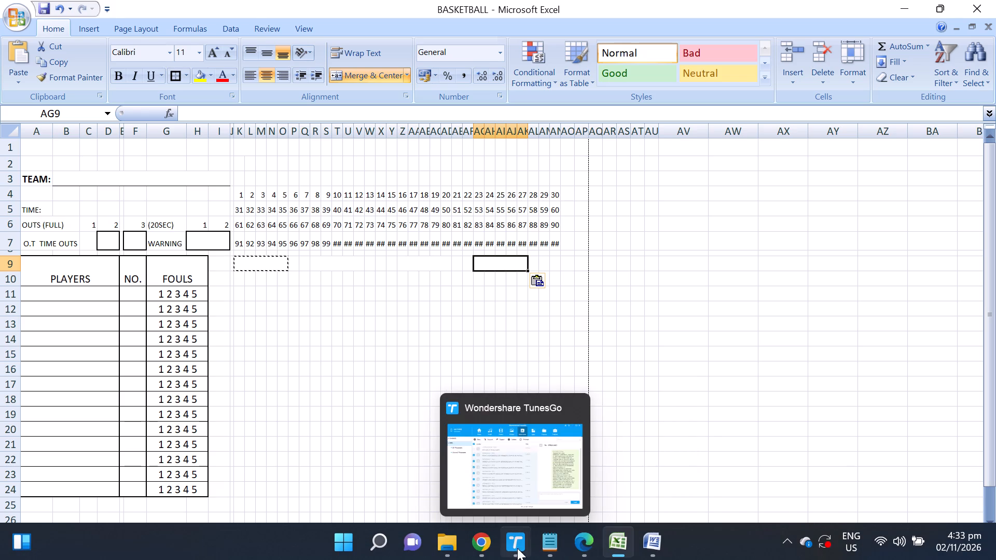
left_click(649, 542)
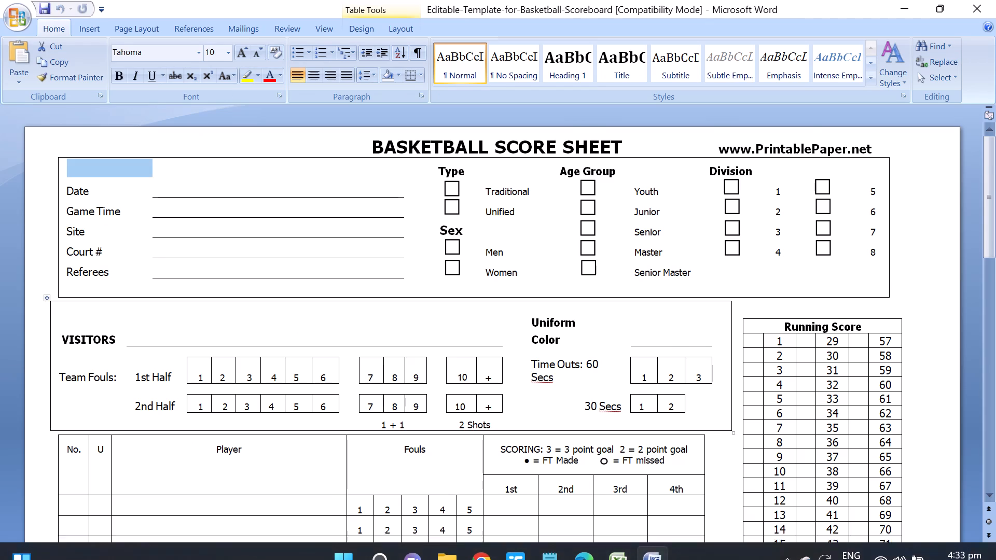
scroll(364, 325, "down", 2)
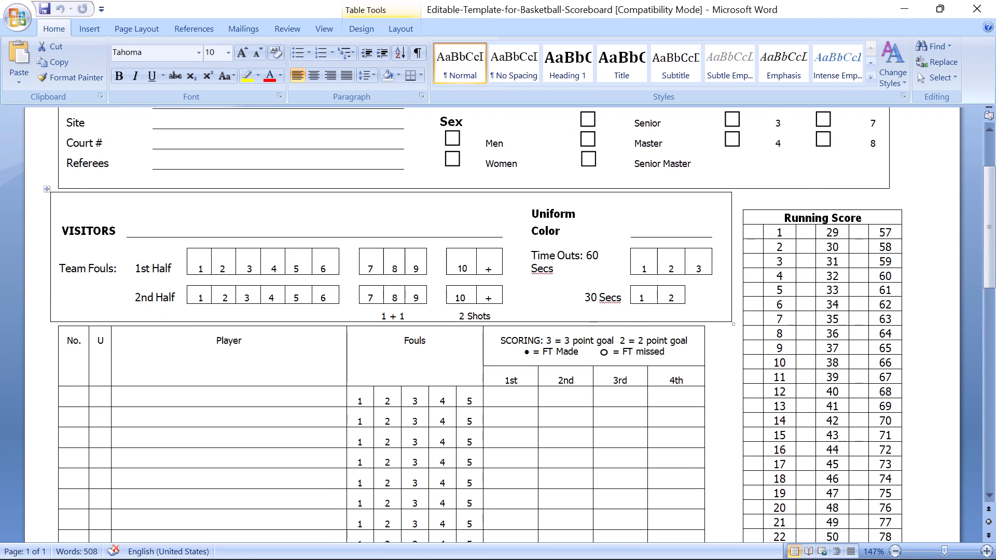
scroll(123, 203, "up", 2)
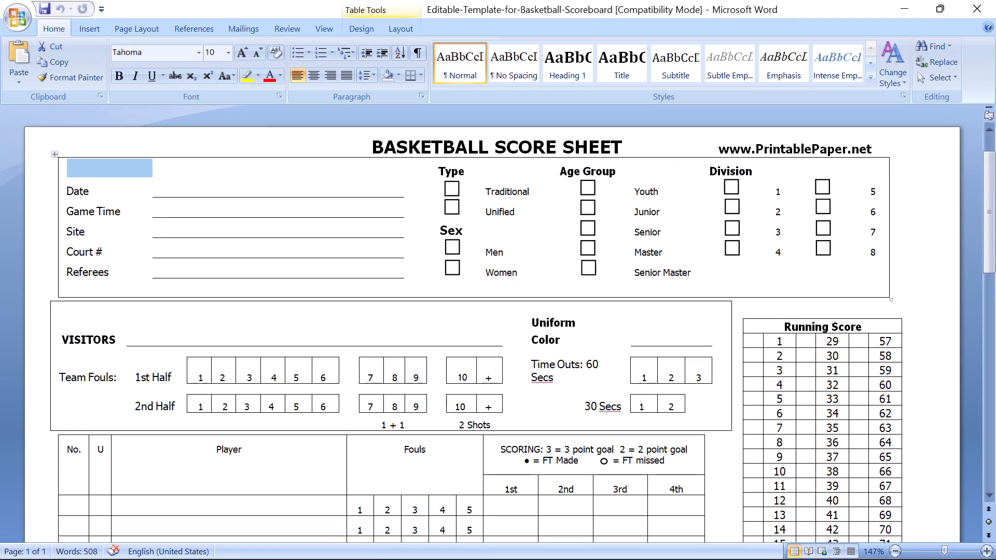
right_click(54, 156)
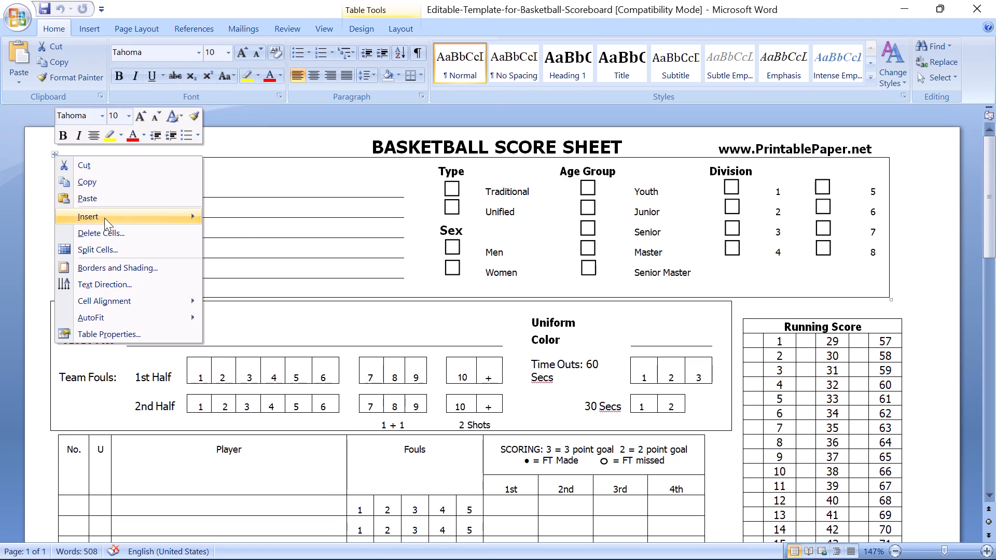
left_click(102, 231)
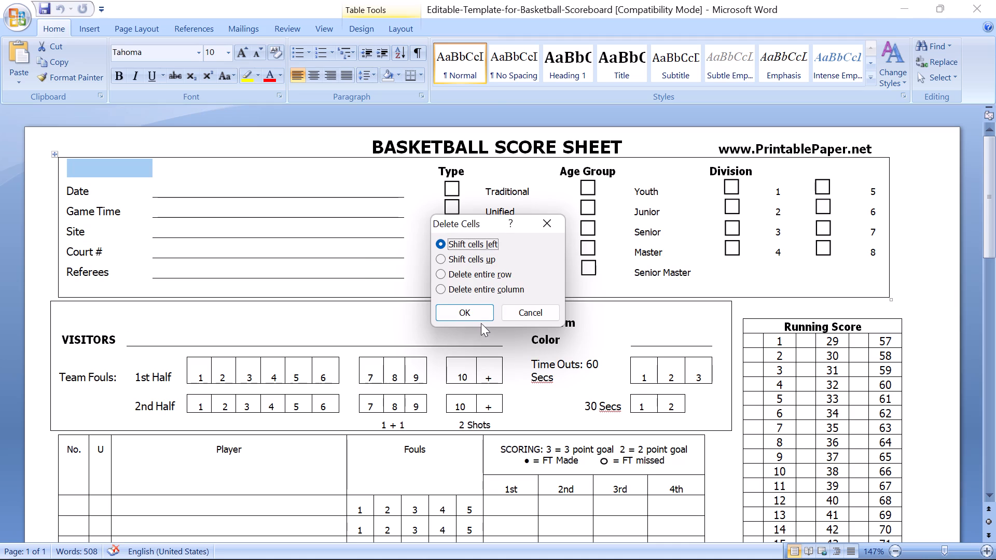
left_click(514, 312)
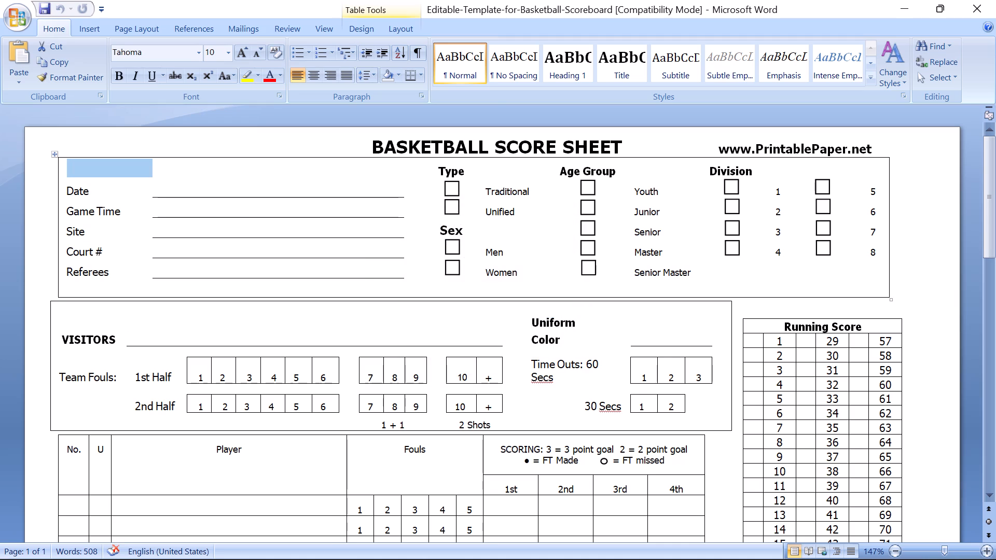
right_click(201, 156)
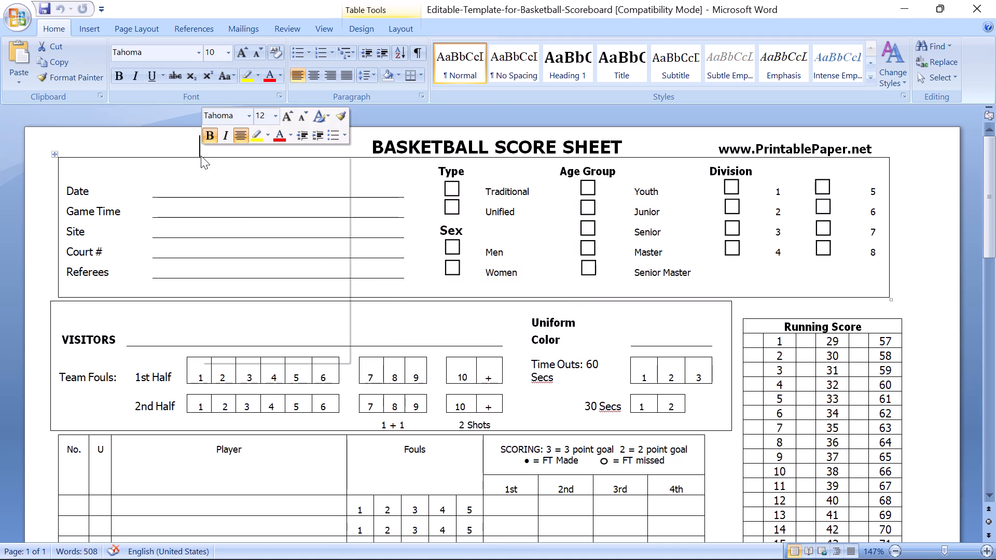
Remove the whole game details table with Date, Type, Age Group and Division from beneath the BASKETBALL SCORE SHEET title.
left_click(54, 151)
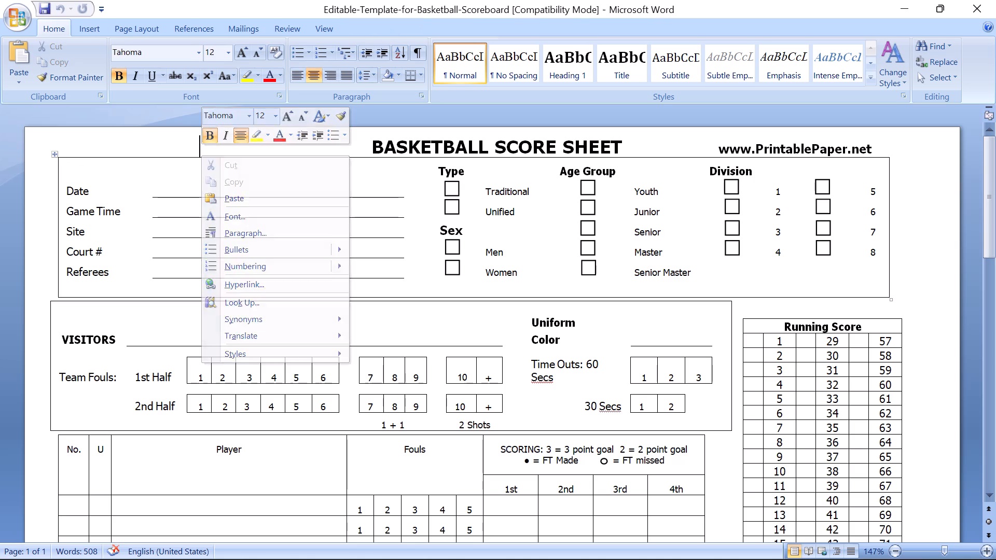
left_click(54, 152)
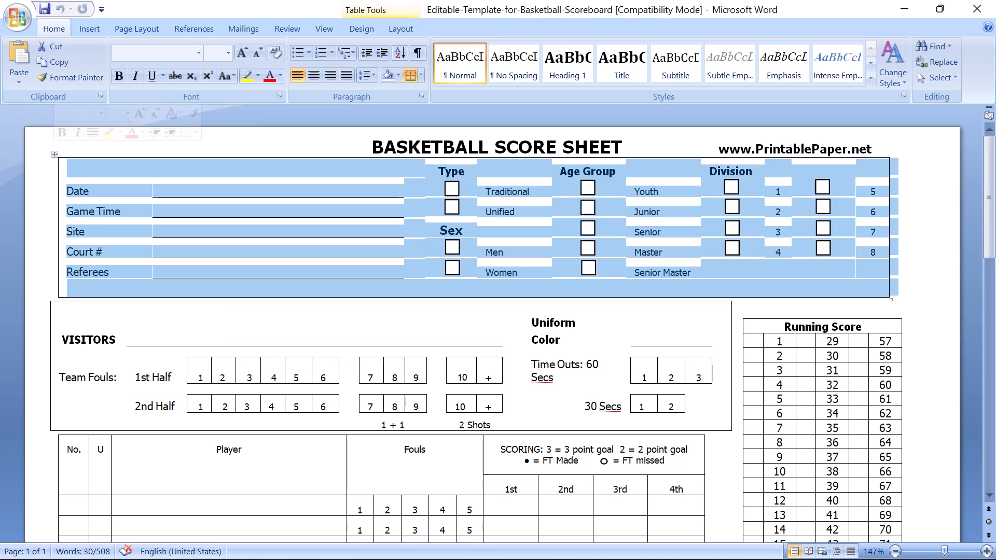
key("Delete")
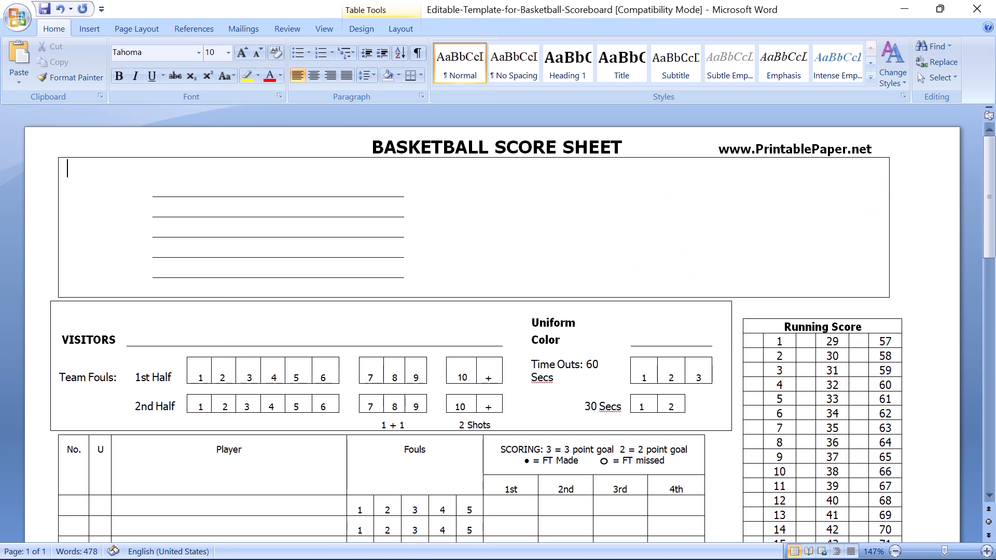
right_click(54, 152)
left_click(208, 202)
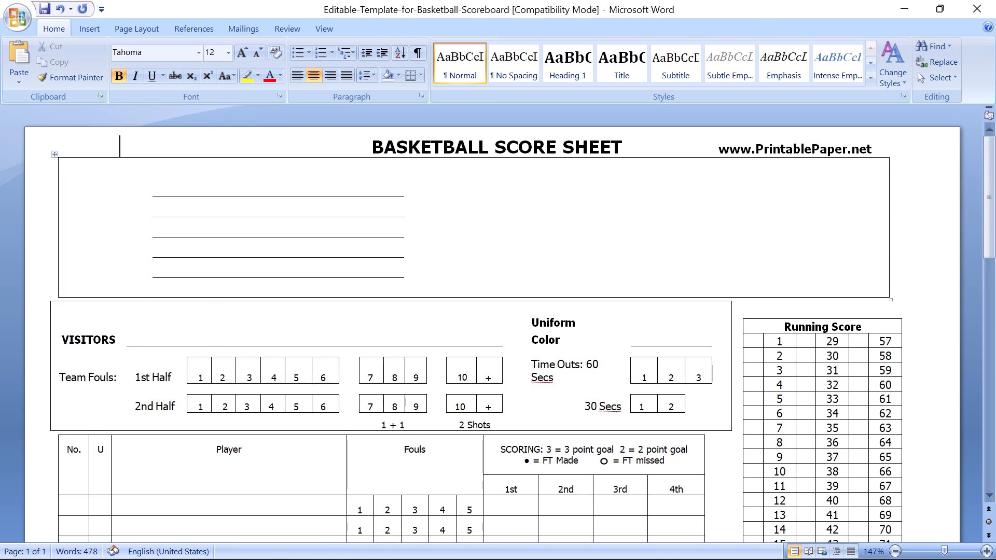
left_click(57, 154)
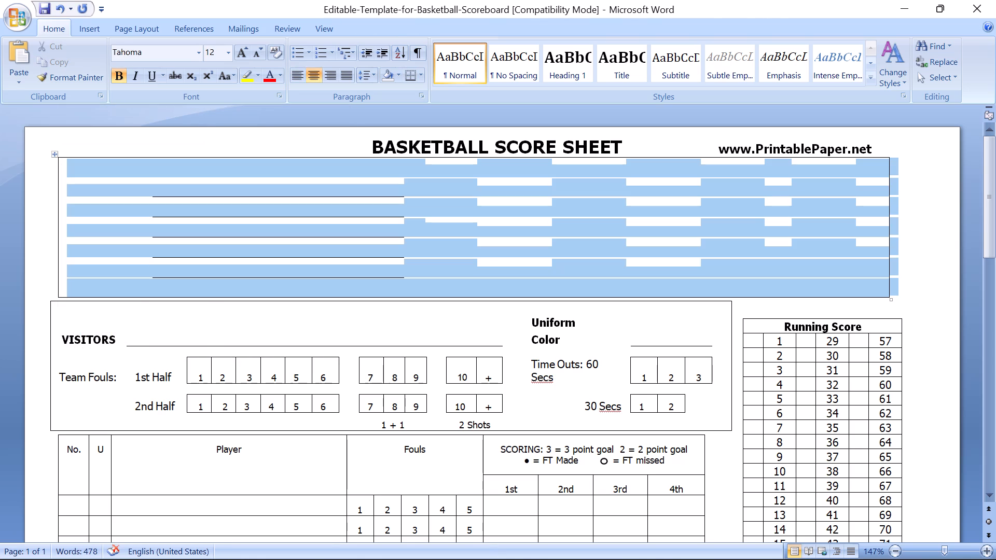
right_click(57, 154)
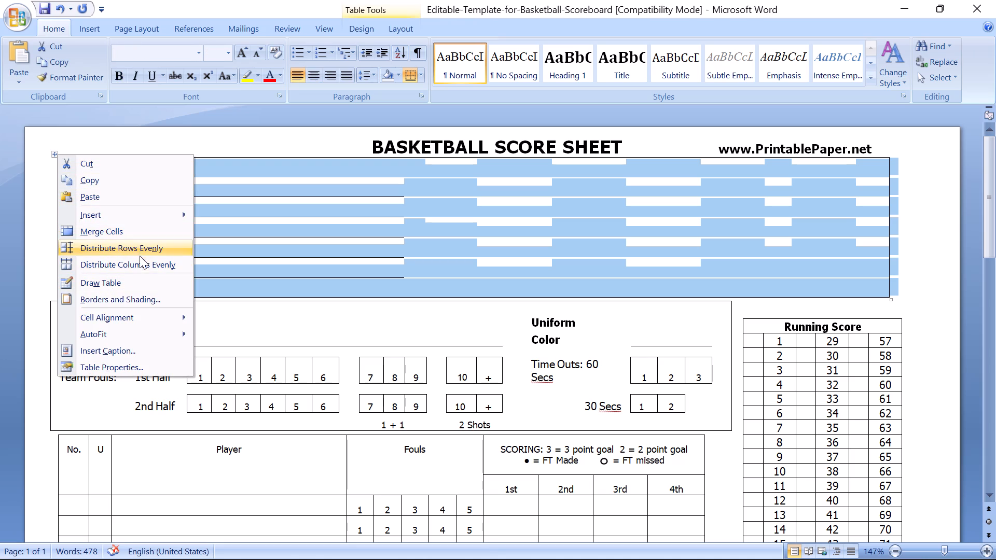
left_click(54, 154)
left_click(54, 154)
right_click(54, 154)
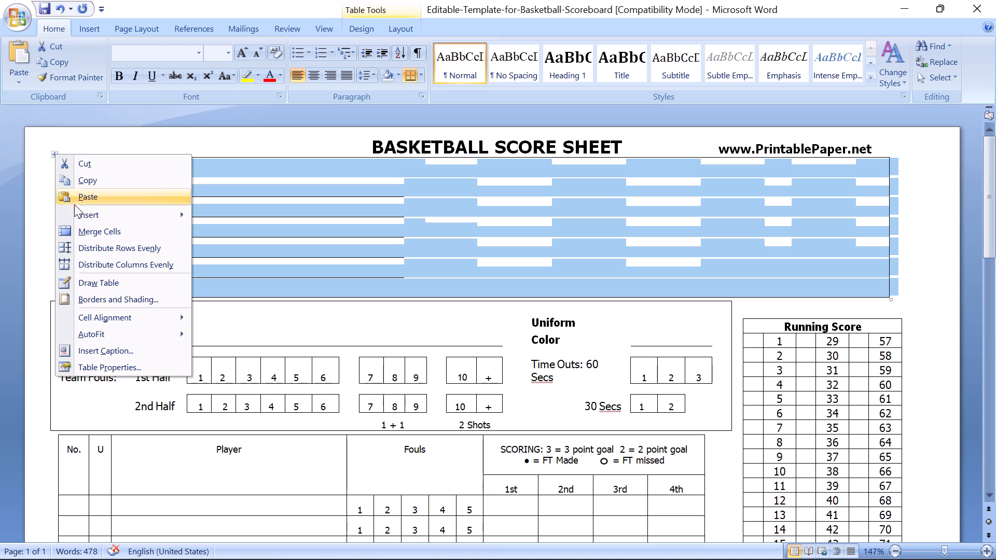
left_click(117, 211)
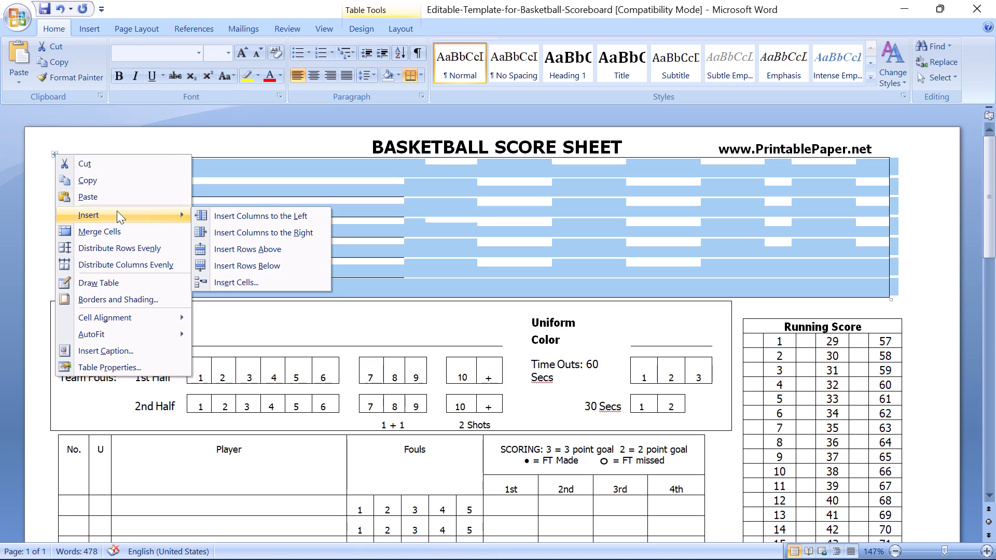
left_click(174, 137)
left_click(48, 204)
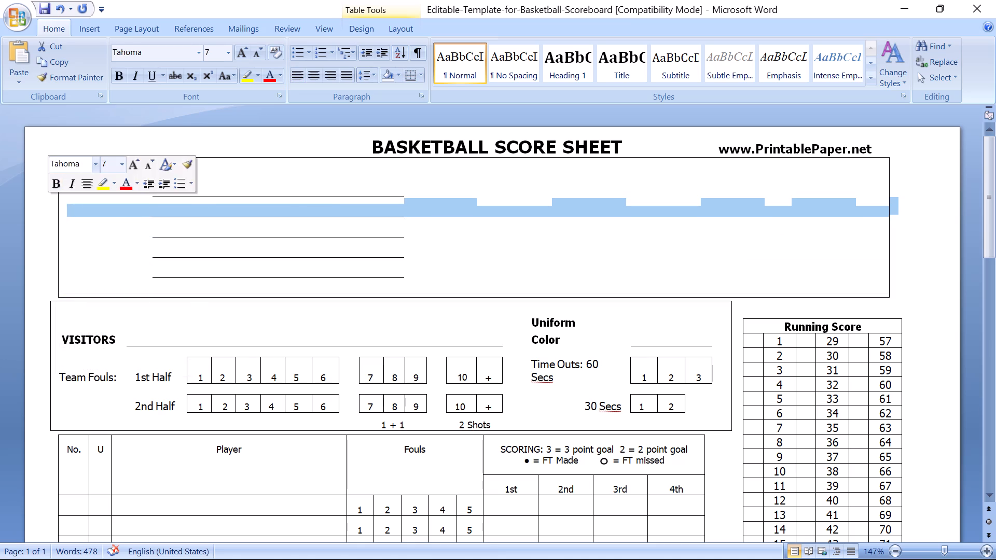
left_click(145, 132)
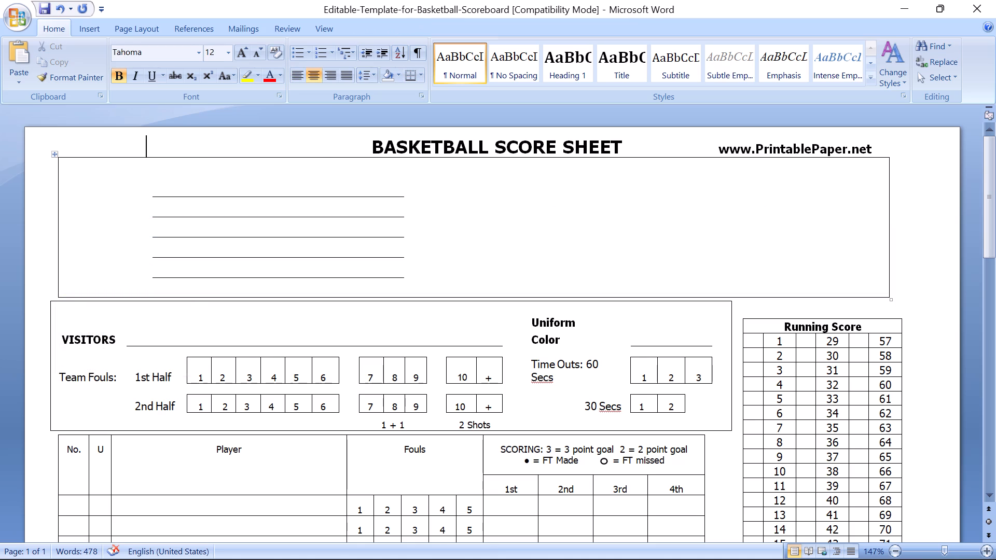
right_click(53, 154)
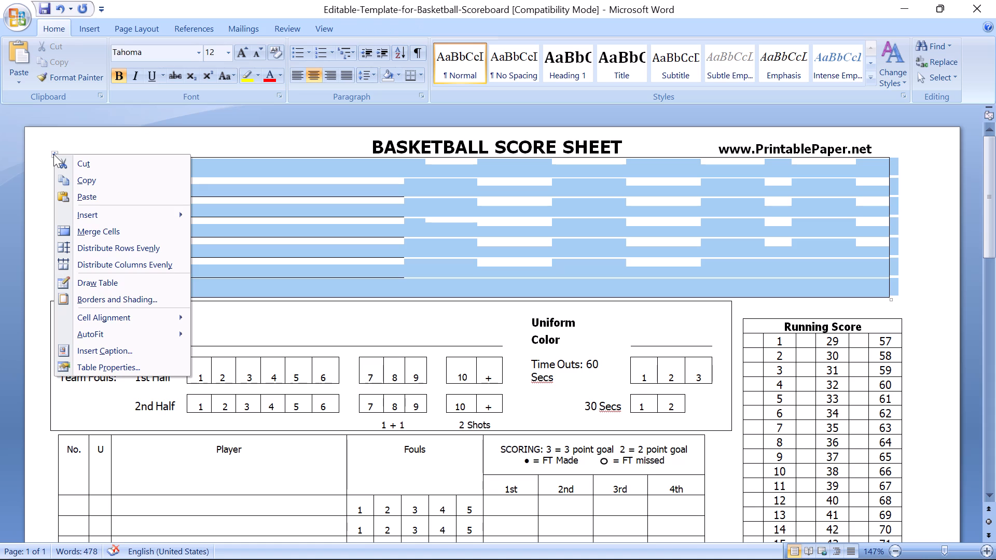
left_click(82, 160)
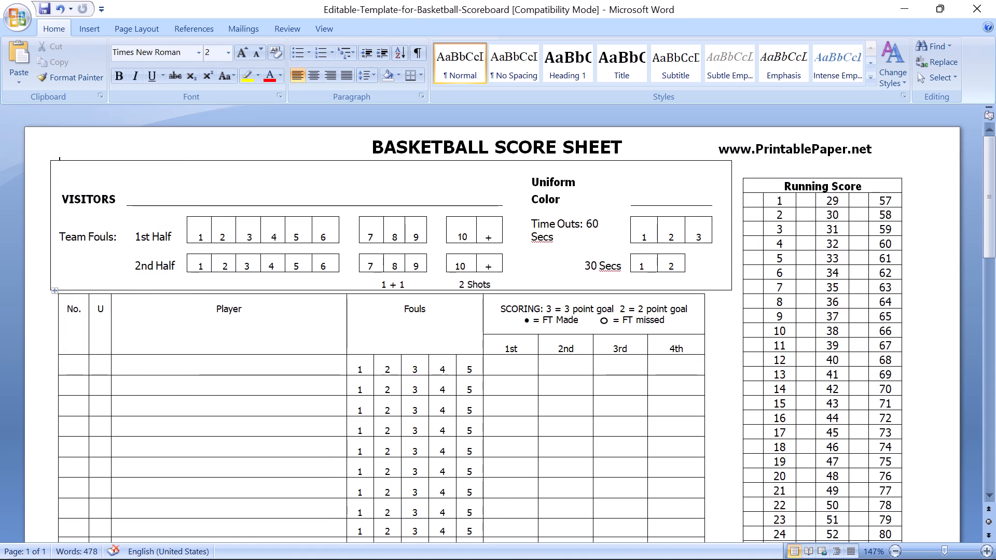
left_click_drag(718, 149, 870, 150)
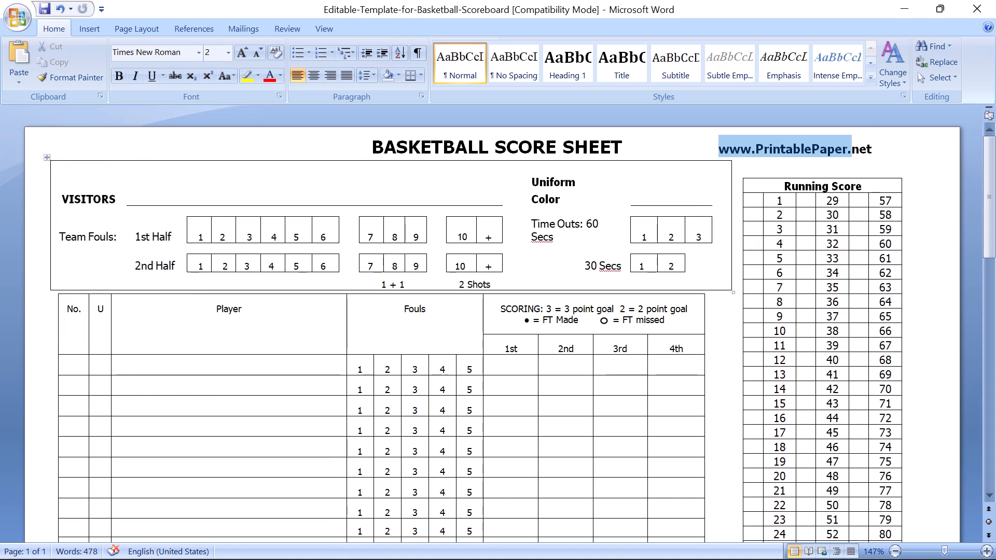
left_click_drag(870, 150, 874, 151)
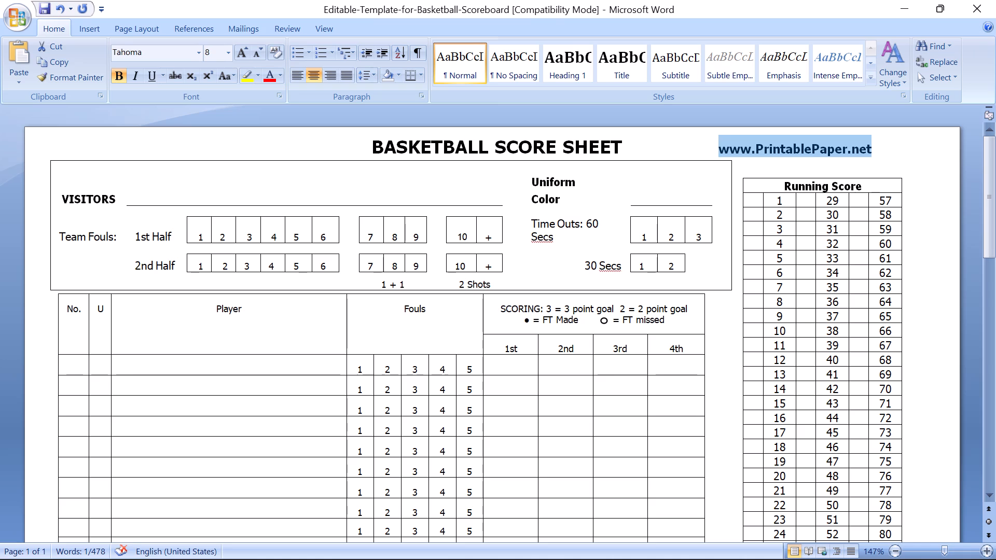
key("BackSpace")
Left-align the BASKETBALL SCORE SHEET title line.
left_click(493, 148)
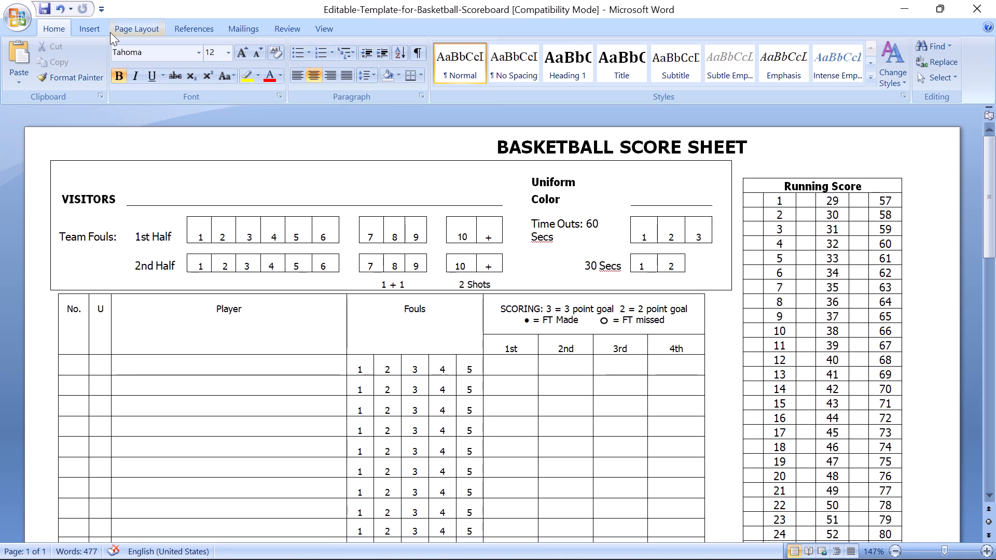
left_click(299, 78)
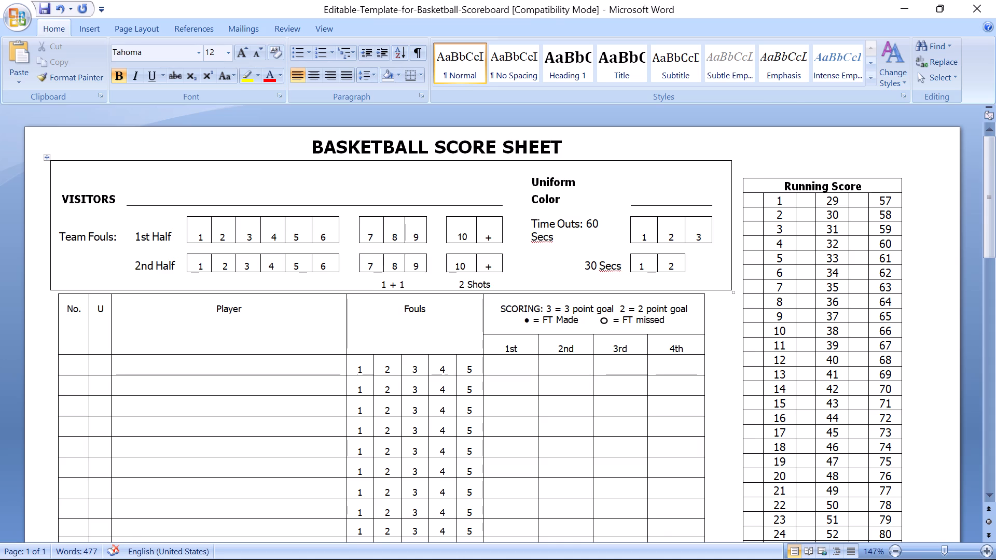
Replace the VISITORS label in the upper team section with TEAM.
scroll(402, 248, "down", 7)
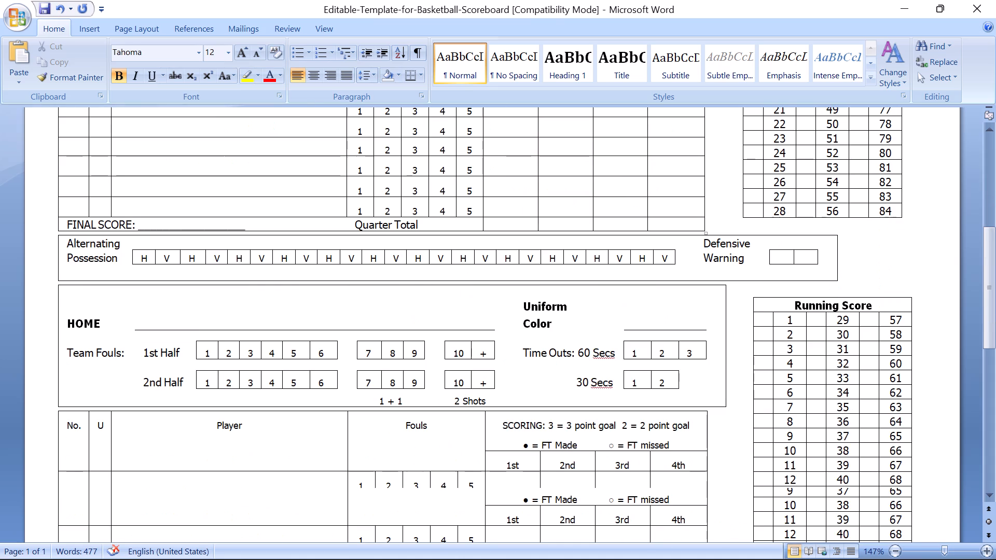
scroll(402, 249, "up", 6)
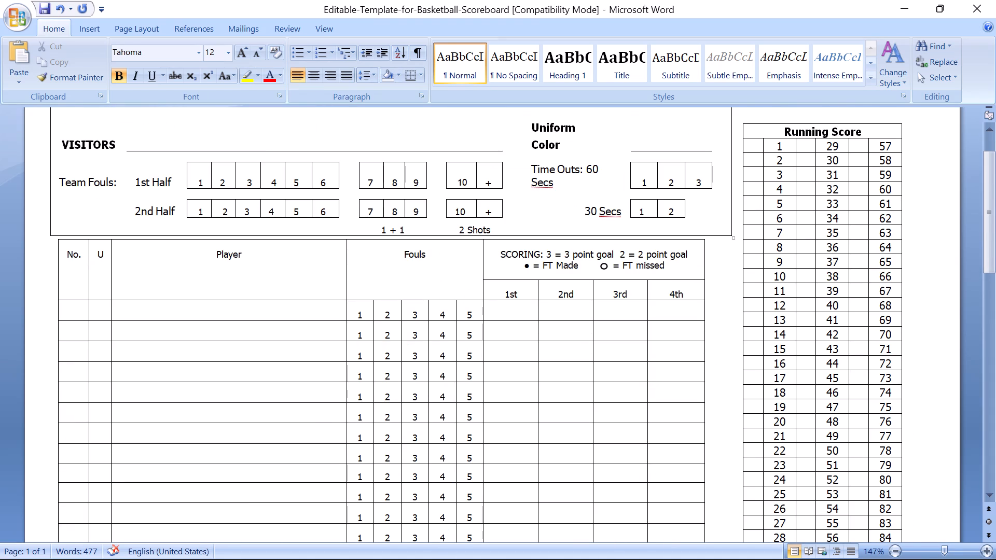
scroll(161, 143, "down", 5)
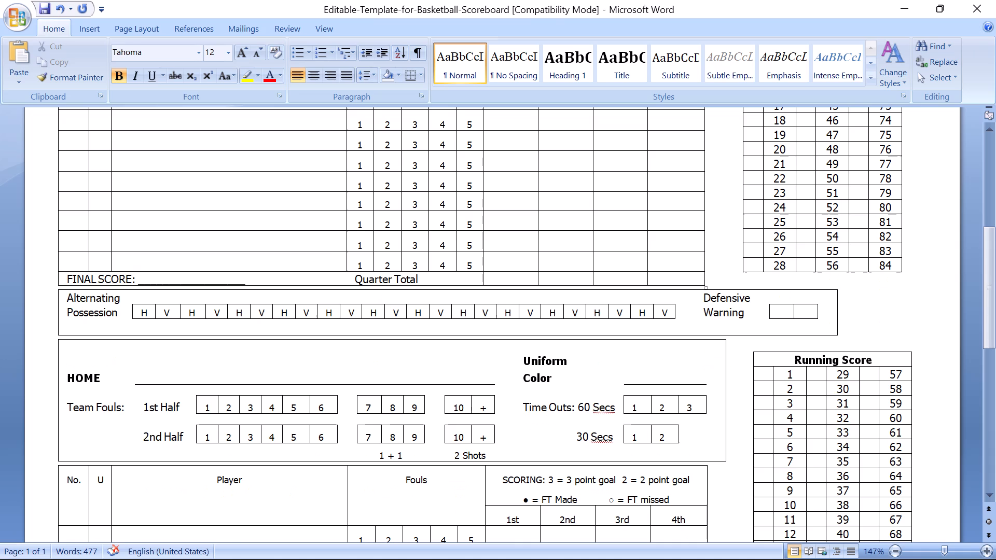
scroll(161, 143, "up", 7)
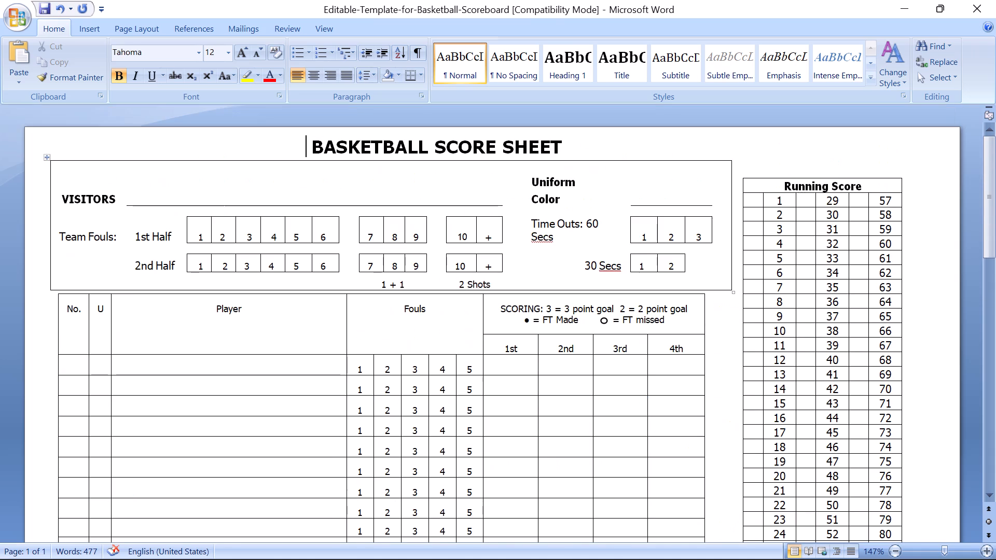
left_click_drag(115, 200, 66, 200)
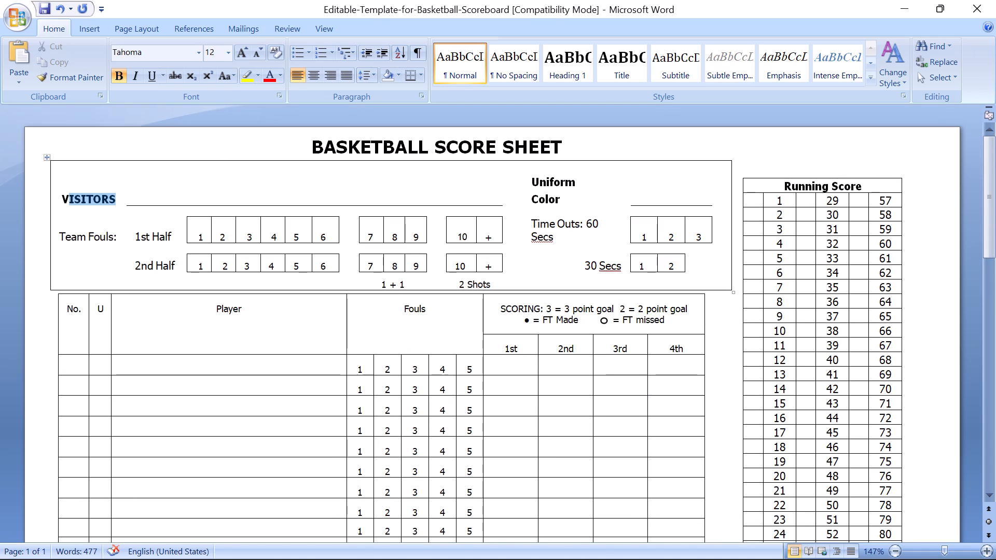
left_click_drag(66, 200, 62, 201)
type("TEAM")
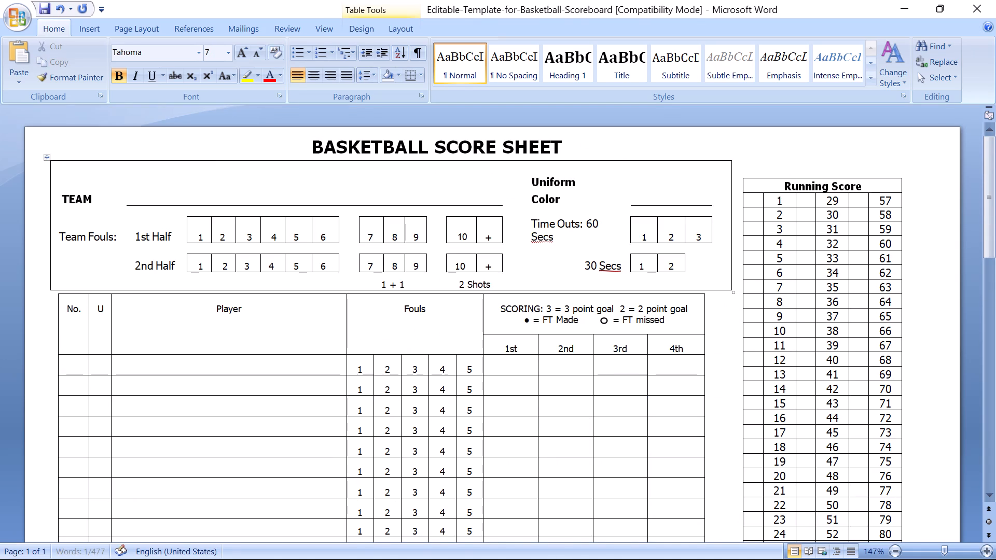
Replace the HOME label in the lower team section with TEAM.
scroll(82, 207, "down", 4)
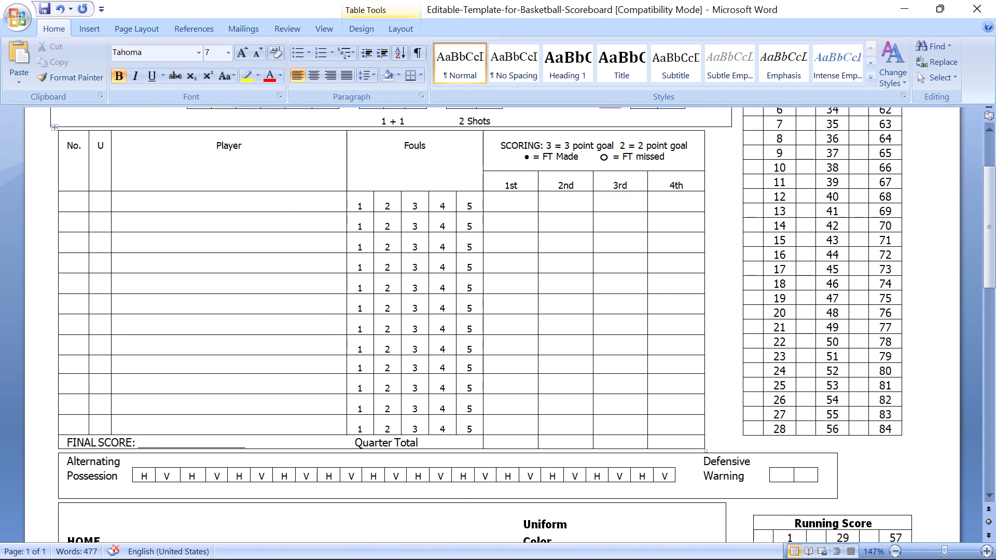
left_click_drag(100, 484, 70, 487)
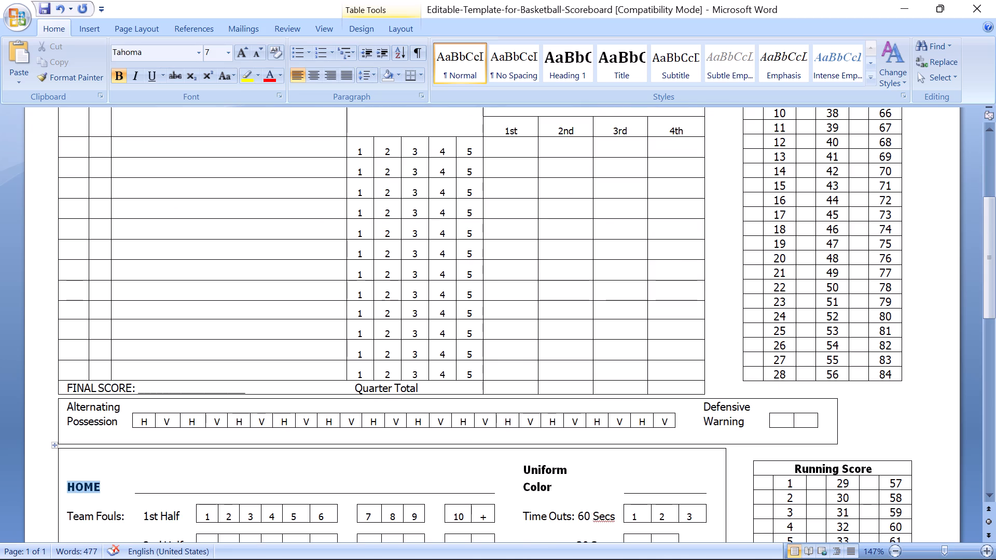
left_click_drag(70, 487, 71, 487)
type("TEAM")
Enter RED on the team name line of the upper team section.
scroll(140, 370, "up", 6)
left_click(127, 195)
left_click(172, 196)
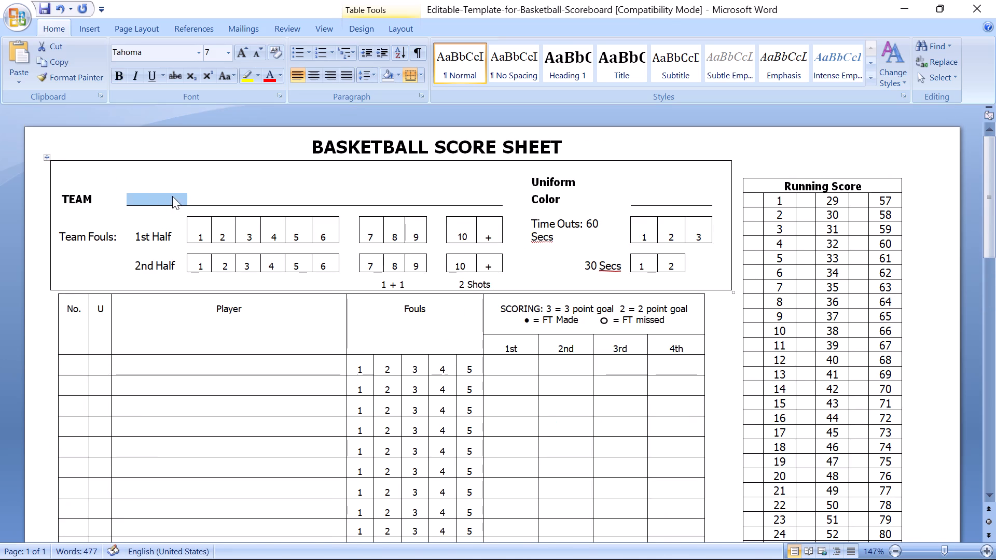
type("RED")
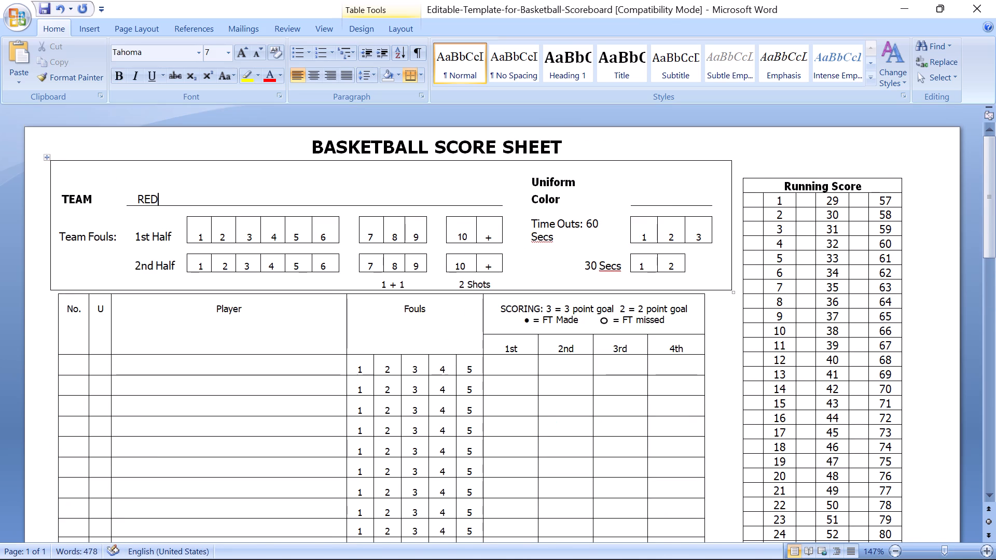
Start filling in the team name line of the lower team section, briefly checking Sheet2 of the BASKETBALL workbook in Excel.
scroll(198, 200, "down", 7)
left_click(194, 325)
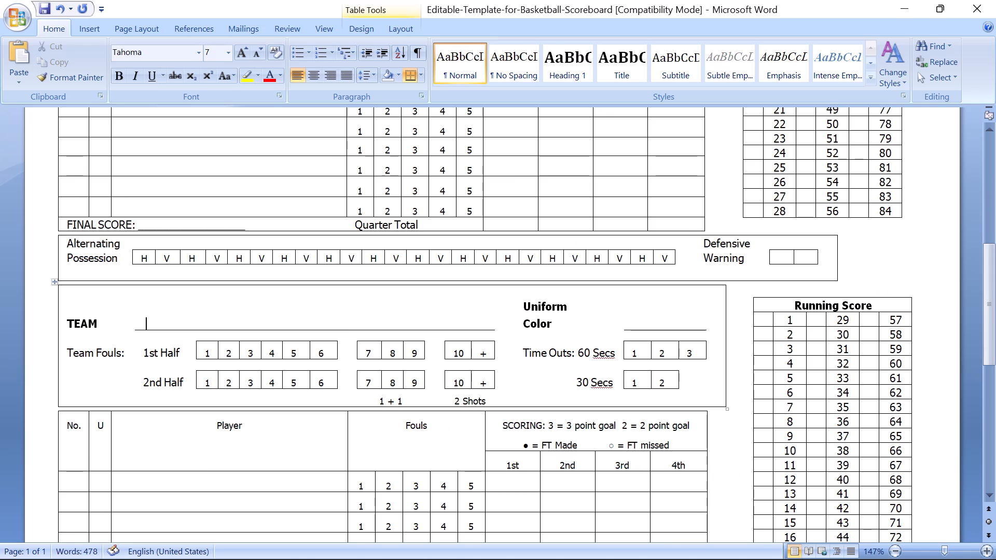
key("alt+Tab")
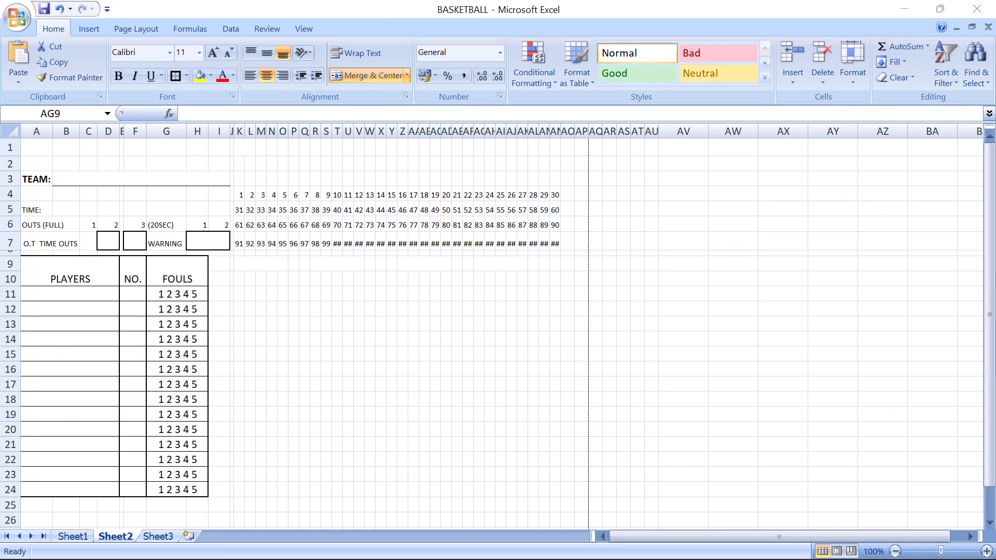
key("alt+Tab")
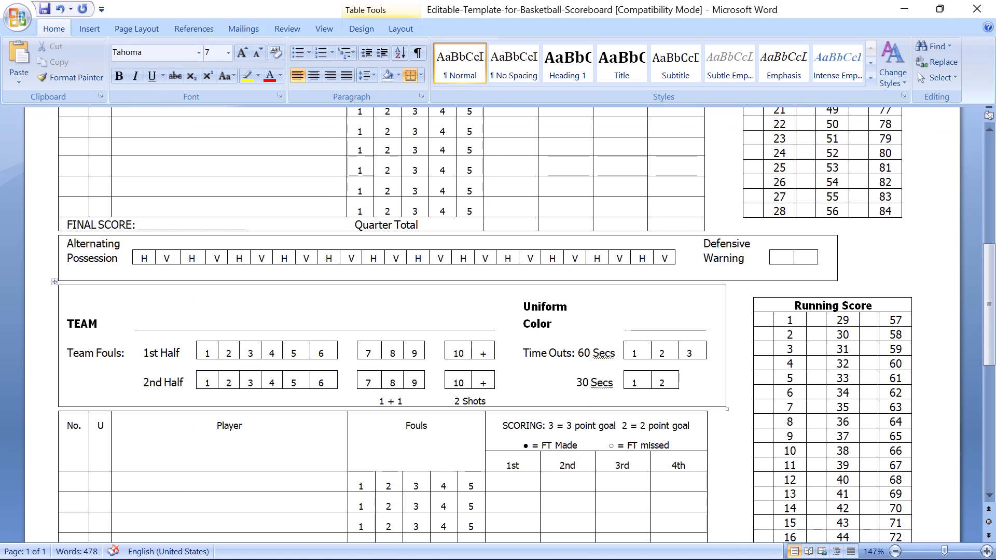